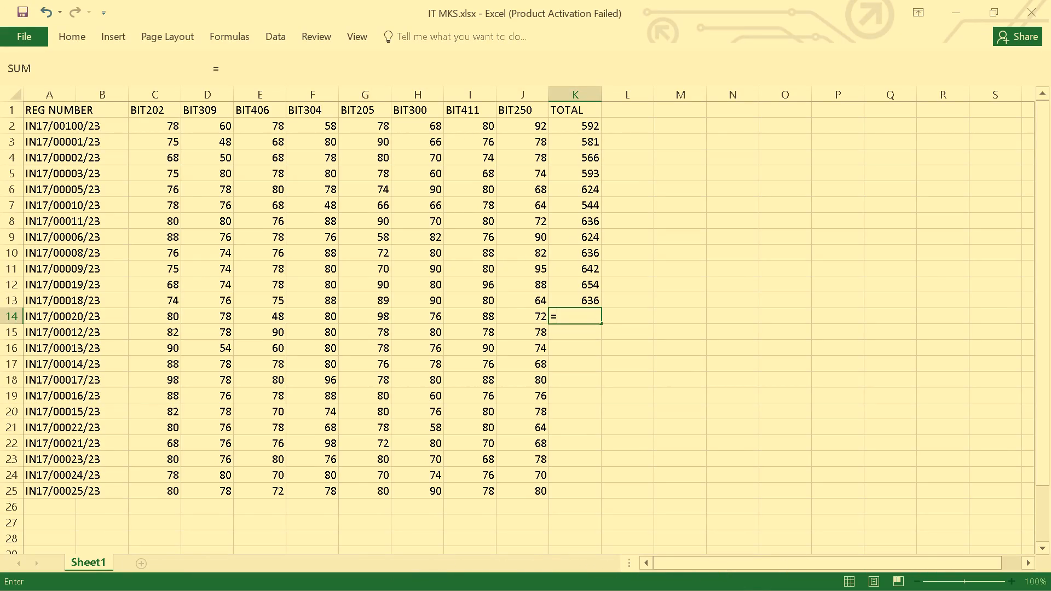
# Complete the TOTAL formula in cell K14 as =SUM(C14:J14) to add up that row's marks.
pyautogui.write('SUM')
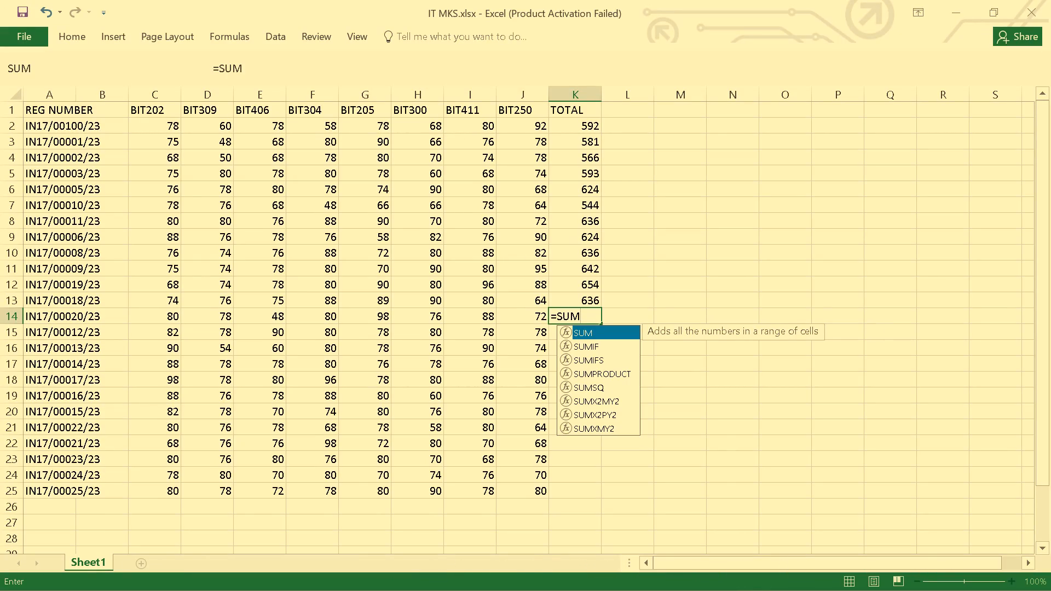
pyautogui.hotkey('shift', '(')
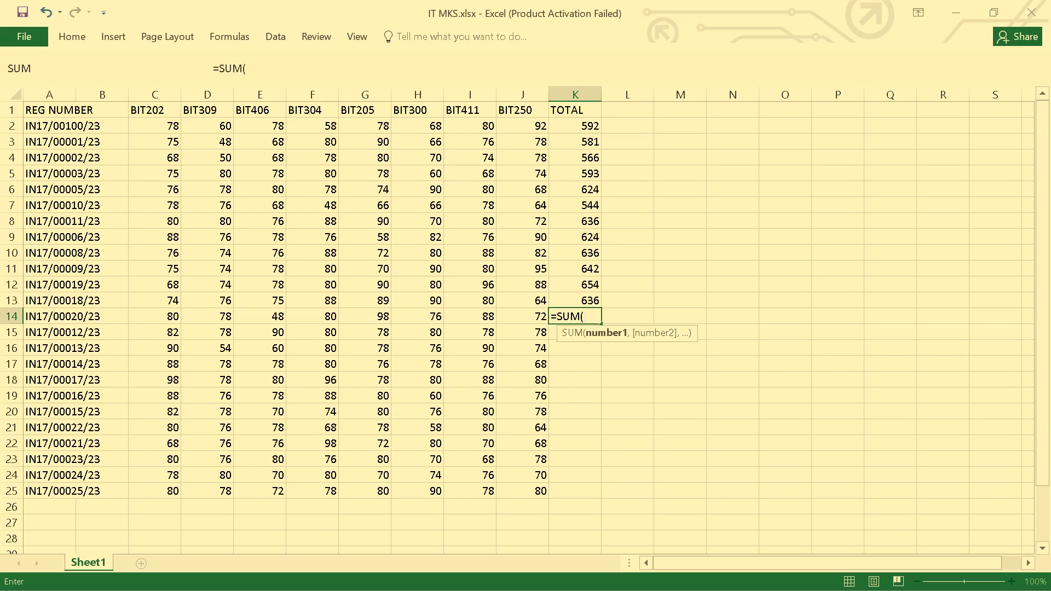
pyautogui.write('C1')
pyautogui.press('4')
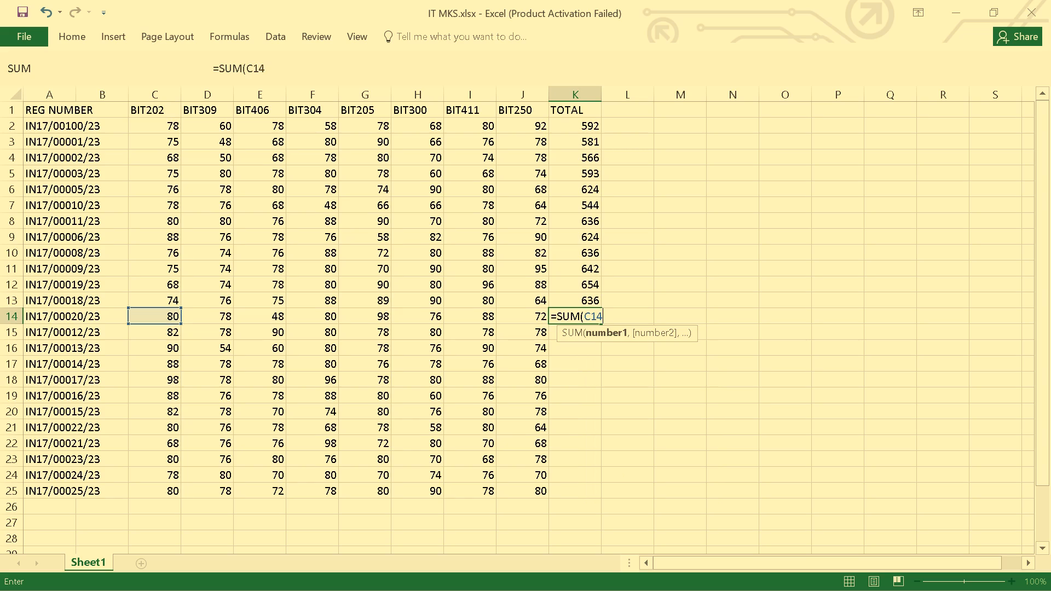
pyautogui.hotkey('shift', ':')
pyautogui.press('j')
pyautogui.press('1')
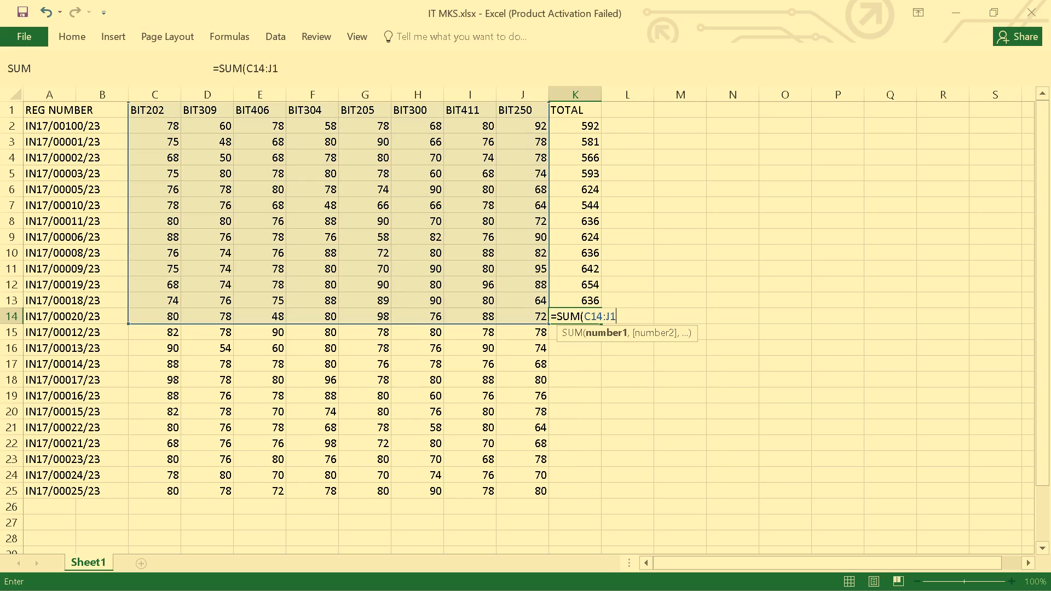
pyautogui.press('4')
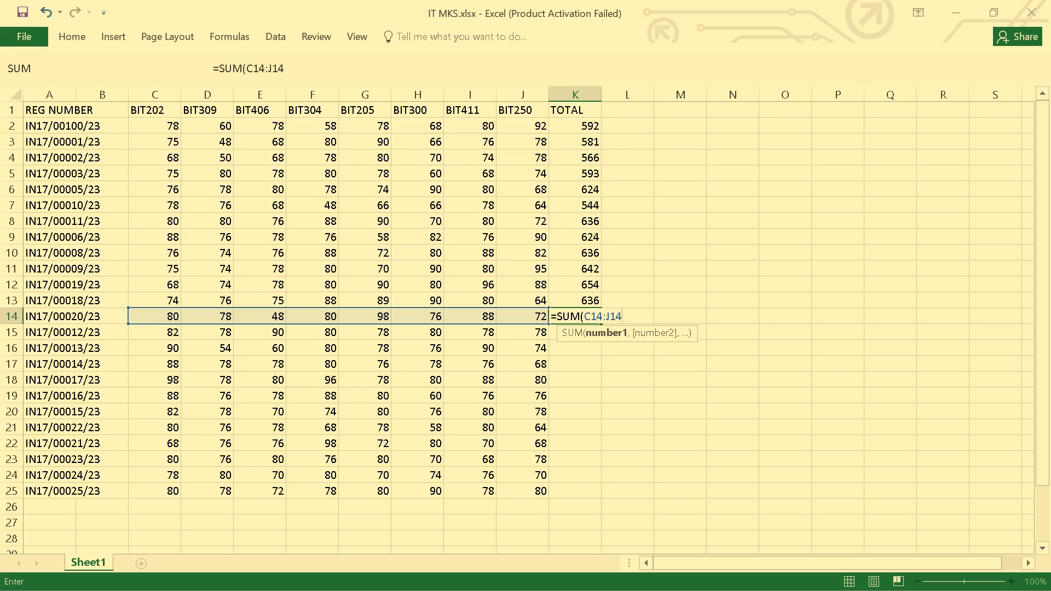
pyautogui.hotkey('shift', ')')
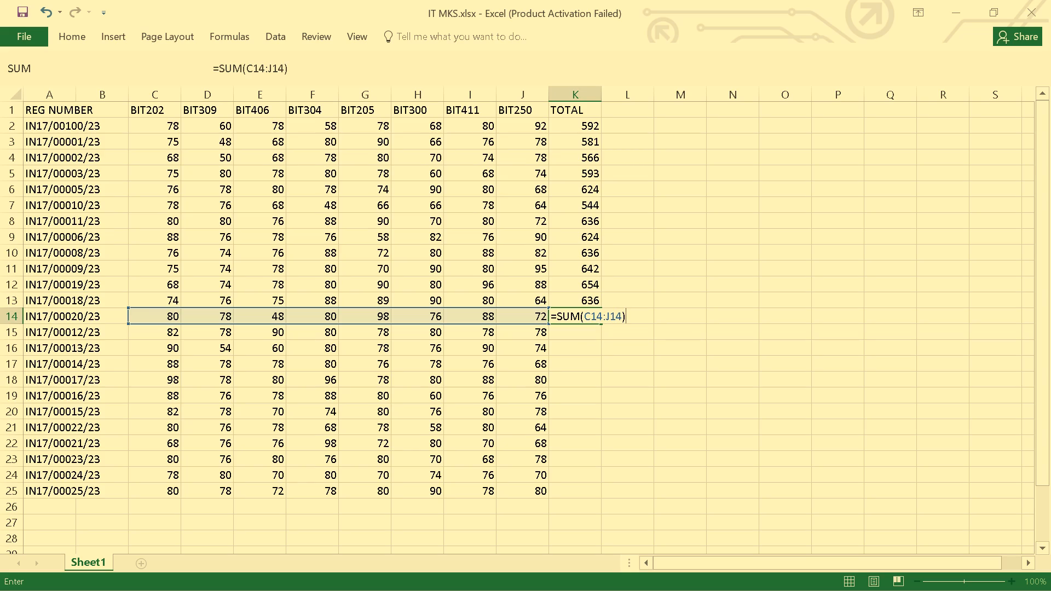
pyautogui.press('Return')
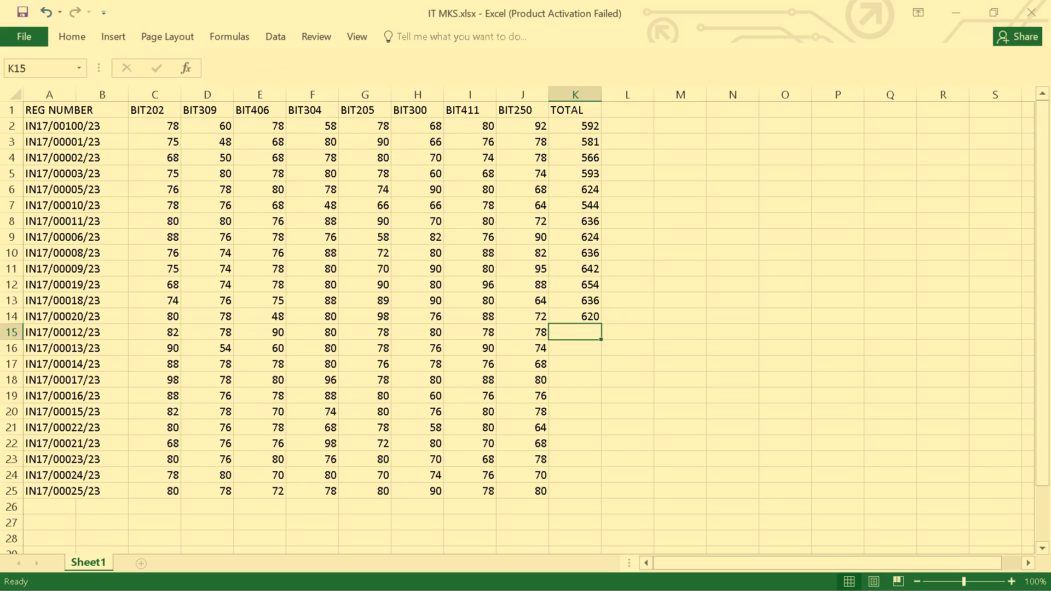
# Select the empty TOTAL cell K15 for the row 15 student.
pyautogui.click(538, 322)
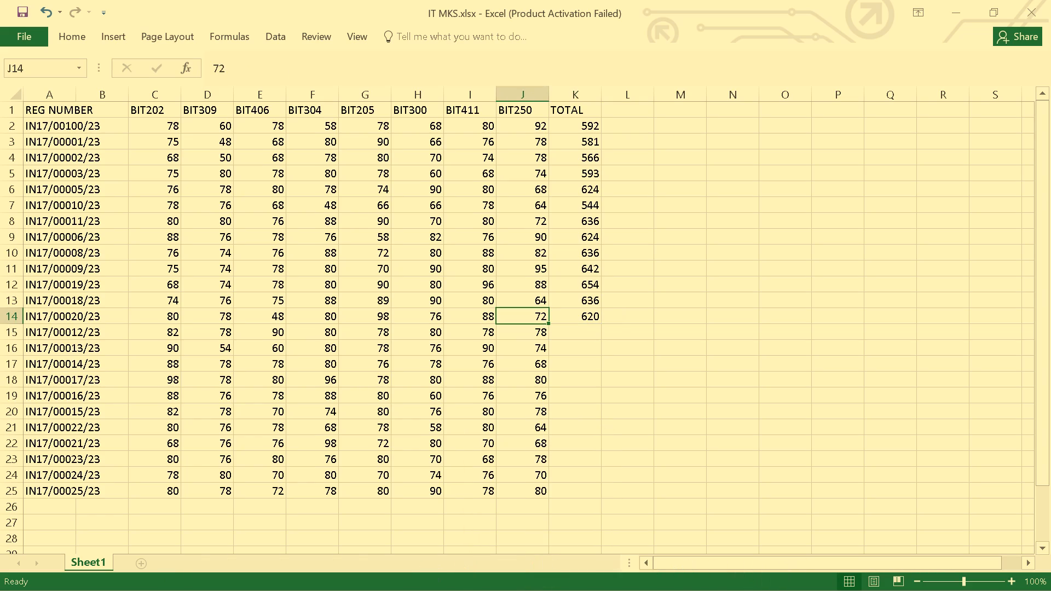
pyautogui.click(587, 336)
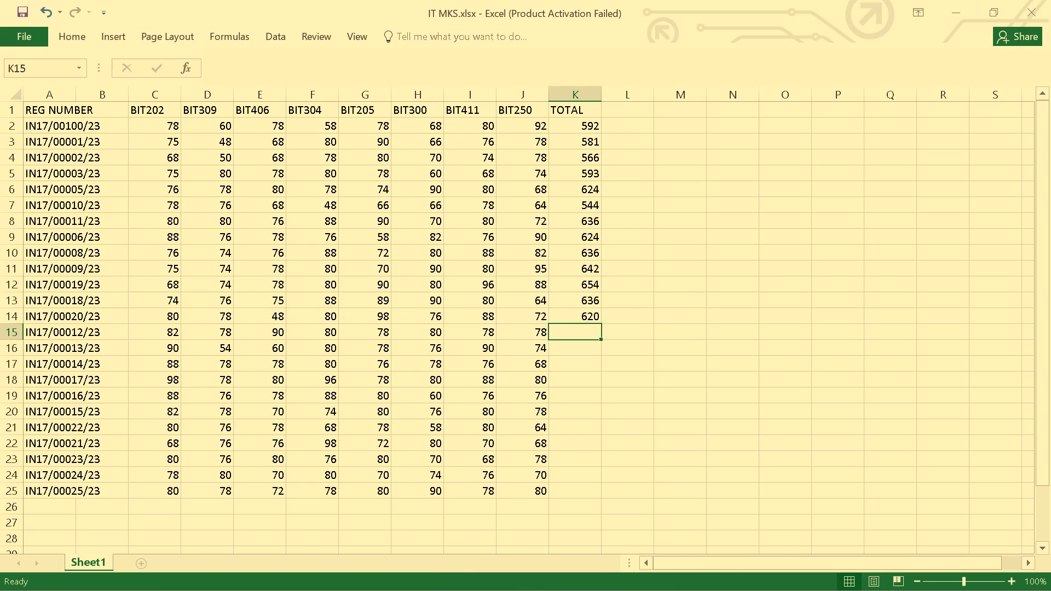
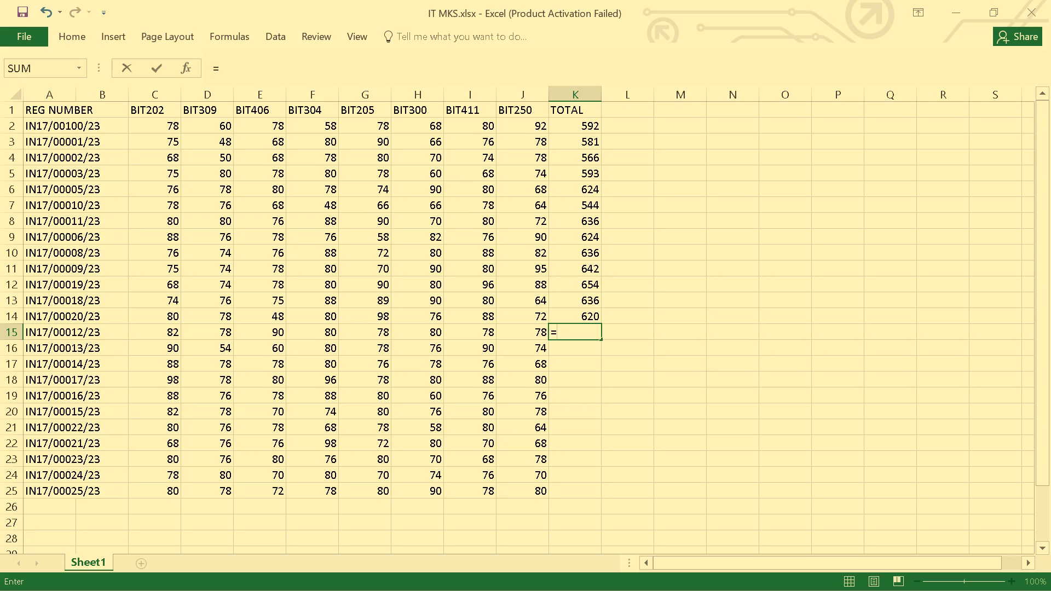
# Complete the TOTAL formula in cell K15 as =SUM(C15:J15) to add up that student's unit marks.
pyautogui.press('s')
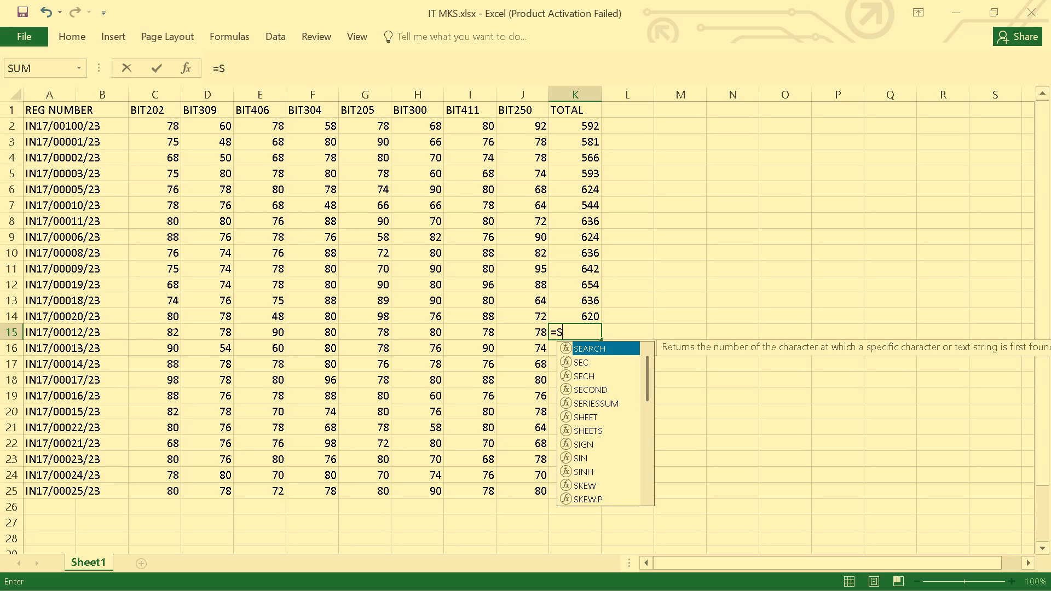
pyautogui.write('UM')
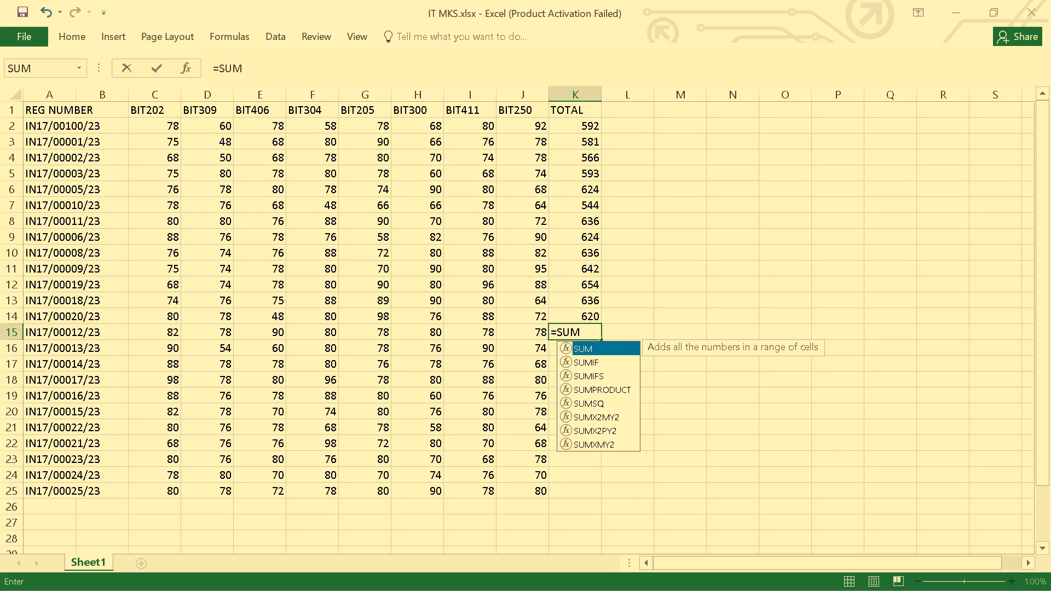
pyautogui.hotkey('shift', '(')
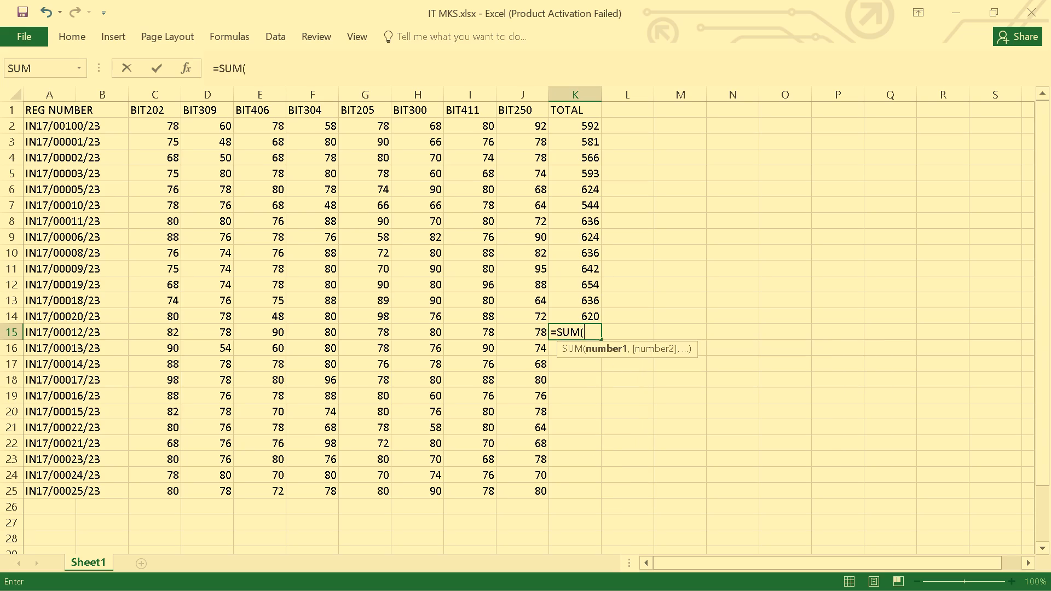
pyautogui.write('C15')
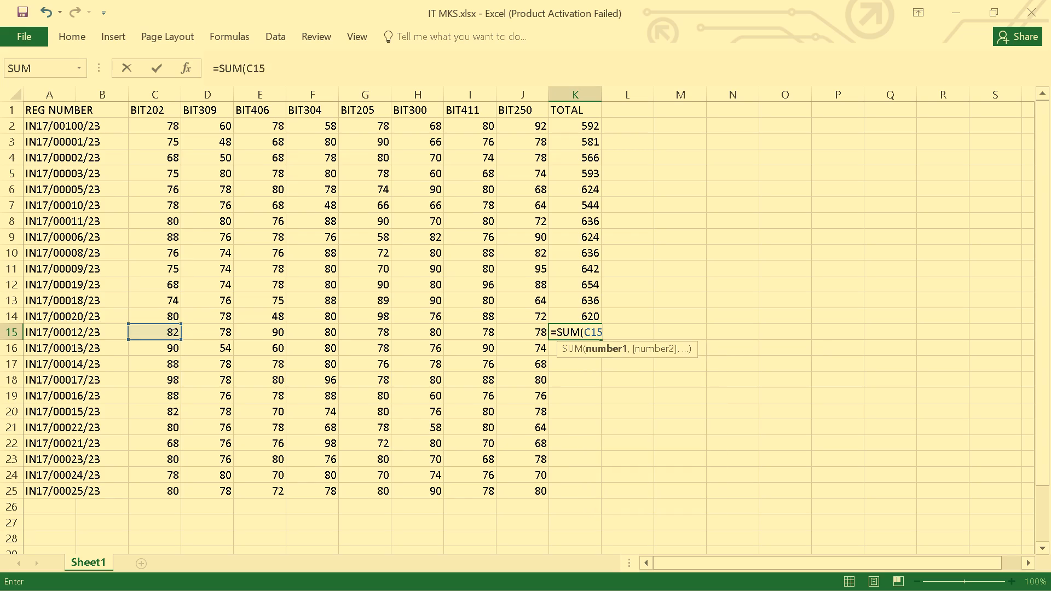
pyautogui.hotkey('shift', ':')
pyautogui.press('j')
pyautogui.write('15')
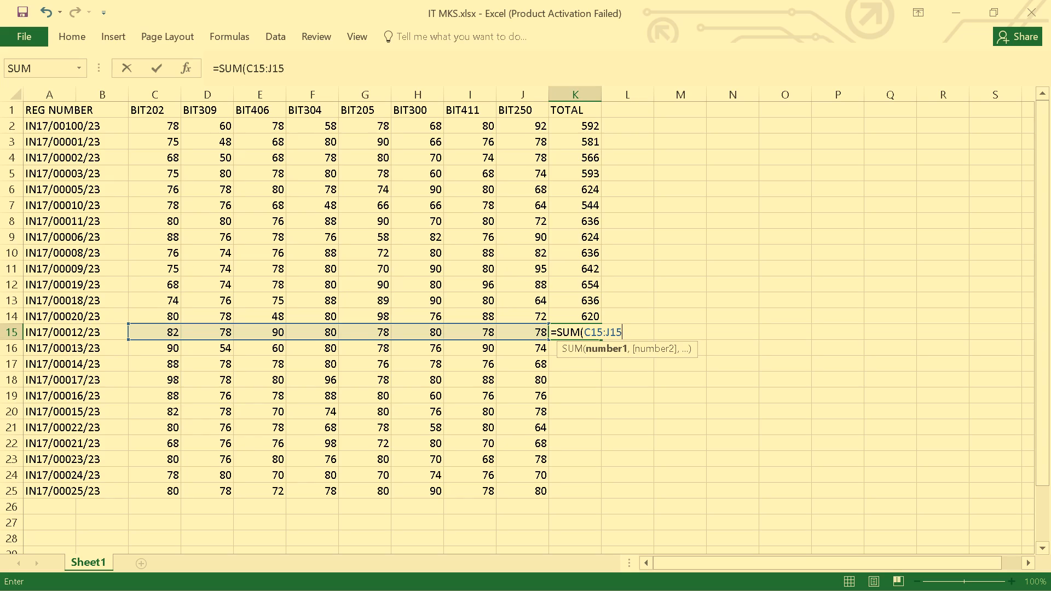
pyautogui.hotkey('shift', ')')
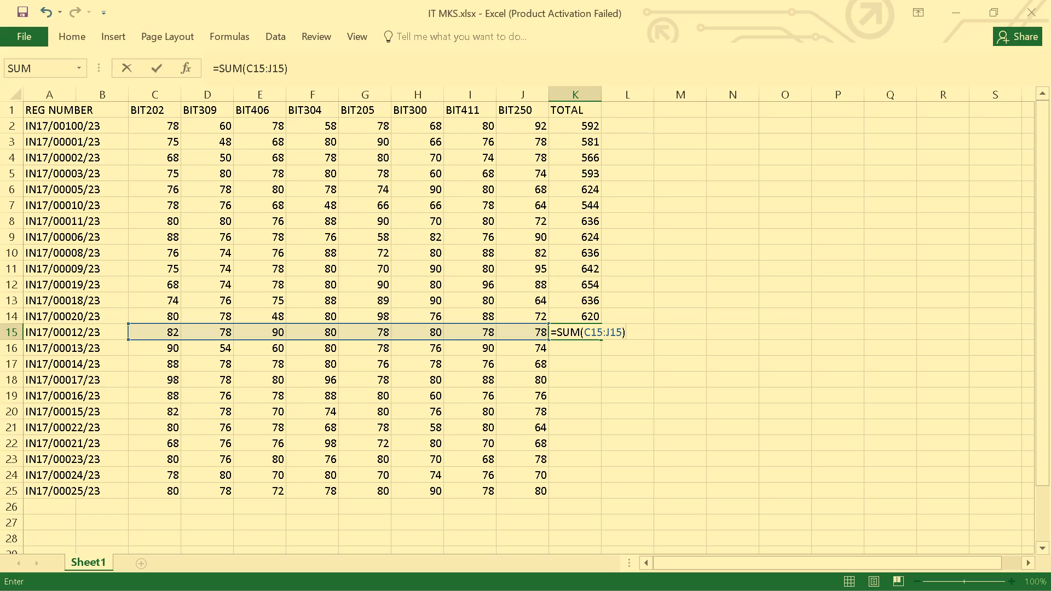
pyautogui.press('Return')
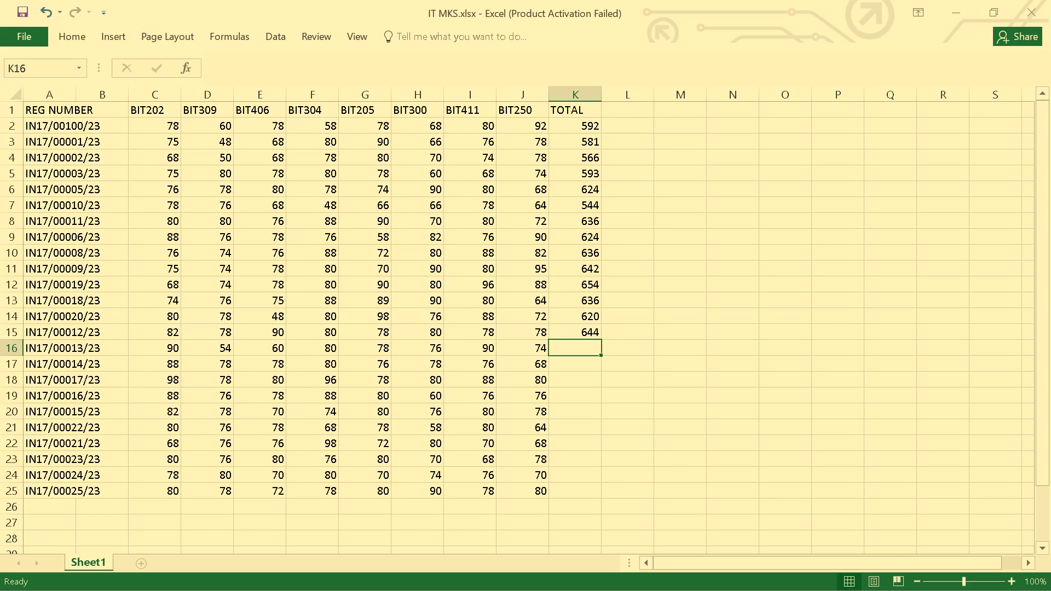
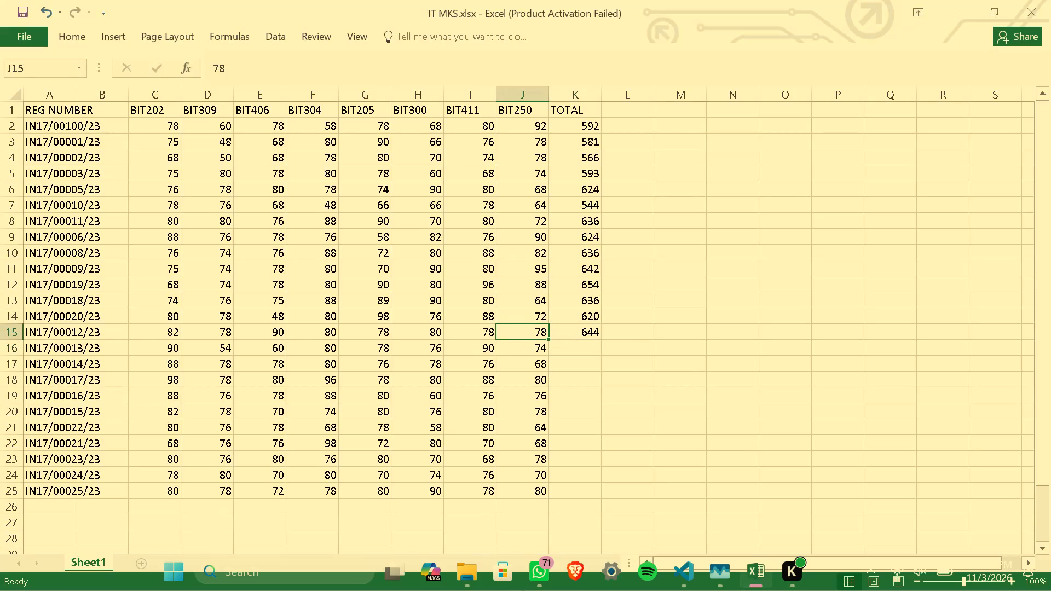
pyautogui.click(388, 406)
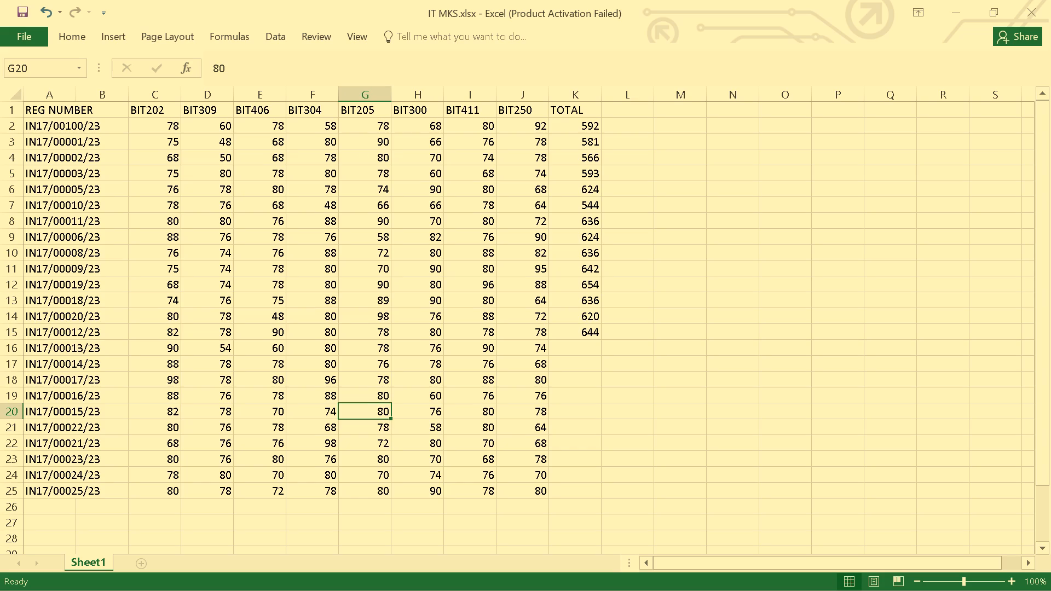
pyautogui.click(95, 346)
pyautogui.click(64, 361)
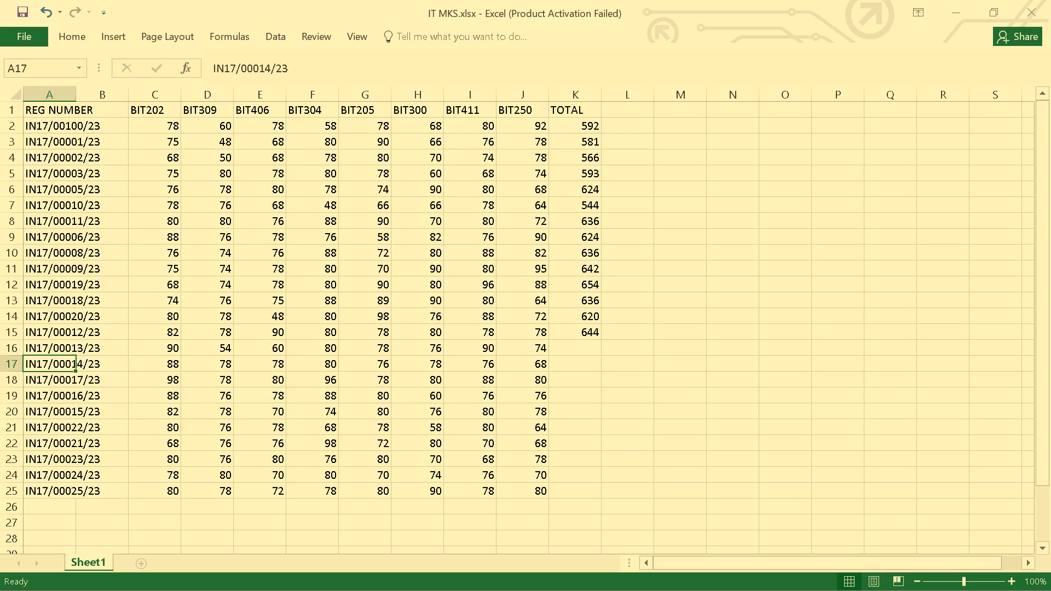
# Enter the formula =SUM(C16:J16) in TOTAL cell K16 to add up that student's unit marks.
pyautogui.scroll(-1, 64, 361)
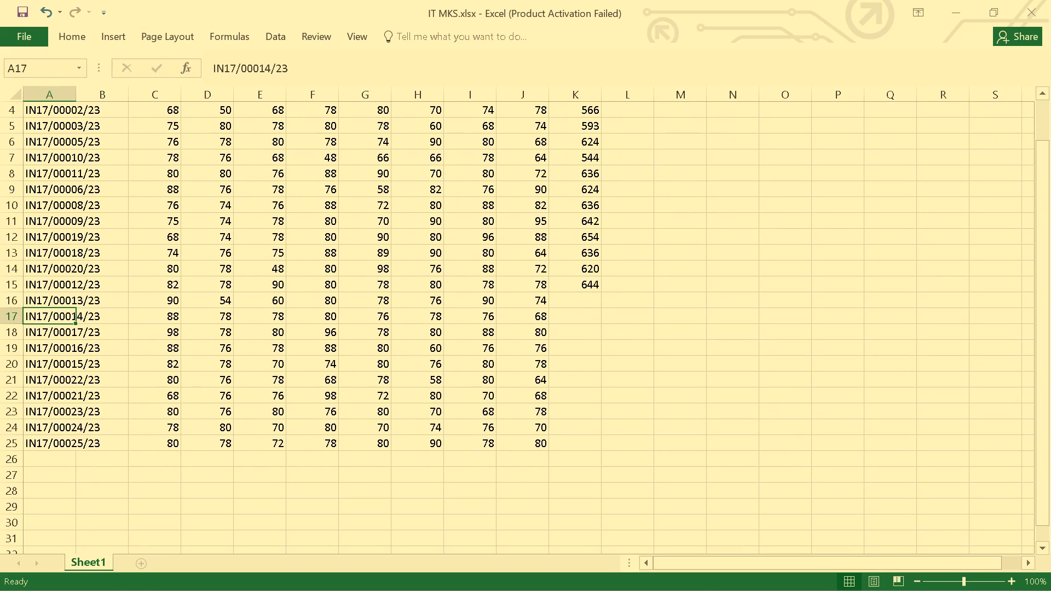
pyautogui.scroll(-1, 64, 361)
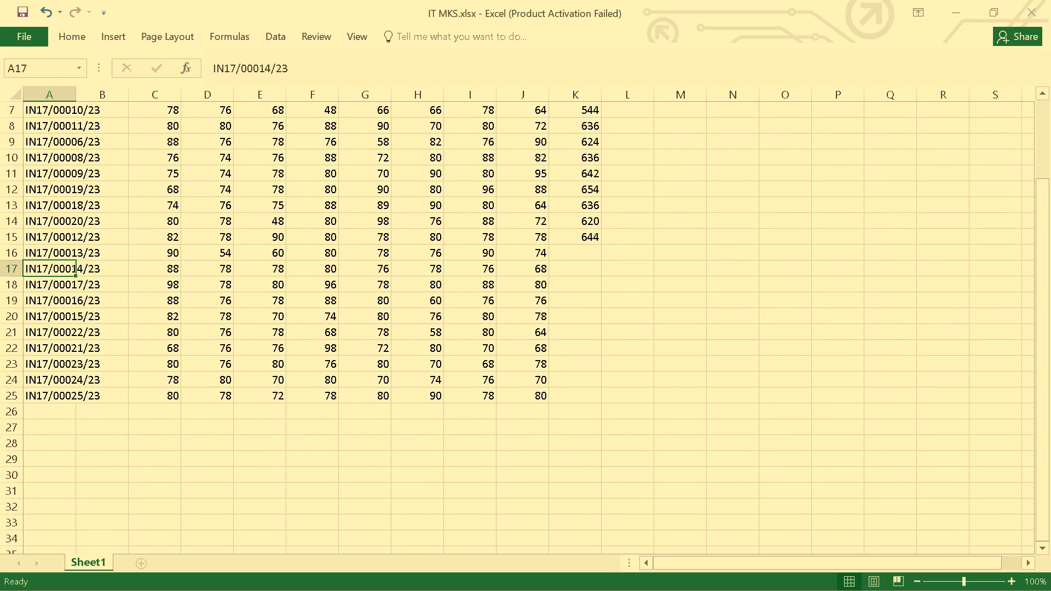
pyautogui.click(582, 256)
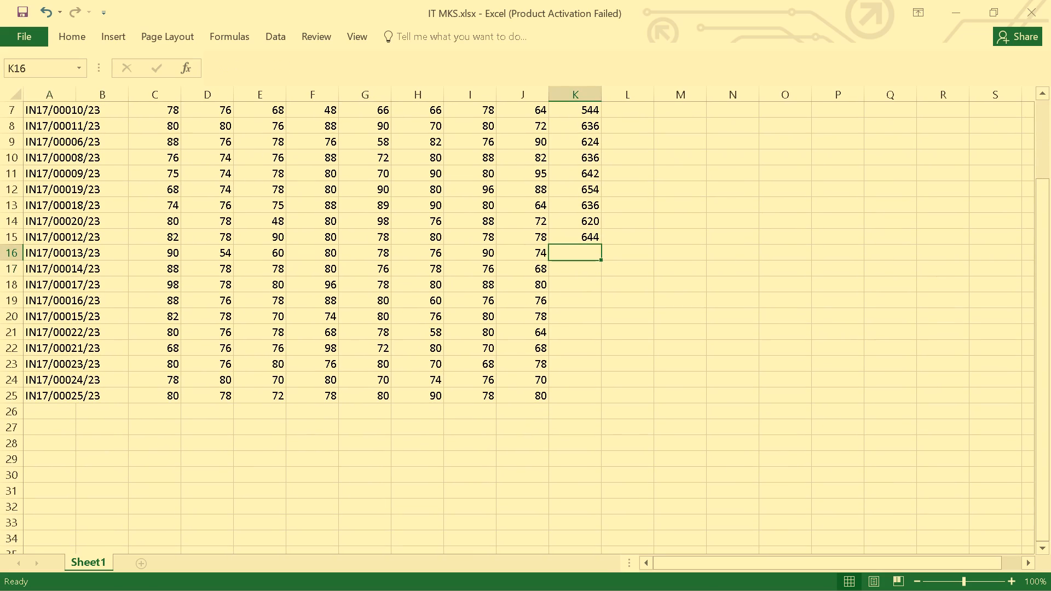
pyautogui.press('=')
pyautogui.write('SUM')
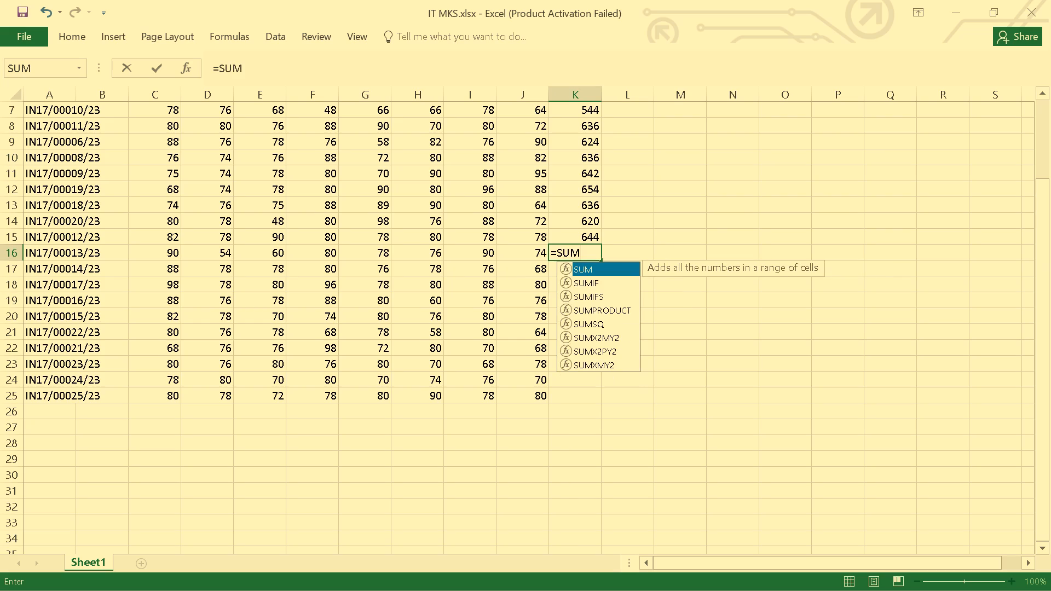
pyautogui.hotkey('shift', '(')
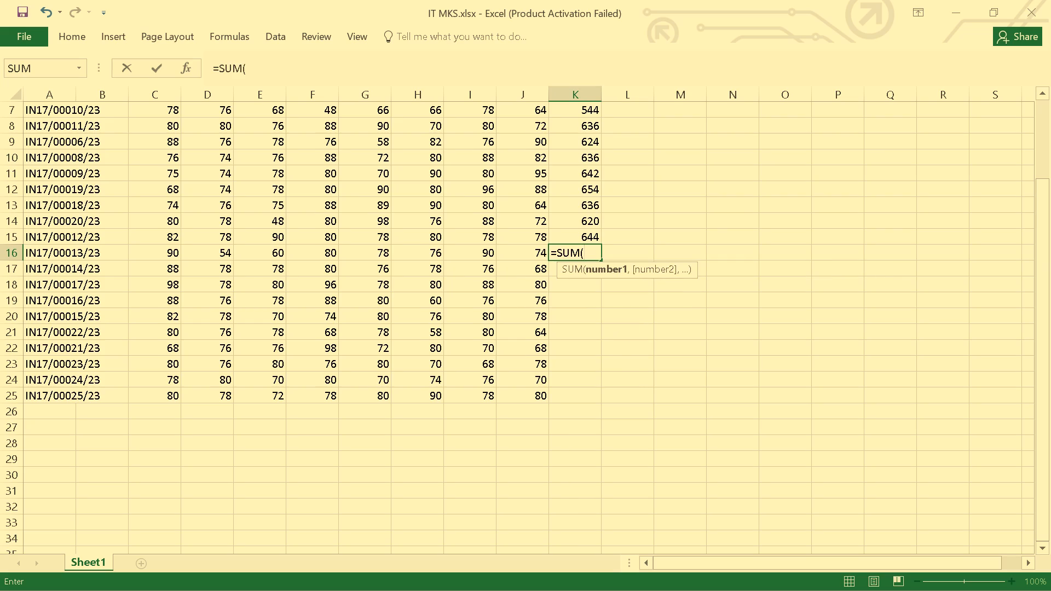
pyautogui.write('C16')
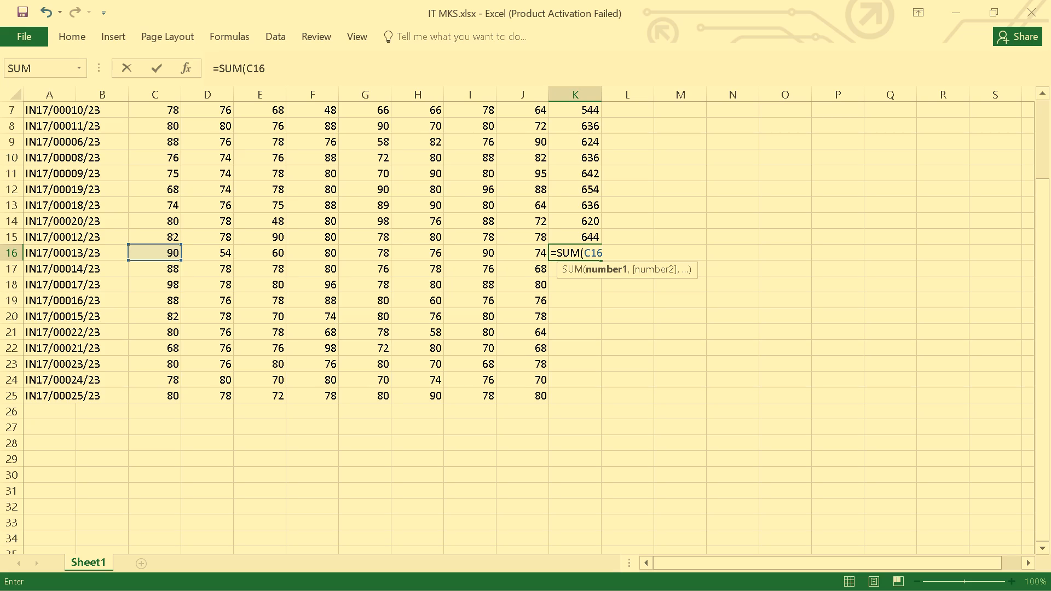
pyautogui.hotkey('shift', ':')
pyautogui.press('j')
pyautogui.write('16')
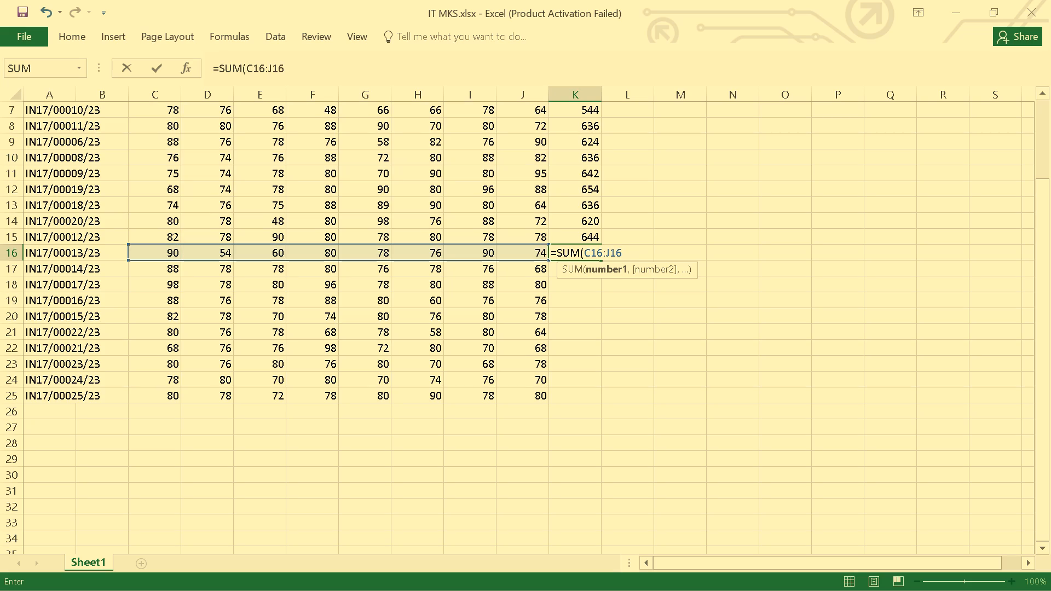
pyautogui.hotkey('shift', ')')
pyautogui.press('Return')
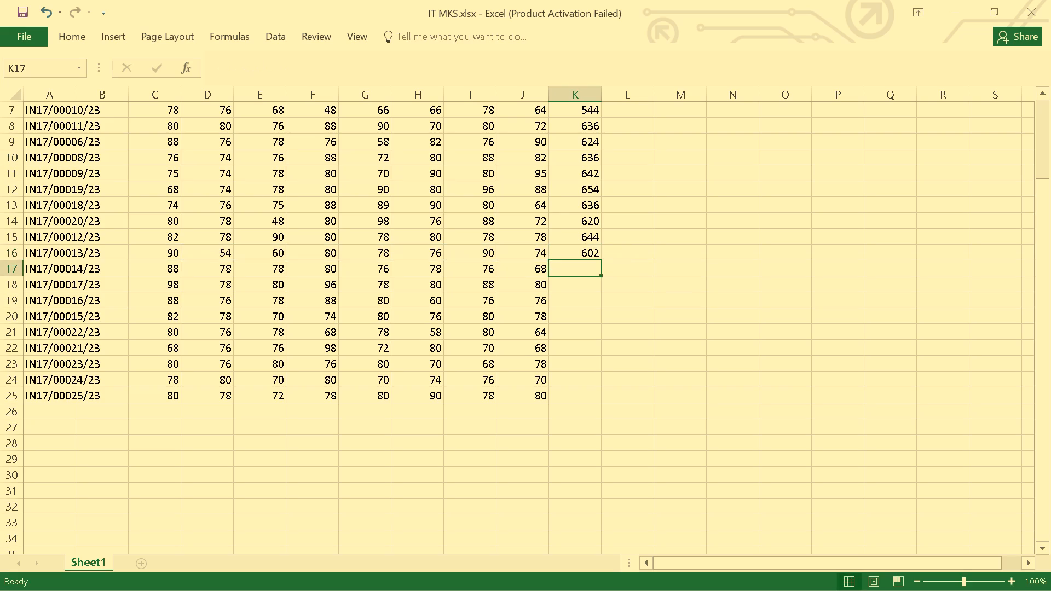
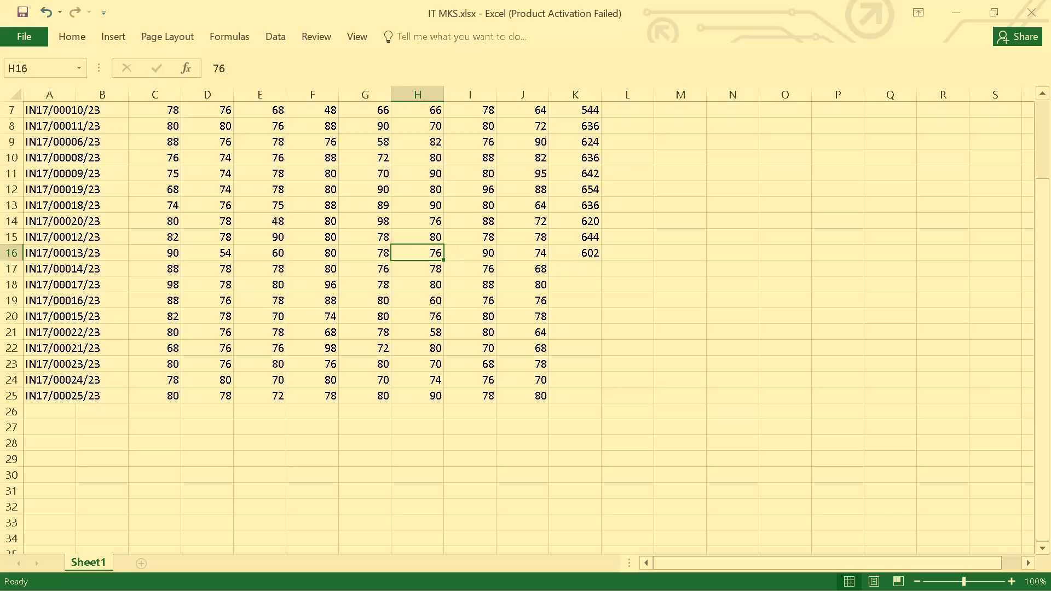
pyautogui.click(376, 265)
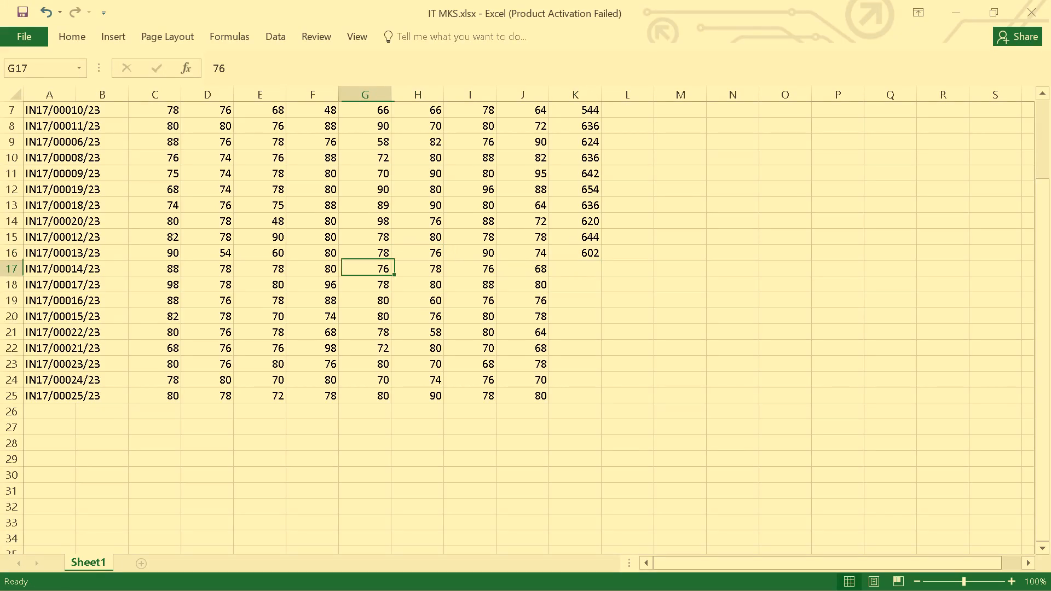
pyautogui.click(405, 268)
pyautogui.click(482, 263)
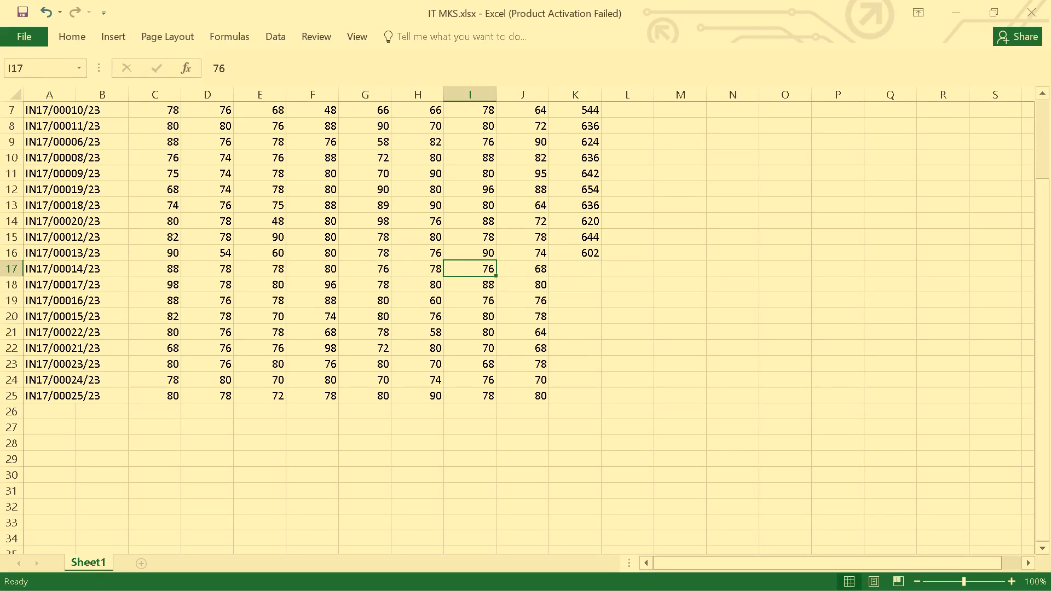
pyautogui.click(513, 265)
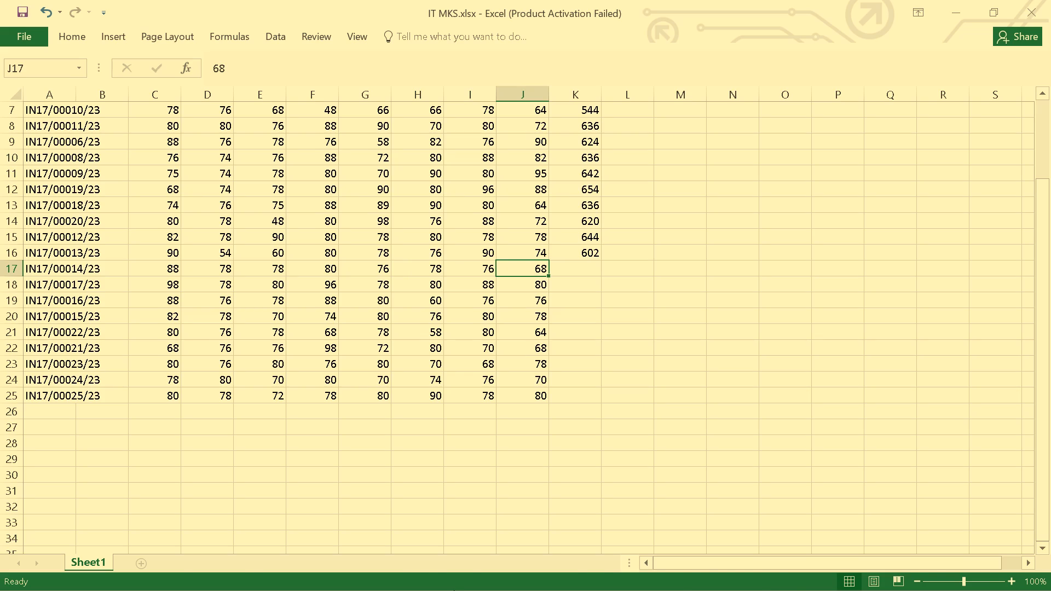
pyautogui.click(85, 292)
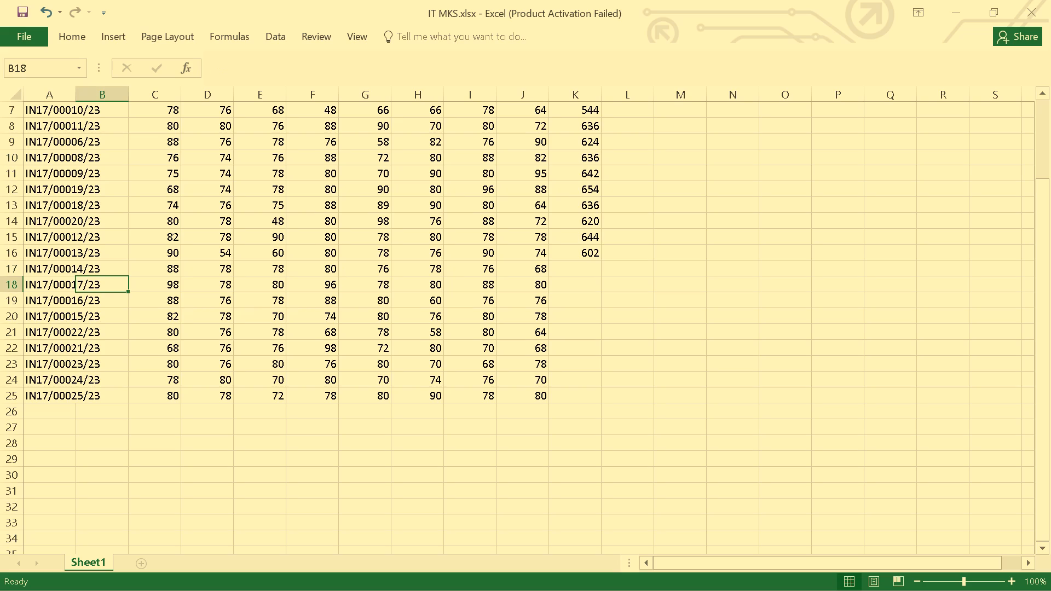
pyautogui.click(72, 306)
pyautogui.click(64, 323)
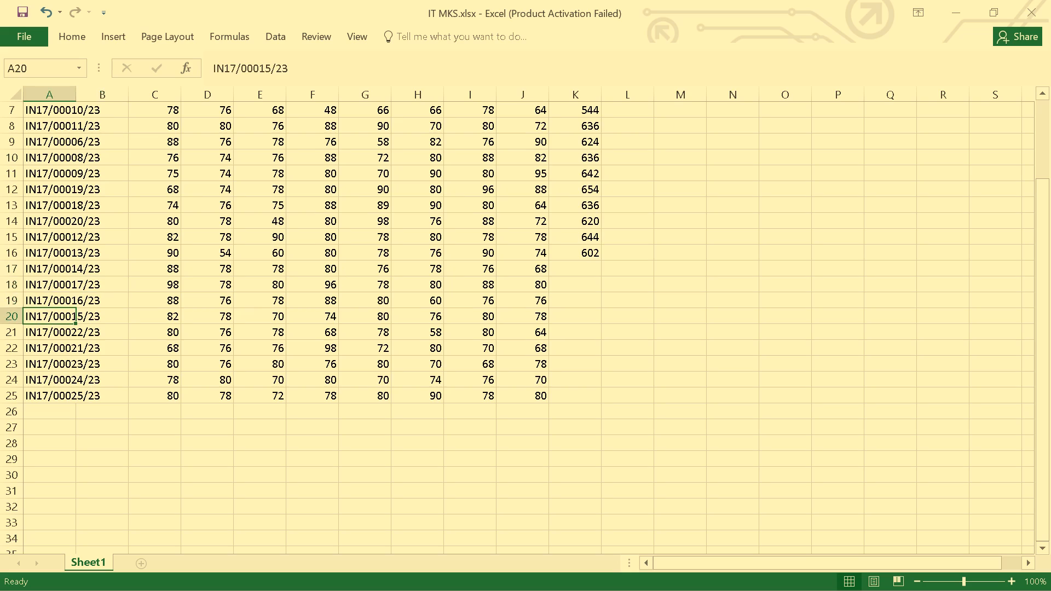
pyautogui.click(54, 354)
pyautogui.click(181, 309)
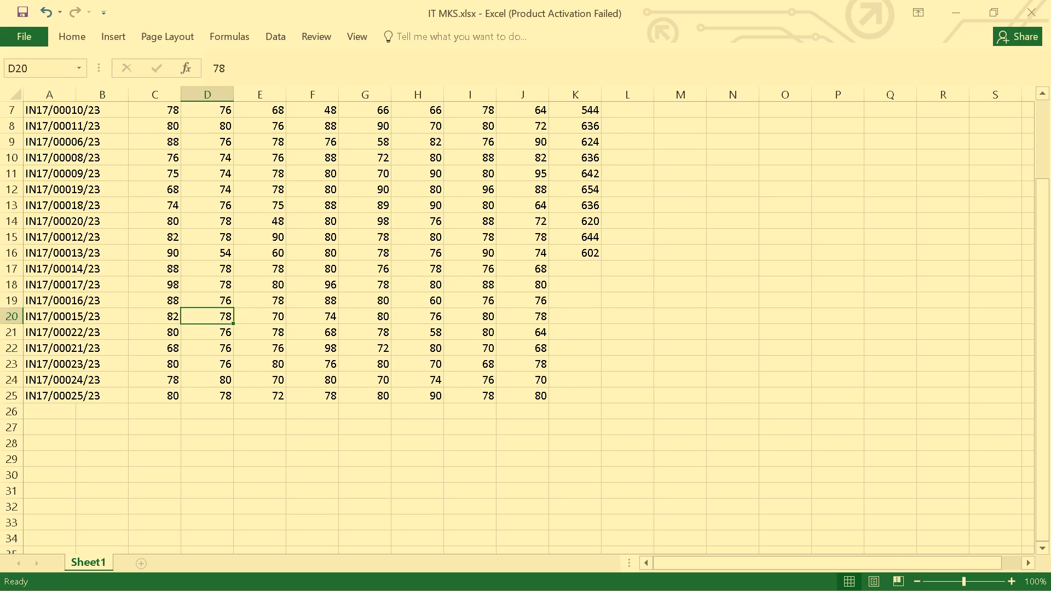
# Enter the formula =SUM(C17:J17) in TOTAL cell K17 to add up that student's unit marks.
pyautogui.click(569, 270)
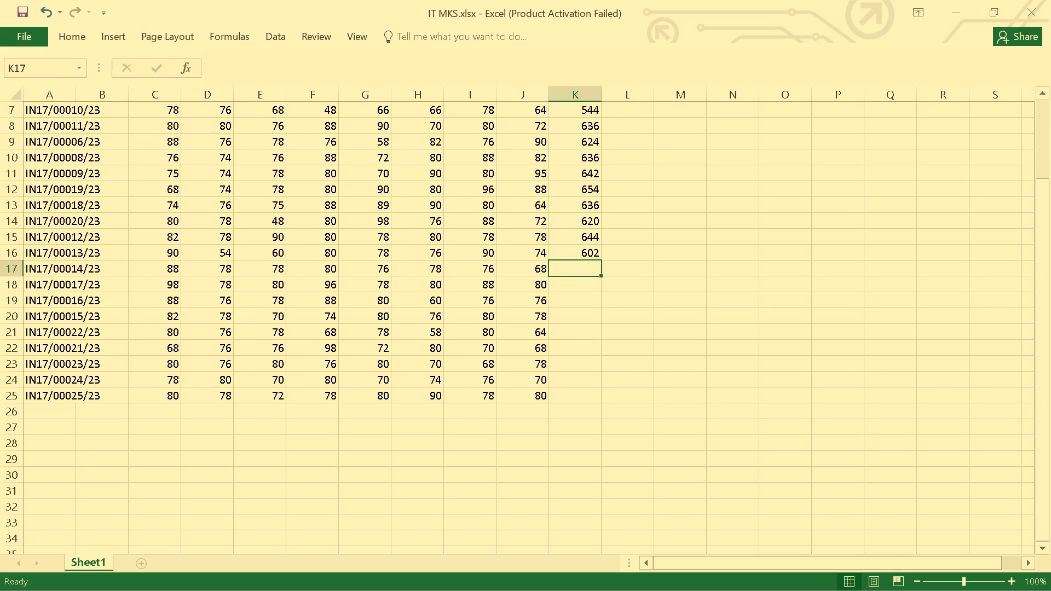
pyautogui.press('=')
pyautogui.write('SUM')
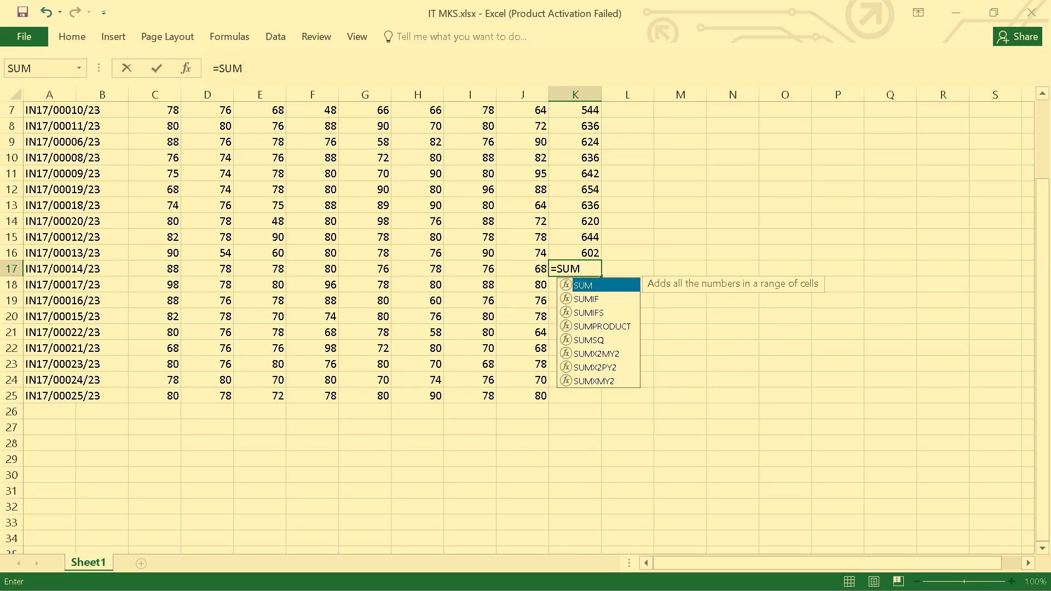
pyautogui.hotkey('shift', '(')
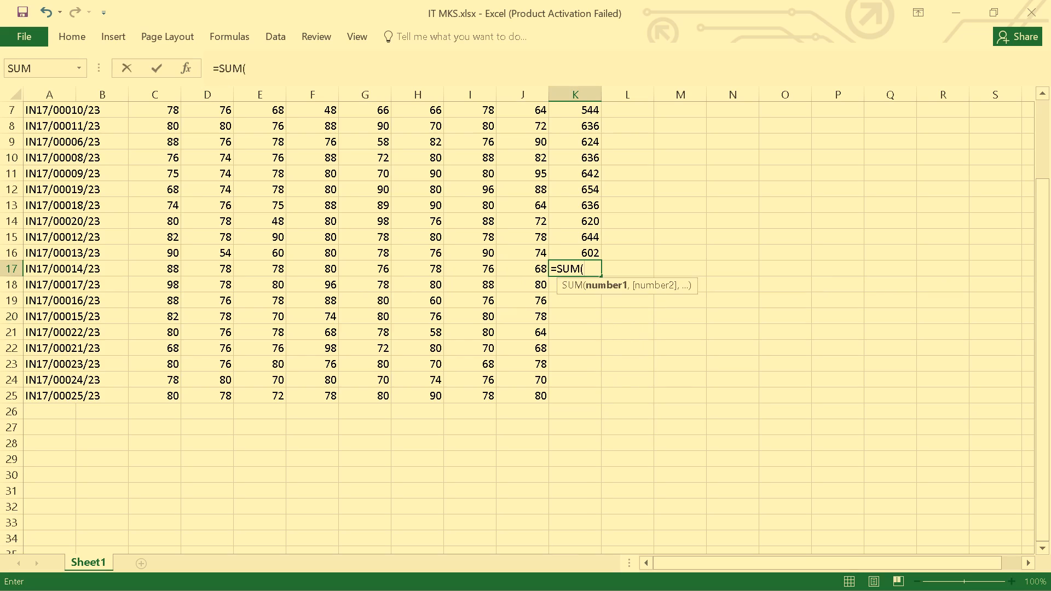
pyautogui.write('C17')
pyautogui.hotkey('shift', ':')
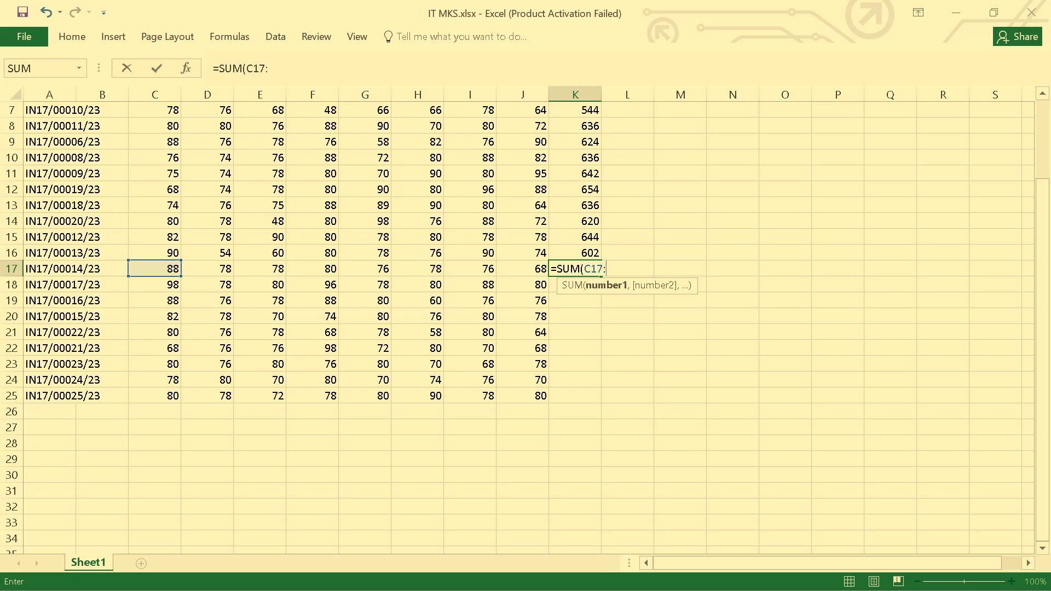
pyautogui.press('j')
pyautogui.write('17')
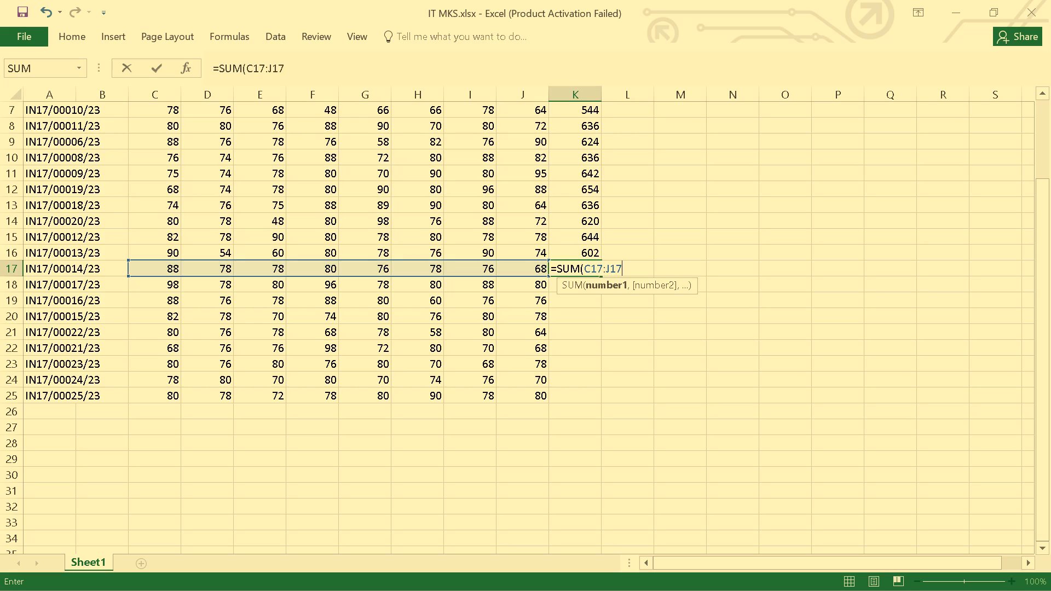
pyautogui.hotkey('shift', ')')
pyautogui.press('Return')
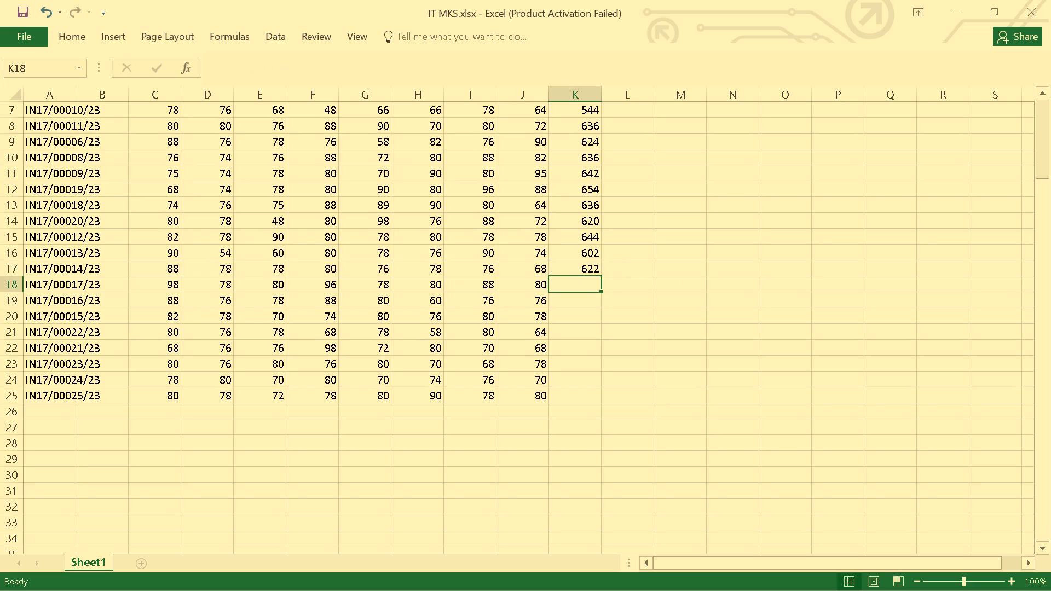
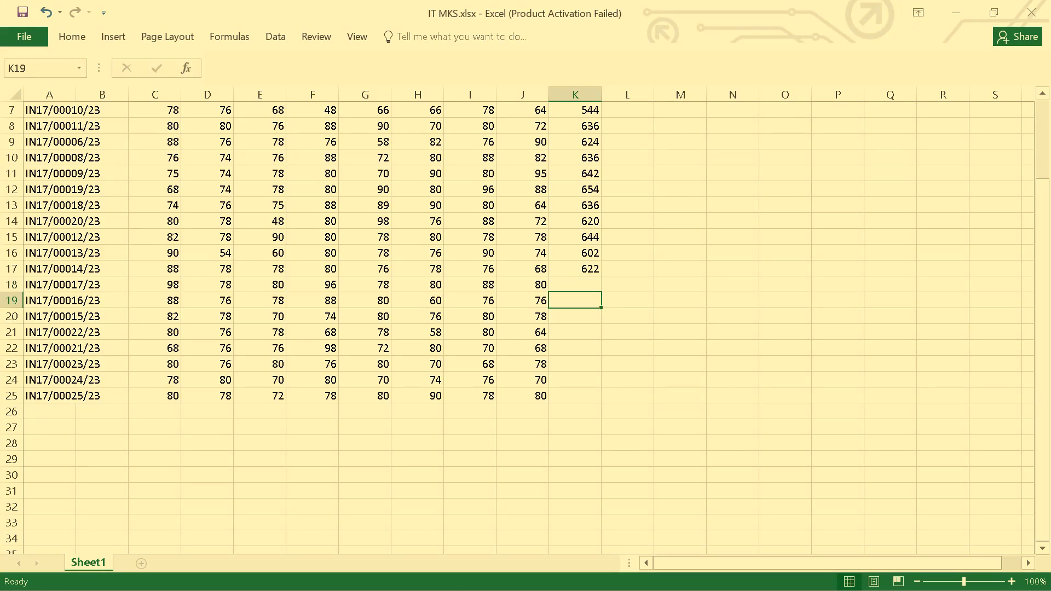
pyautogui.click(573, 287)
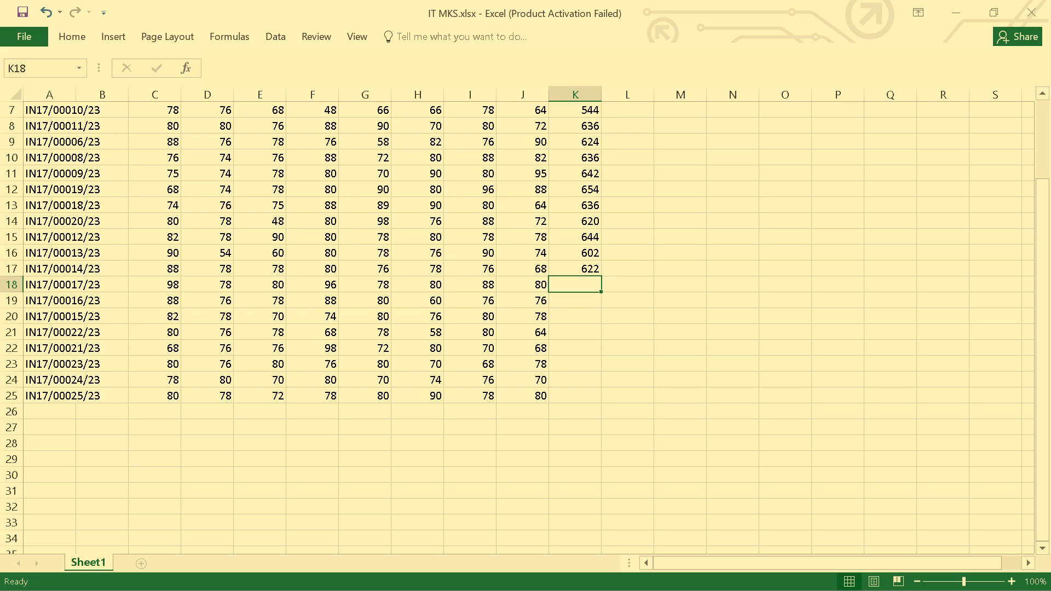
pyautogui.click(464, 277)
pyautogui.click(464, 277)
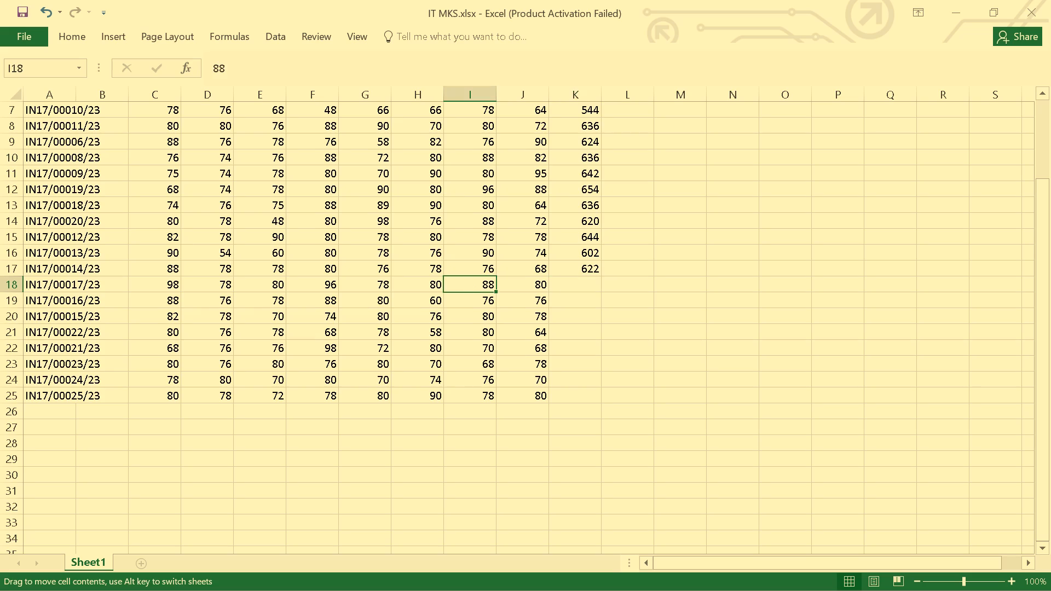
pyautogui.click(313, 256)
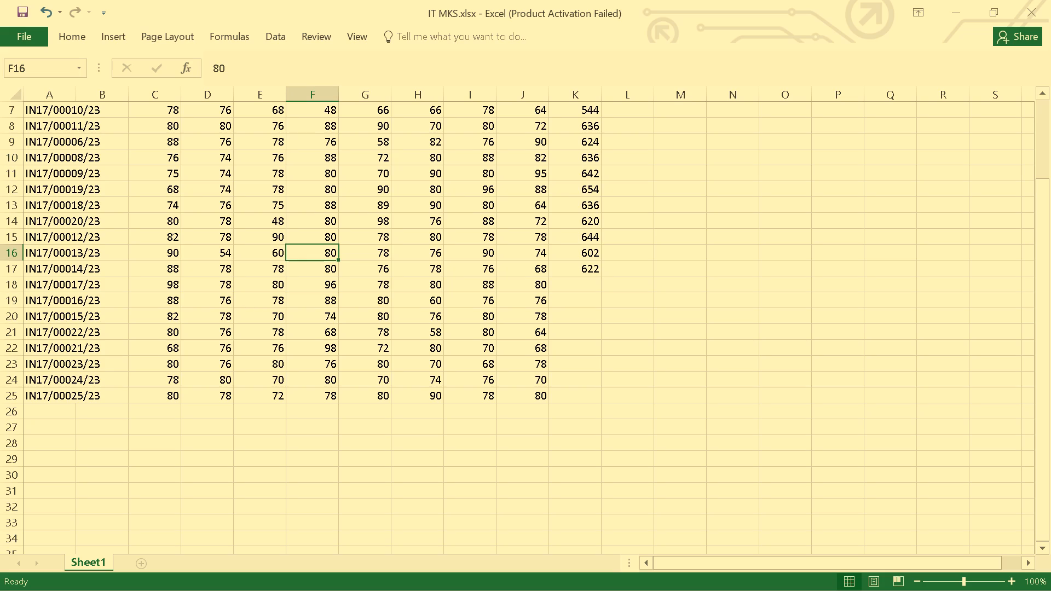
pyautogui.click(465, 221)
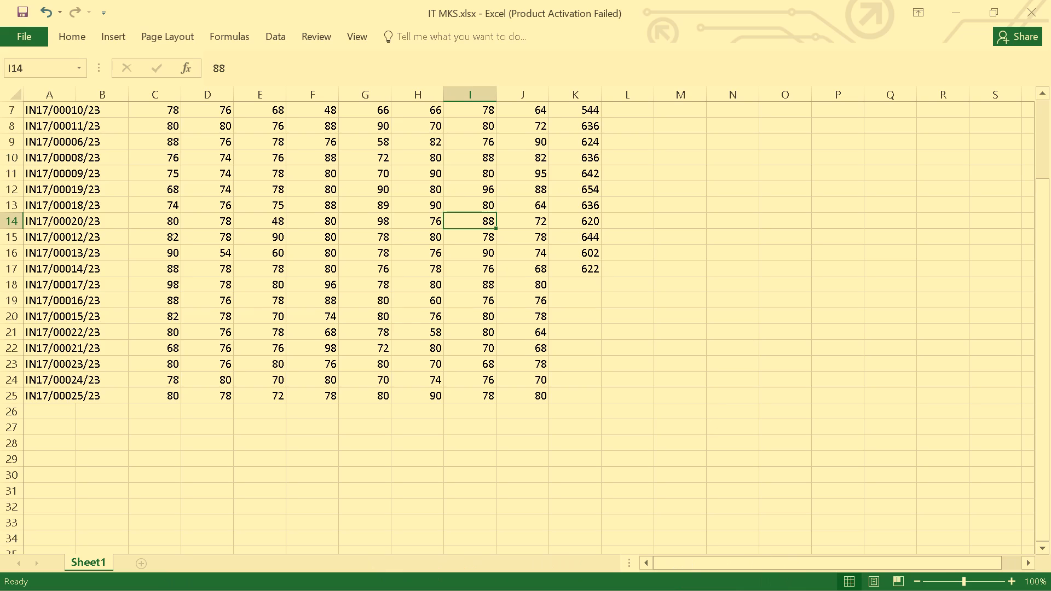
# Add a new student row by entering the next registration number of the sequence in cell A26.
pyautogui.click(67, 294)
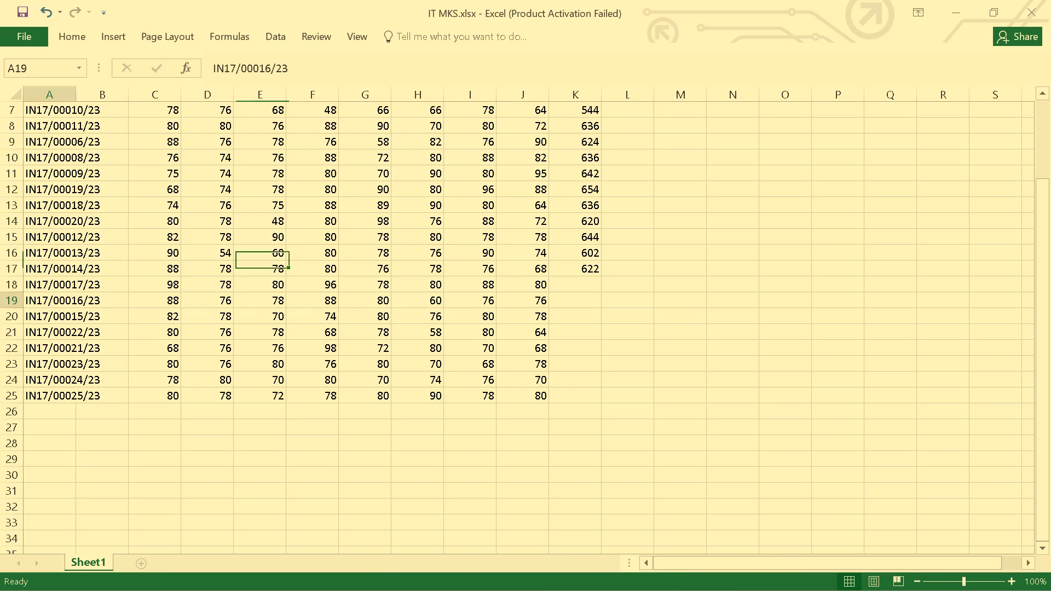
pyautogui.click(67, 341)
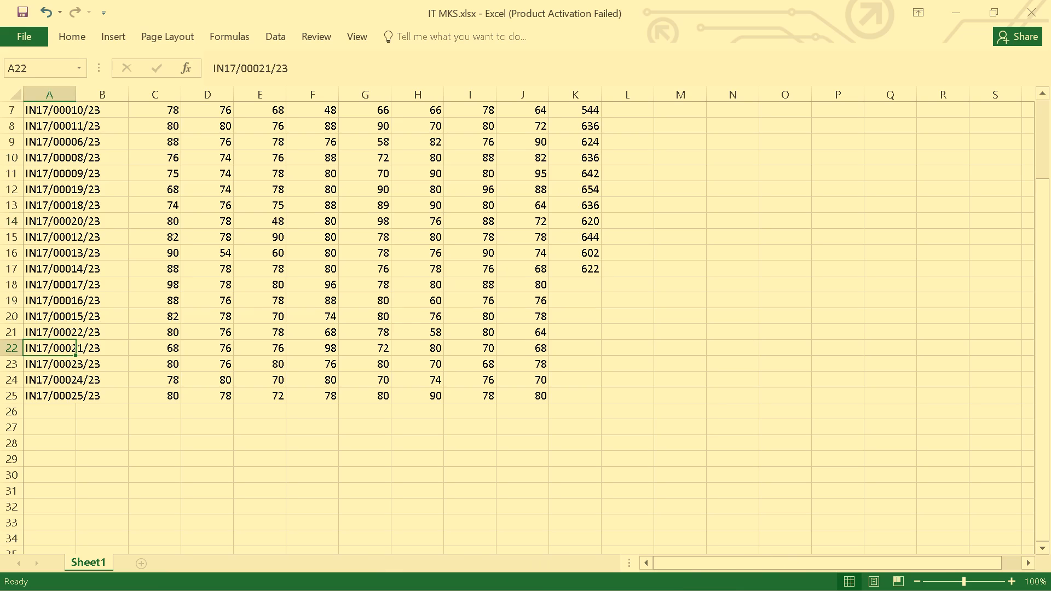
pyautogui.click(54, 419)
pyautogui.click(49, 401)
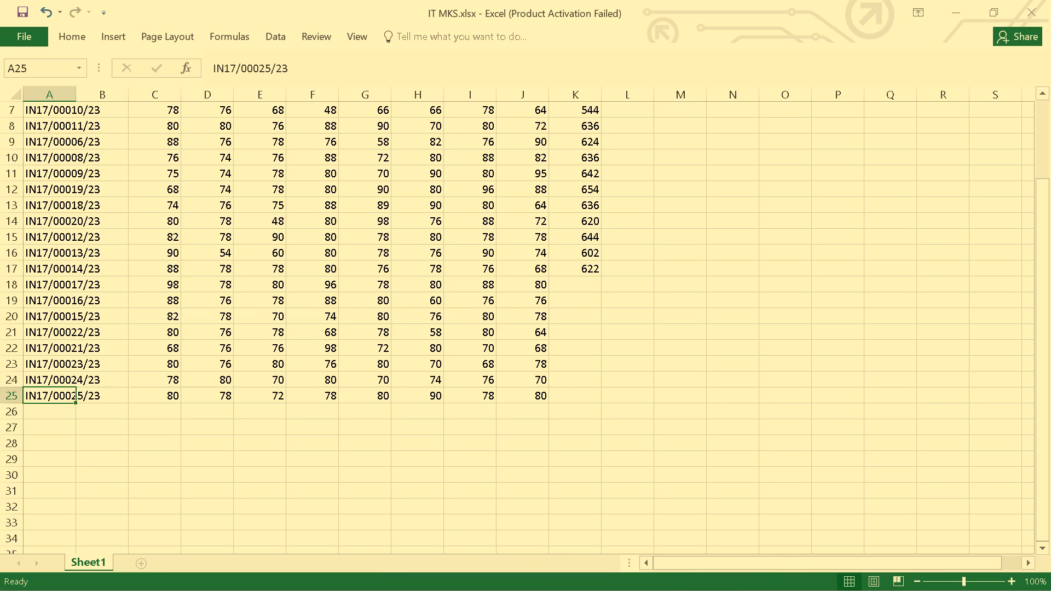
pyautogui.click(43, 409)
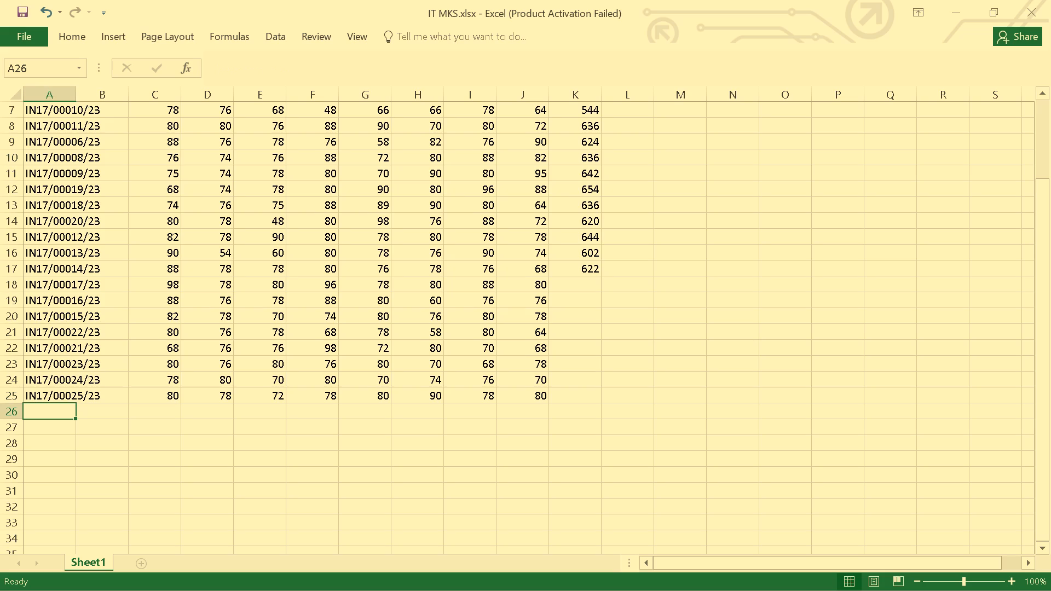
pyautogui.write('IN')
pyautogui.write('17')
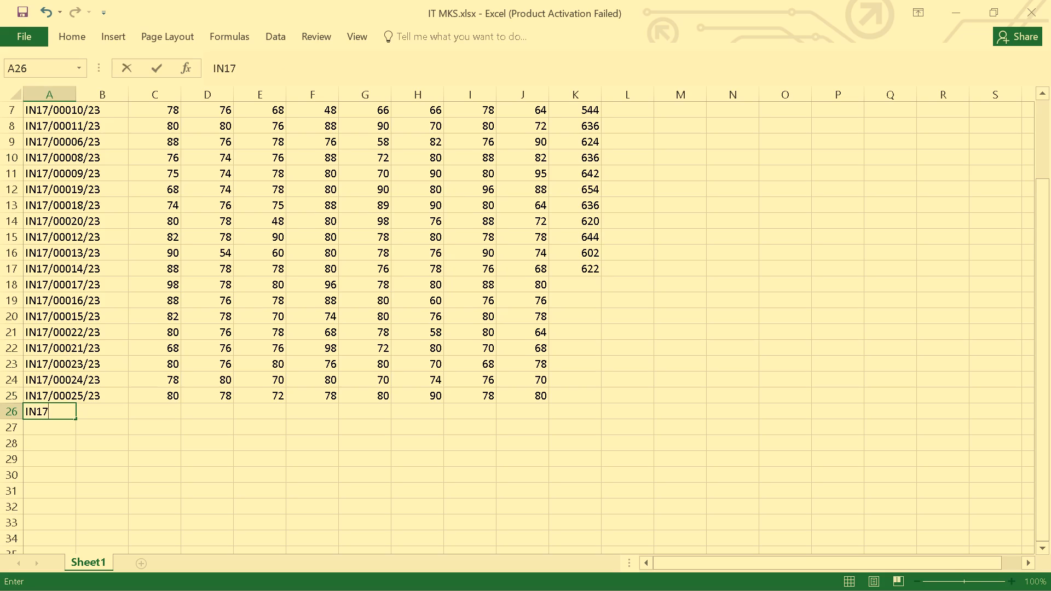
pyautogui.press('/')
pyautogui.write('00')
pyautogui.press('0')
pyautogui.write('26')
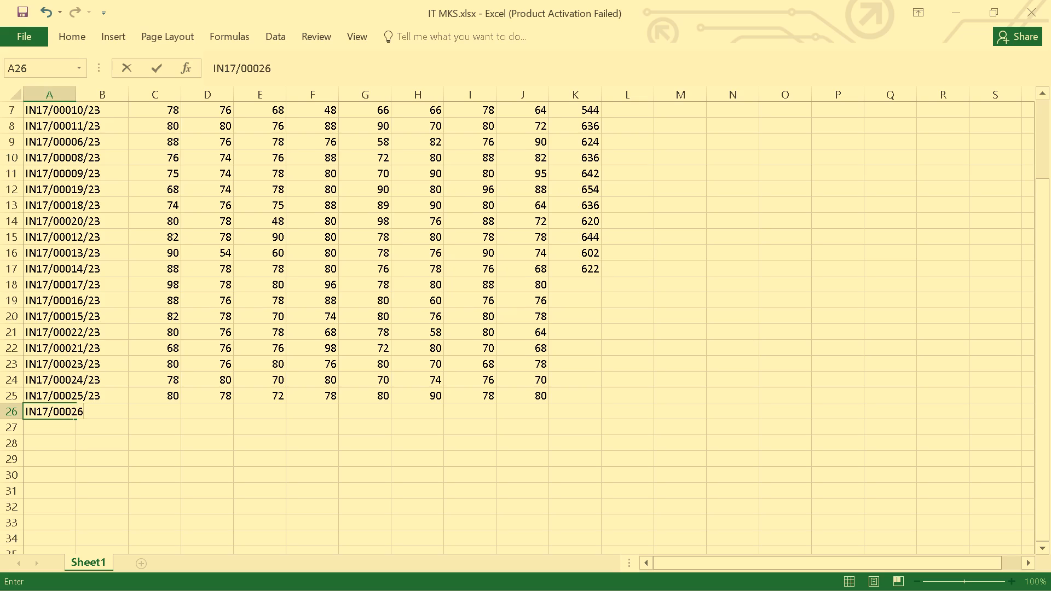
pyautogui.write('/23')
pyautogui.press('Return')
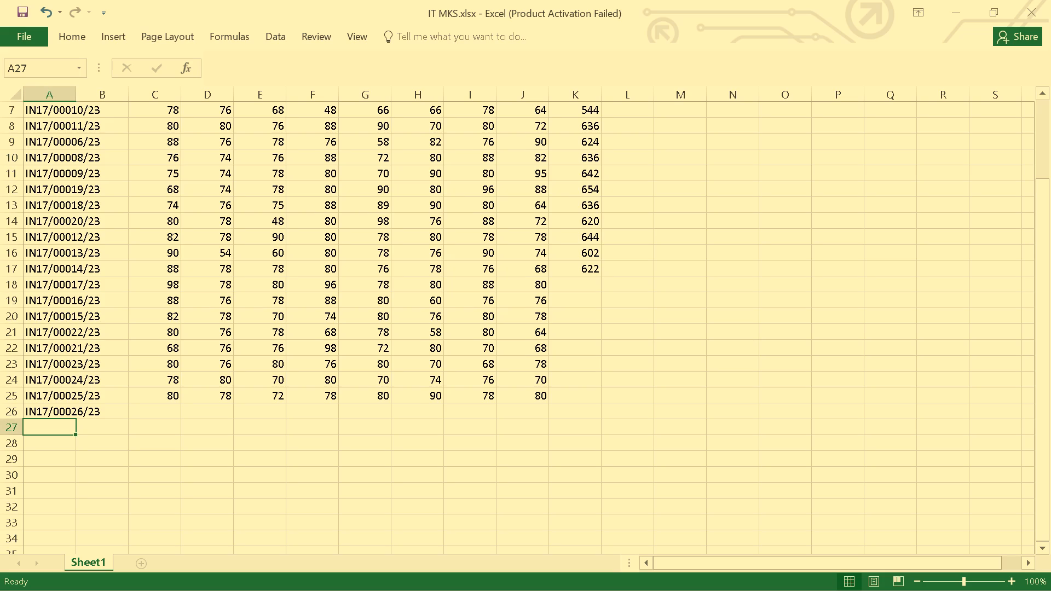
# Enter the new student's unit marks 74, 68, 80, 60, 88 and 70 in cells C26 to H26.
pyautogui.click(274, 351)
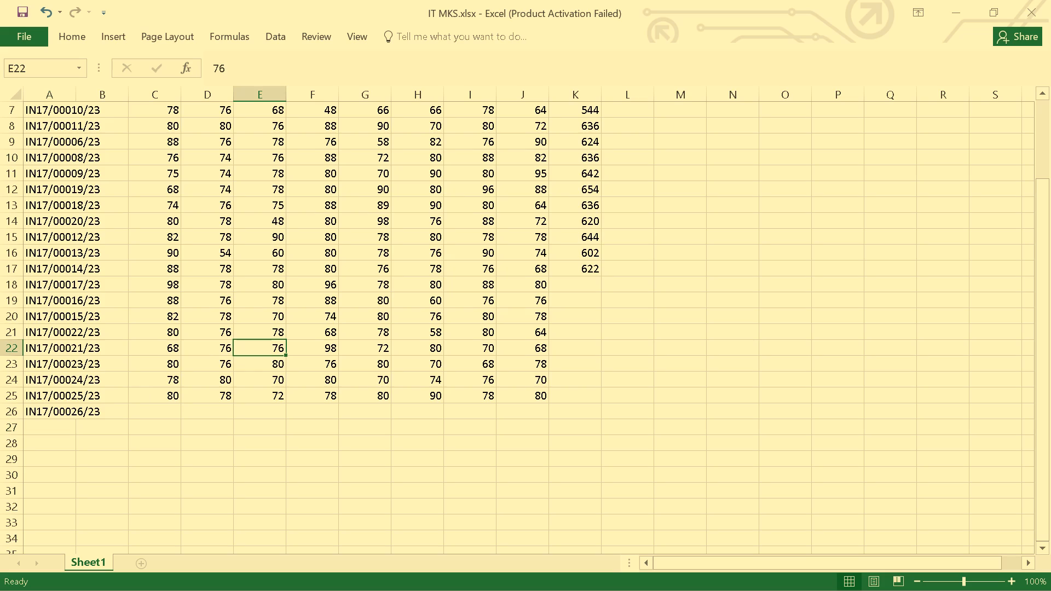
pyautogui.click(163, 420)
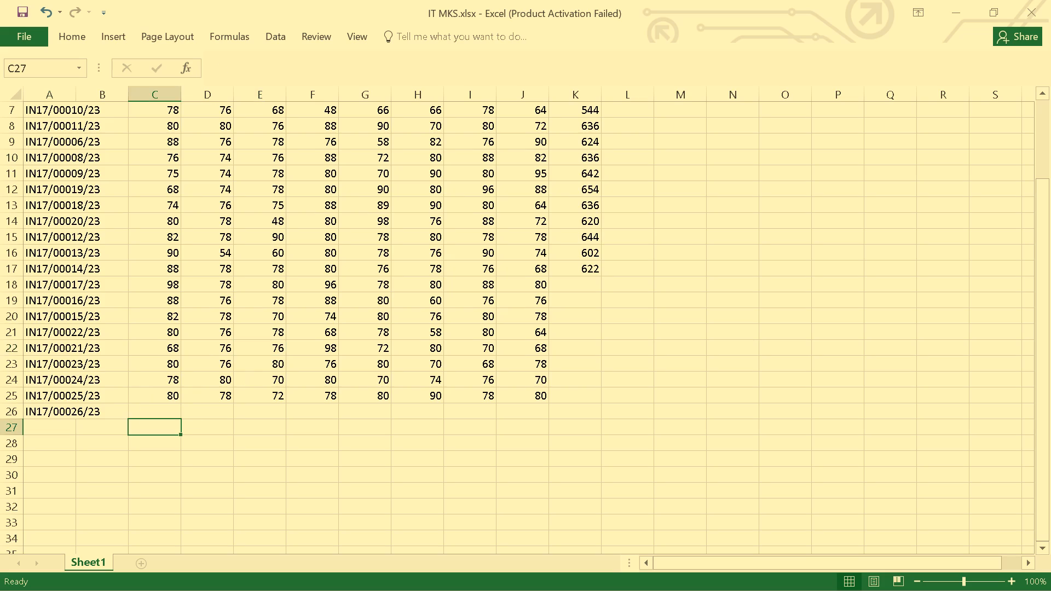
pyautogui.click(158, 413)
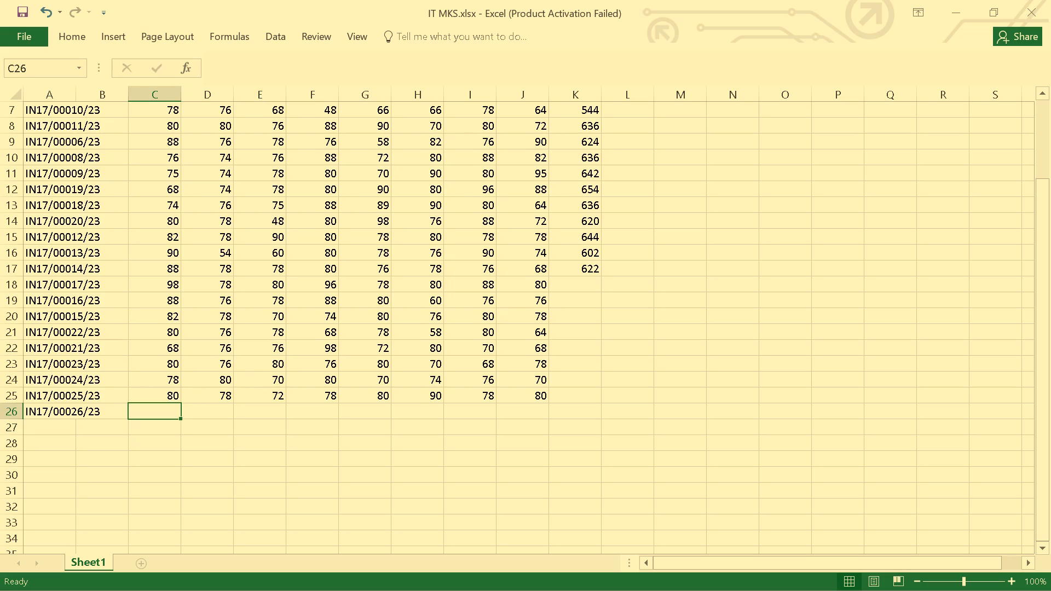
pyautogui.press('7')
pyautogui.press('4')
pyautogui.click(221, 412)
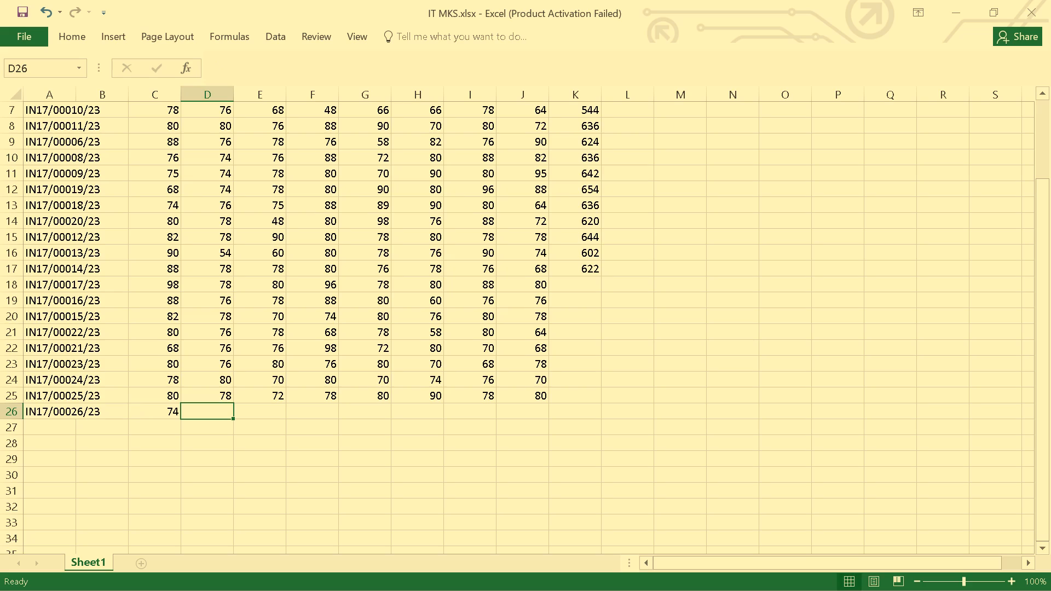
pyautogui.press('6')
pyautogui.press('8')
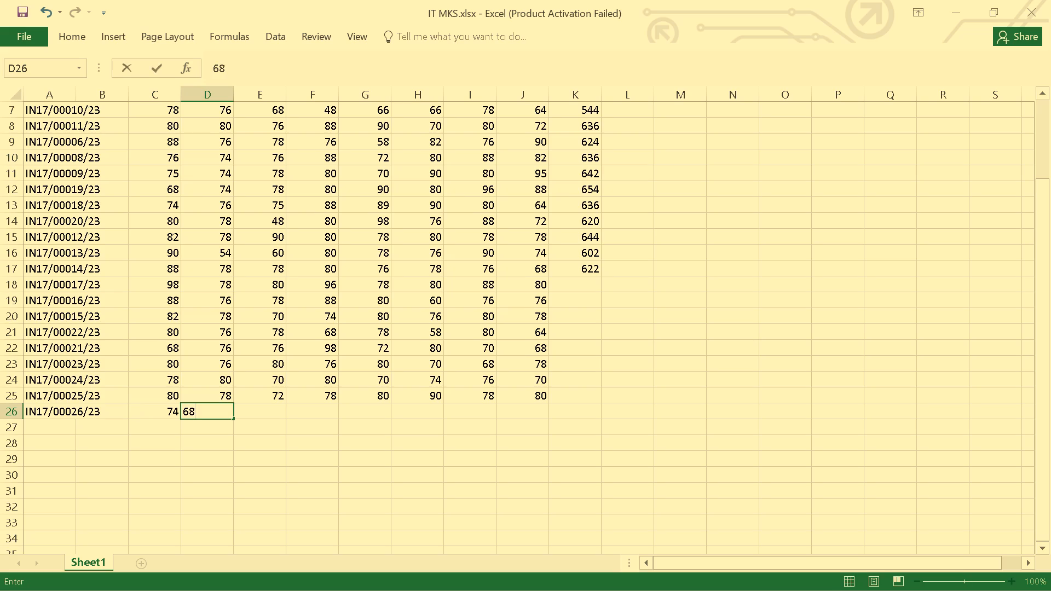
pyautogui.press('Right')
pyautogui.write('80')
pyautogui.press('Right')
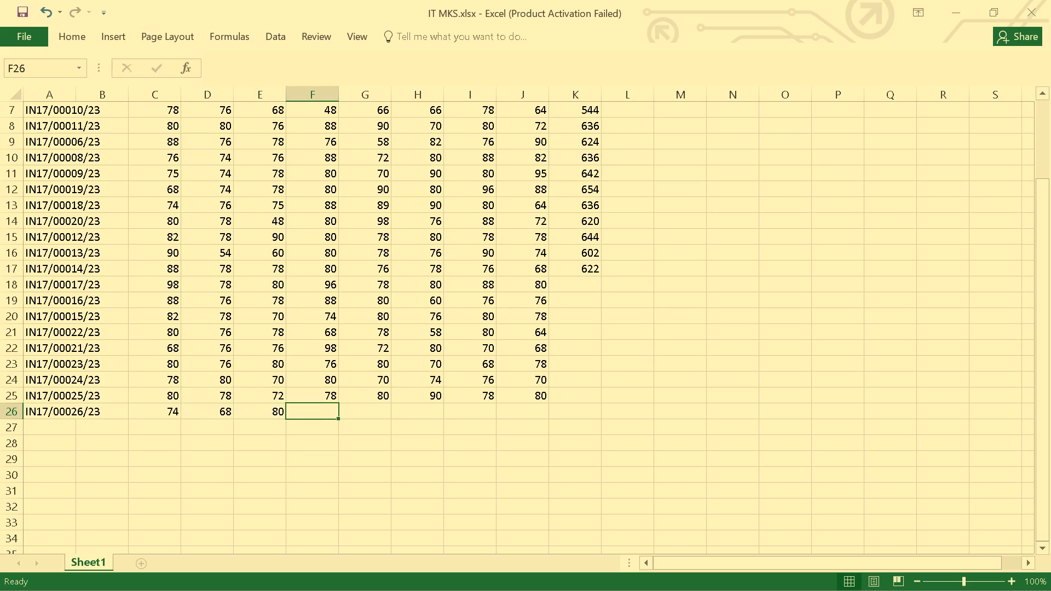
pyautogui.press('6')
pyautogui.press('0')
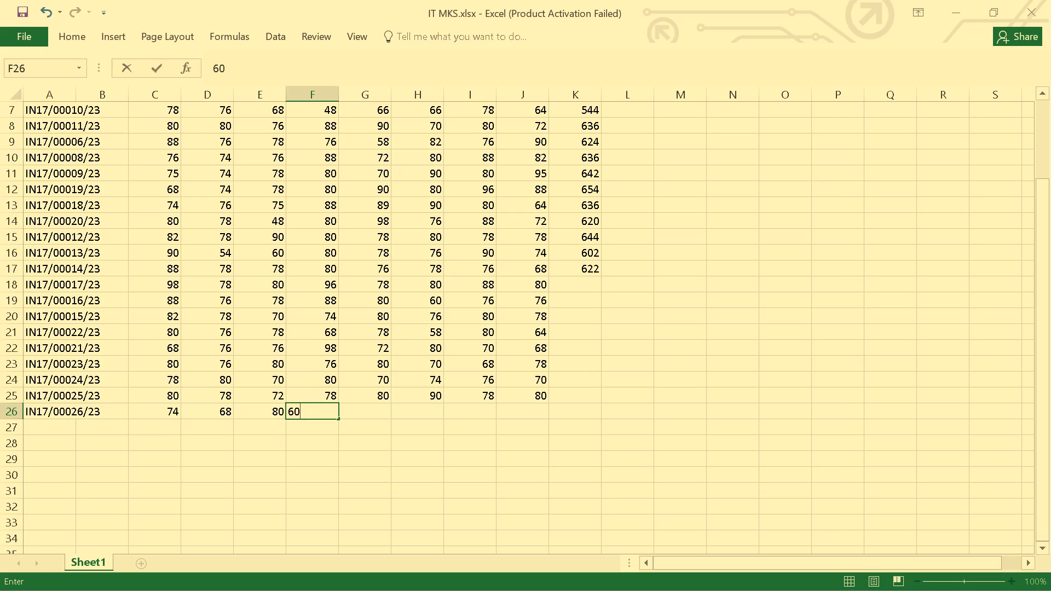
pyautogui.press('Right')
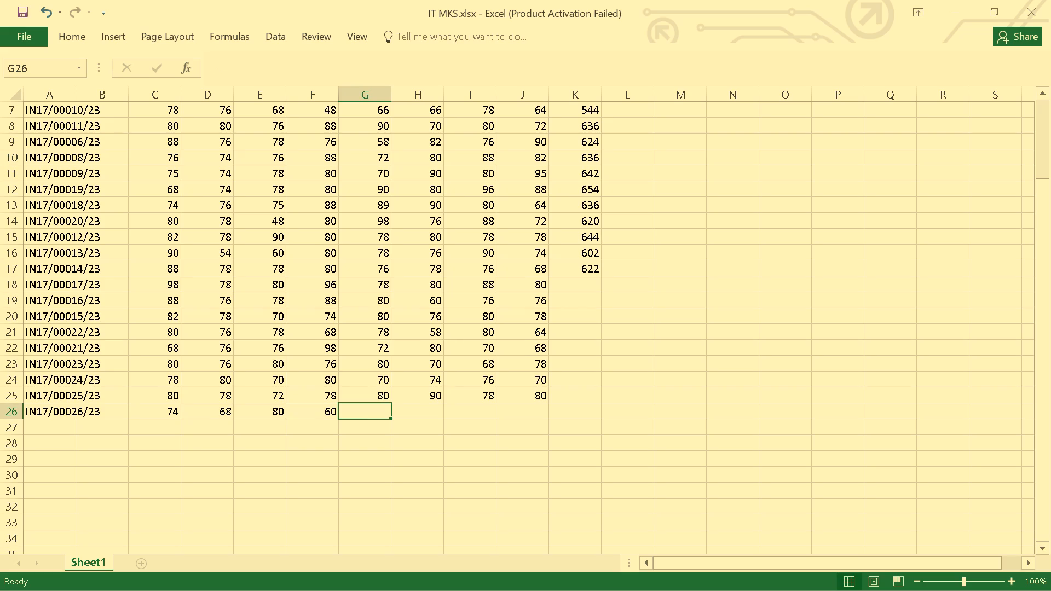
pyautogui.write('88')
pyautogui.press('Right')
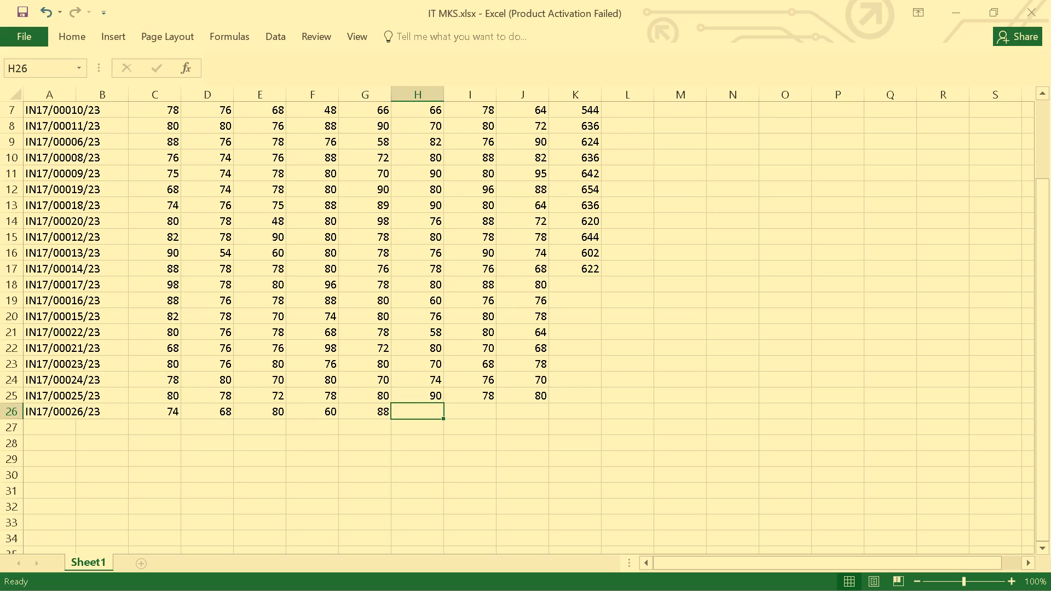
pyautogui.write('70')
pyautogui.press('Right')
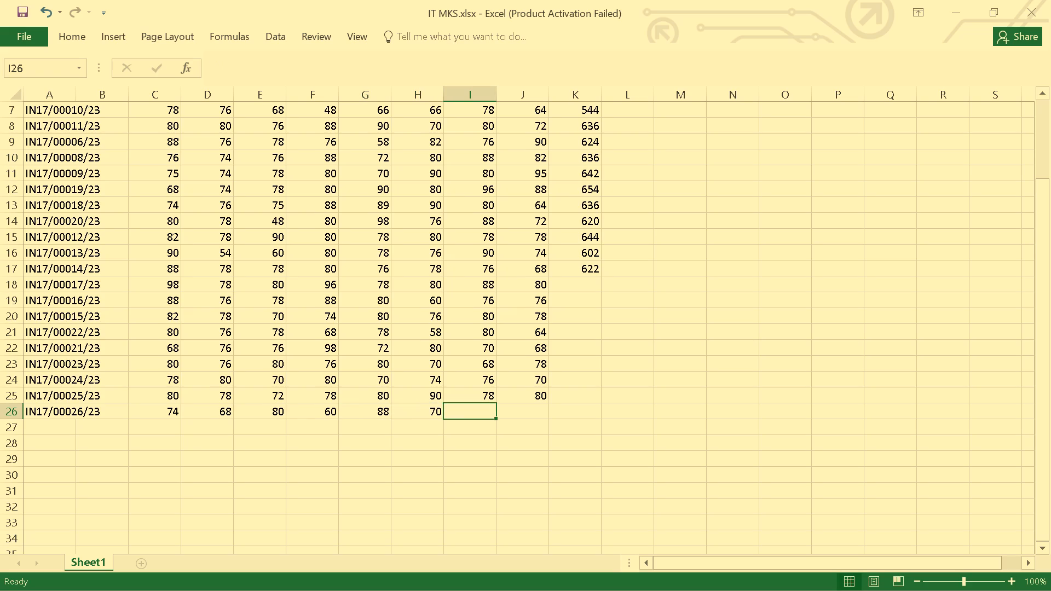
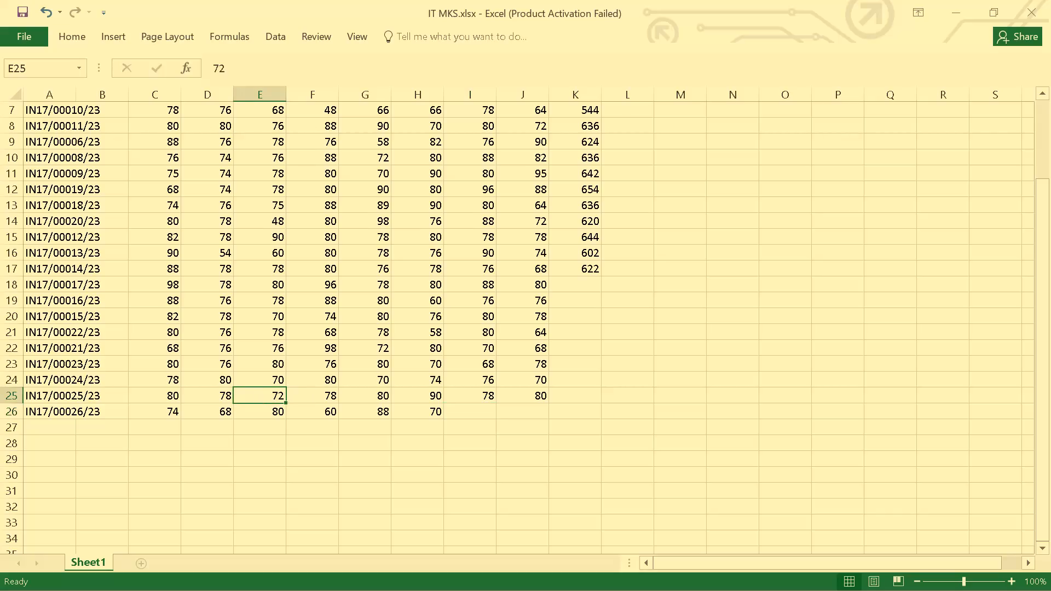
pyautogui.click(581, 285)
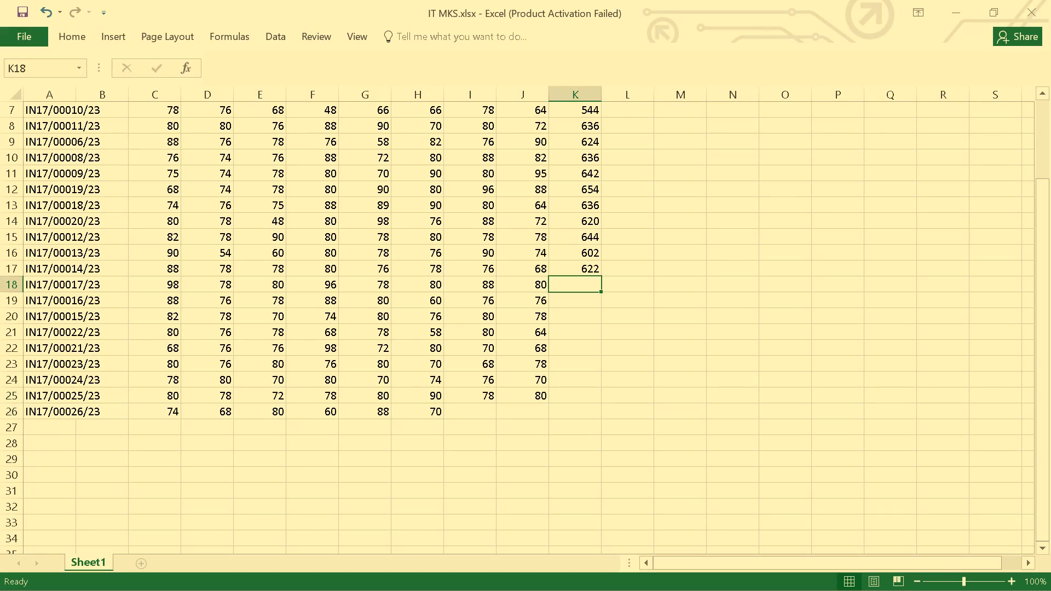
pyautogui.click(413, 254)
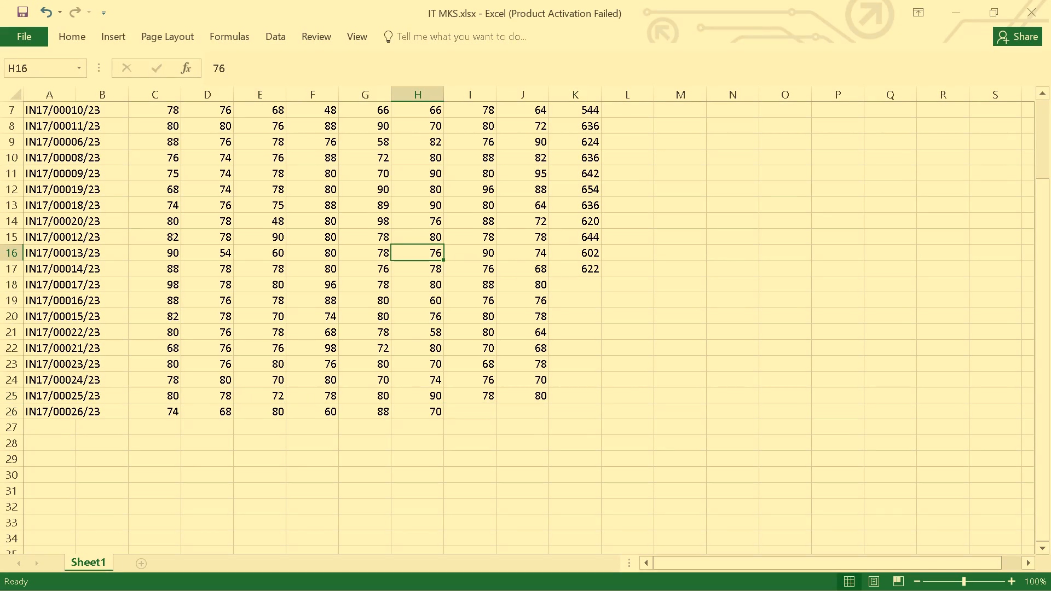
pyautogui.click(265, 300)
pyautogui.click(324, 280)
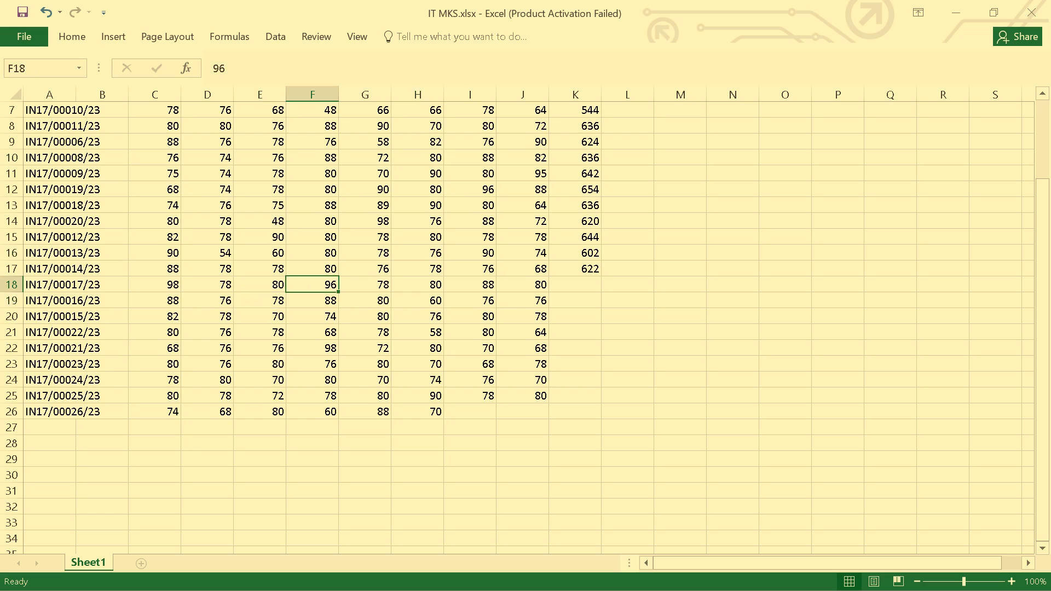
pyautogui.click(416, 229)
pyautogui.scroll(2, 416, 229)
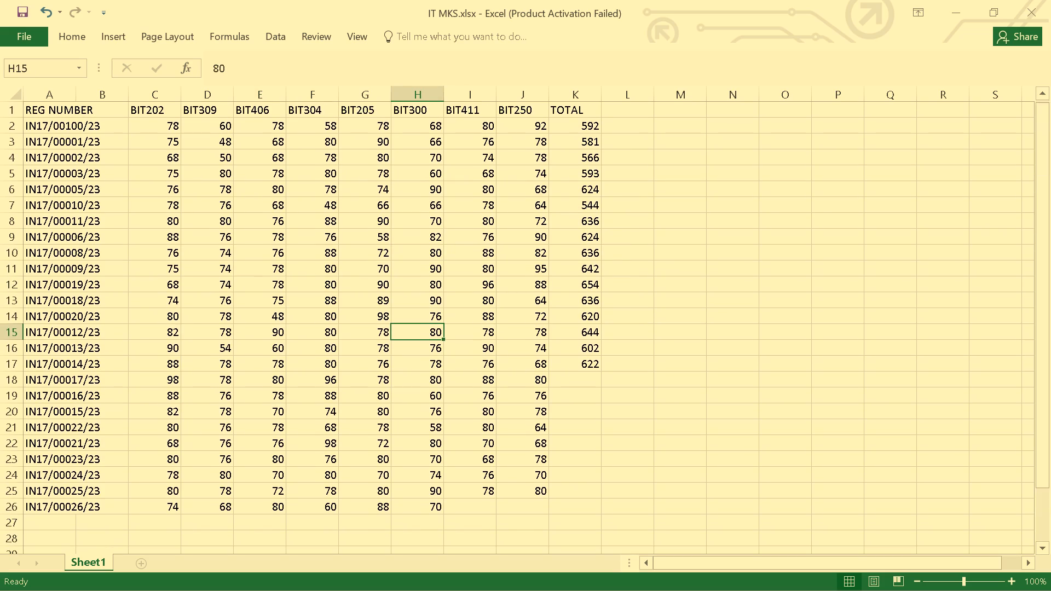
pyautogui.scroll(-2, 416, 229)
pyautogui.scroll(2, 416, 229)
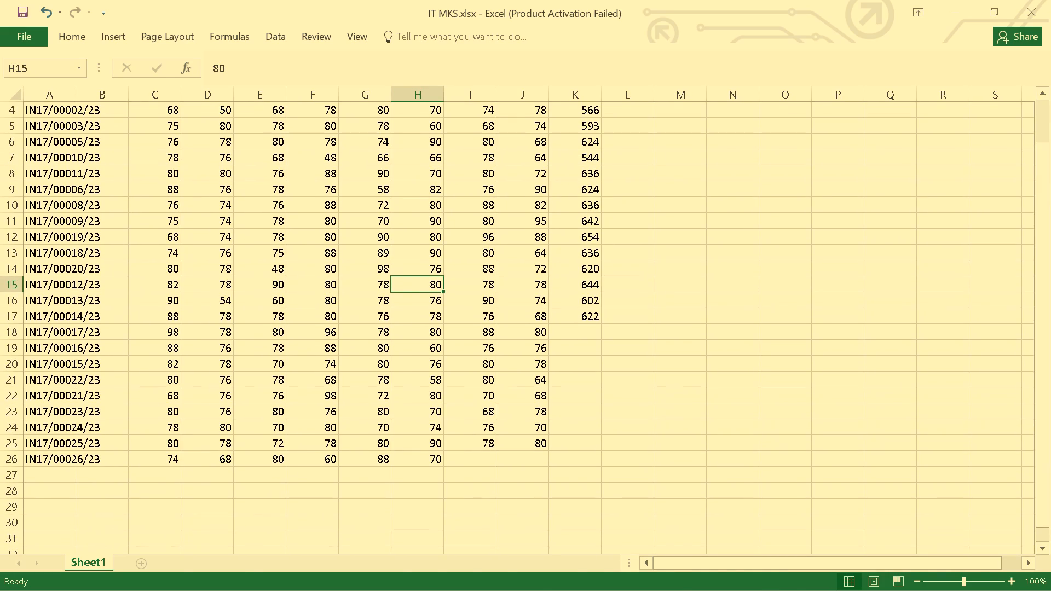
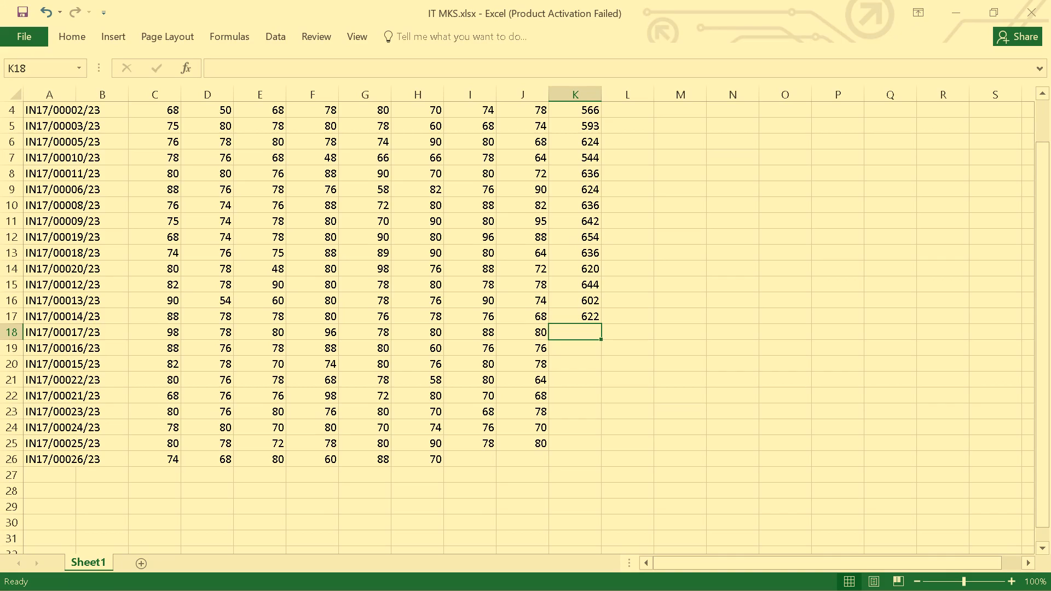
pyautogui.click(564, 354)
pyautogui.click(570, 340)
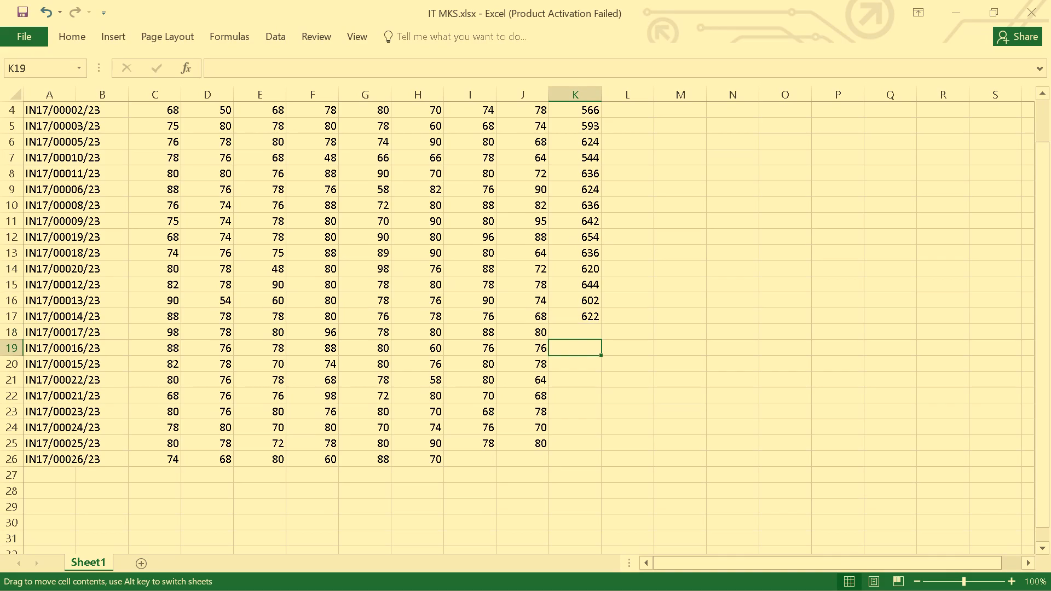
pyautogui.click(572, 335)
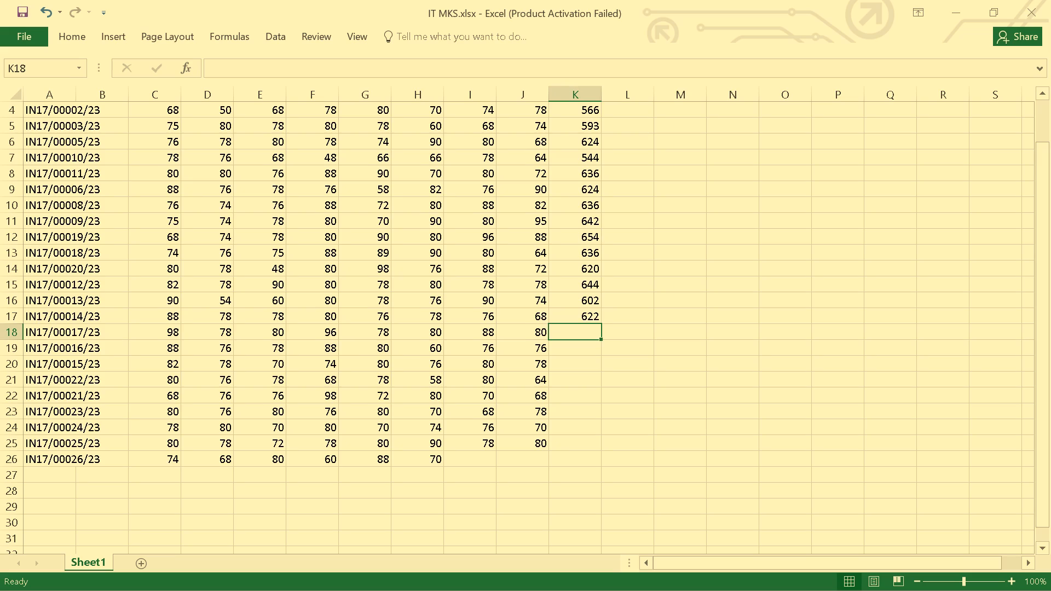
pyautogui.click(577, 339)
pyautogui.click(574, 333)
pyautogui.press('=')
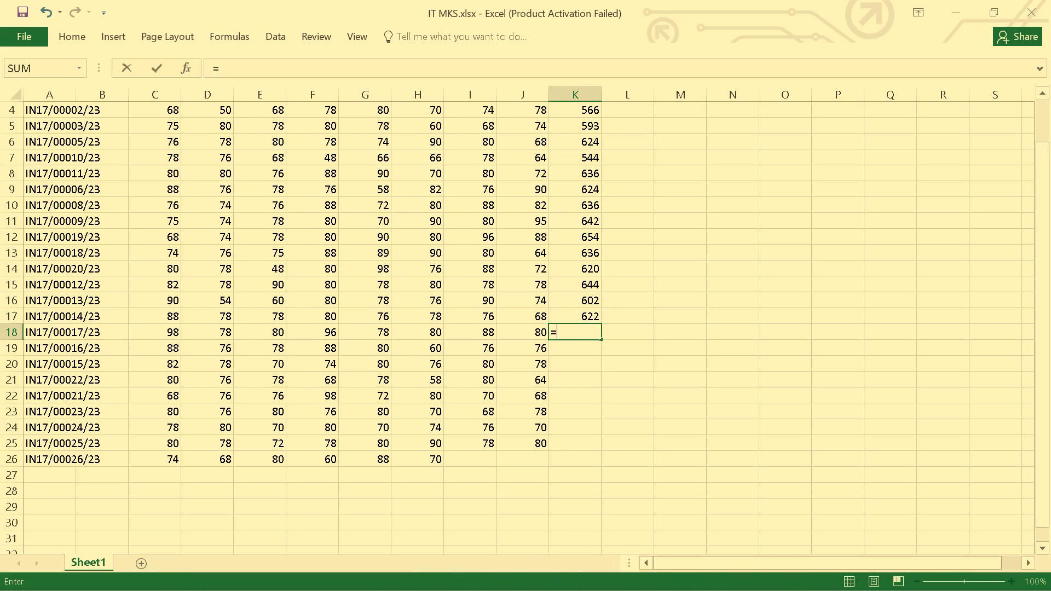
pyautogui.write('SUM')
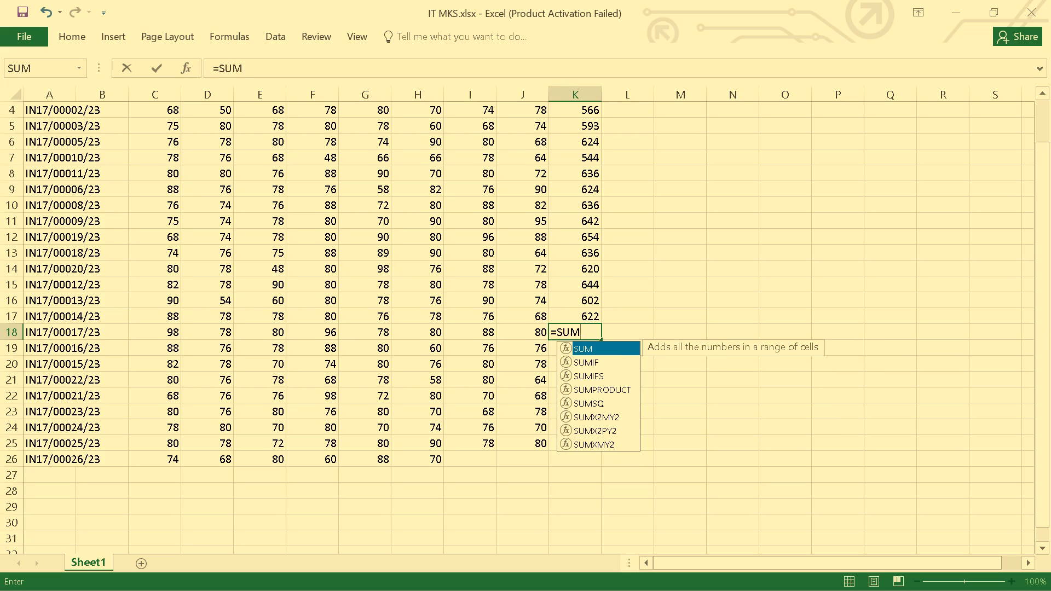
pyautogui.hotkey('shift', '(')
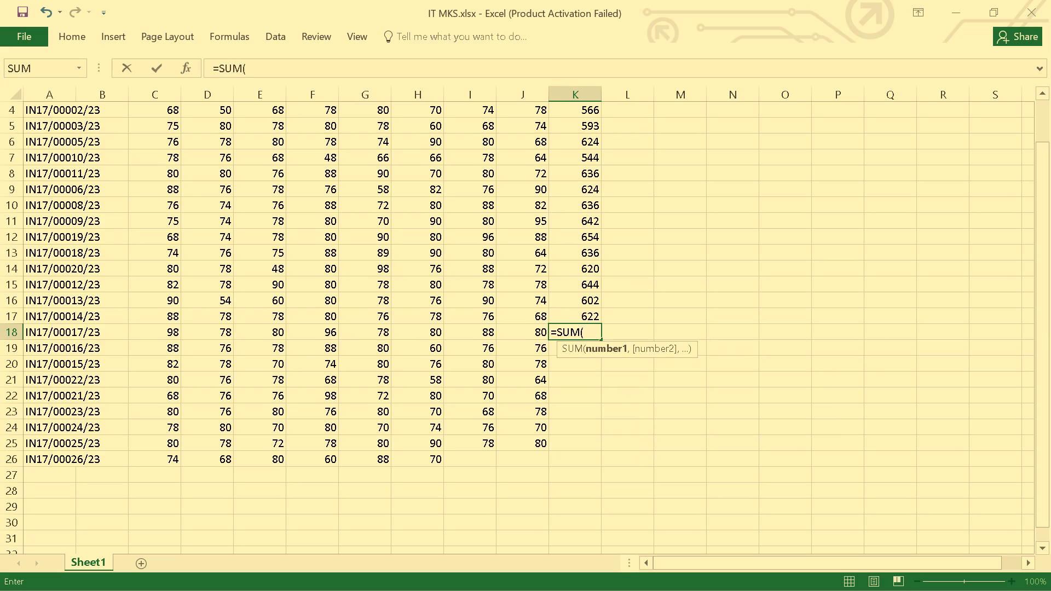
pyautogui.write('C1')
pyautogui.press('8')
pyautogui.hotkey('shift', ':')
pyautogui.write('J1')
pyautogui.press('8')
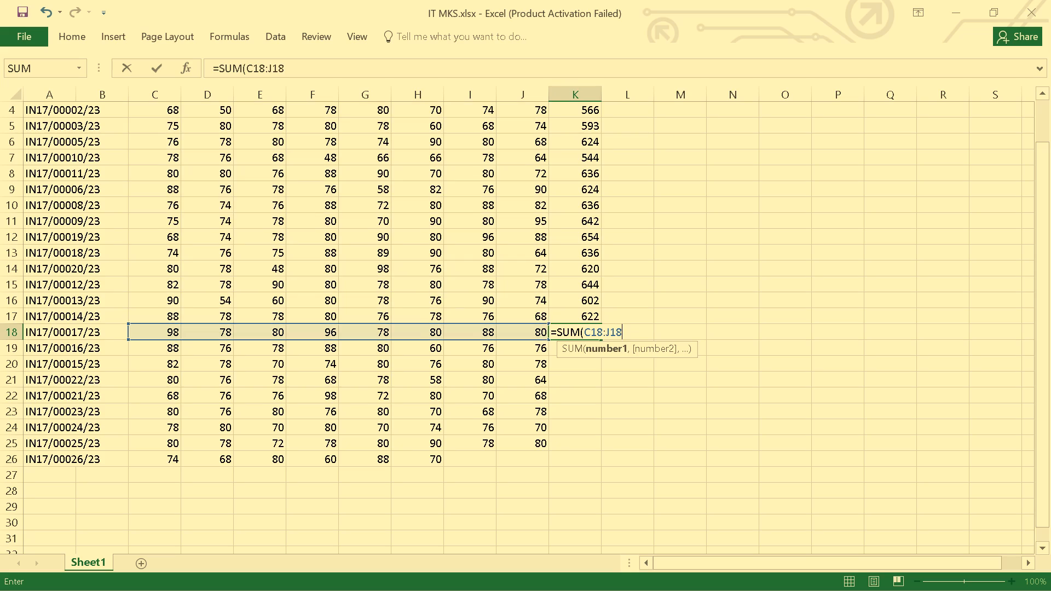
pyautogui.hotkey('shift', ')')
pyautogui.press('Return')
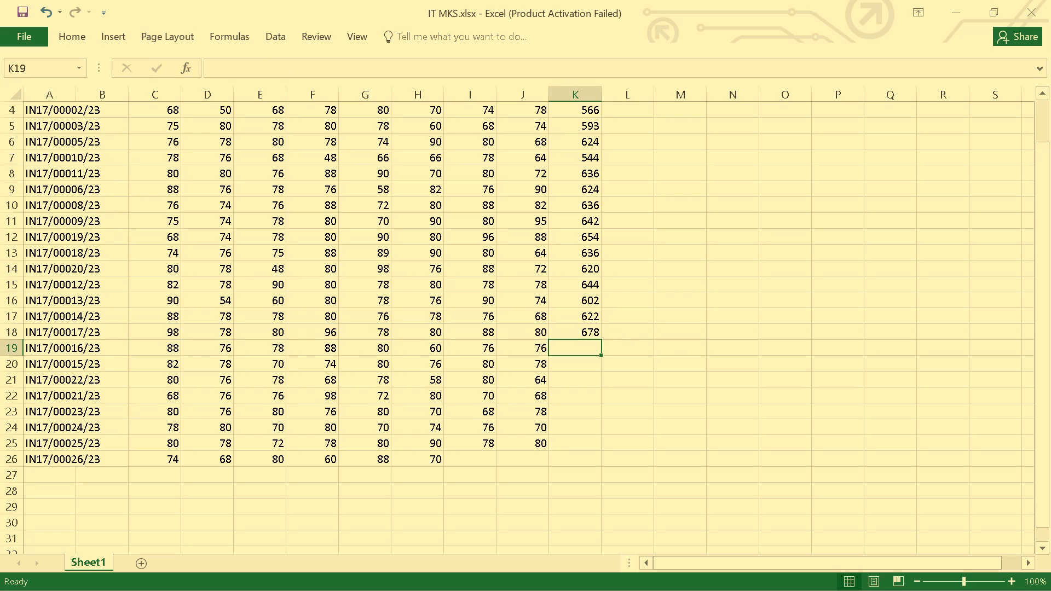
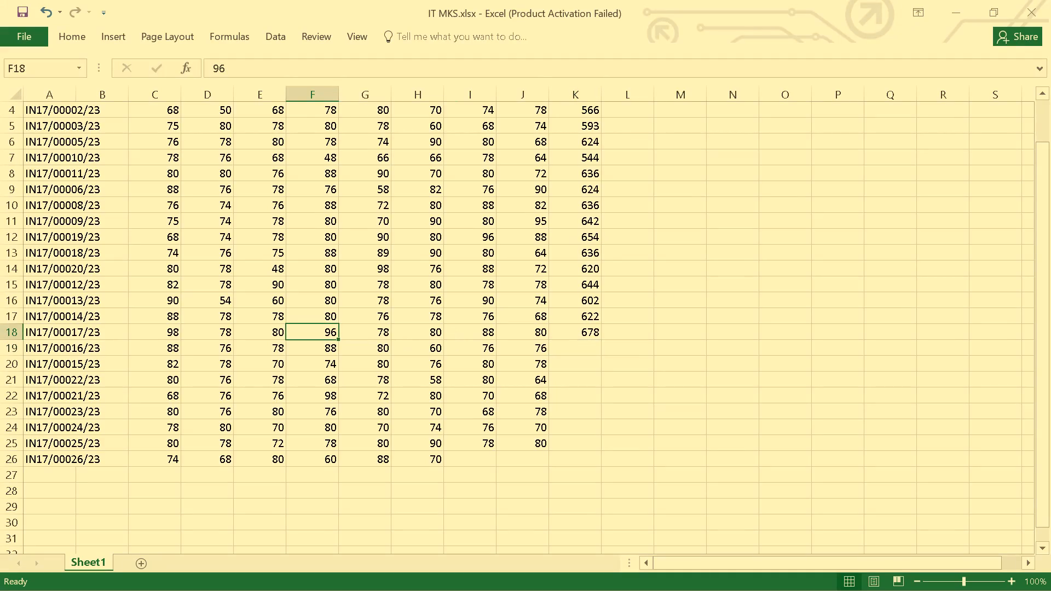
# Total the unit marks of the student in row 19 in cell K19 with the formula =SUM(C19:J19).
pyautogui.click(587, 350)
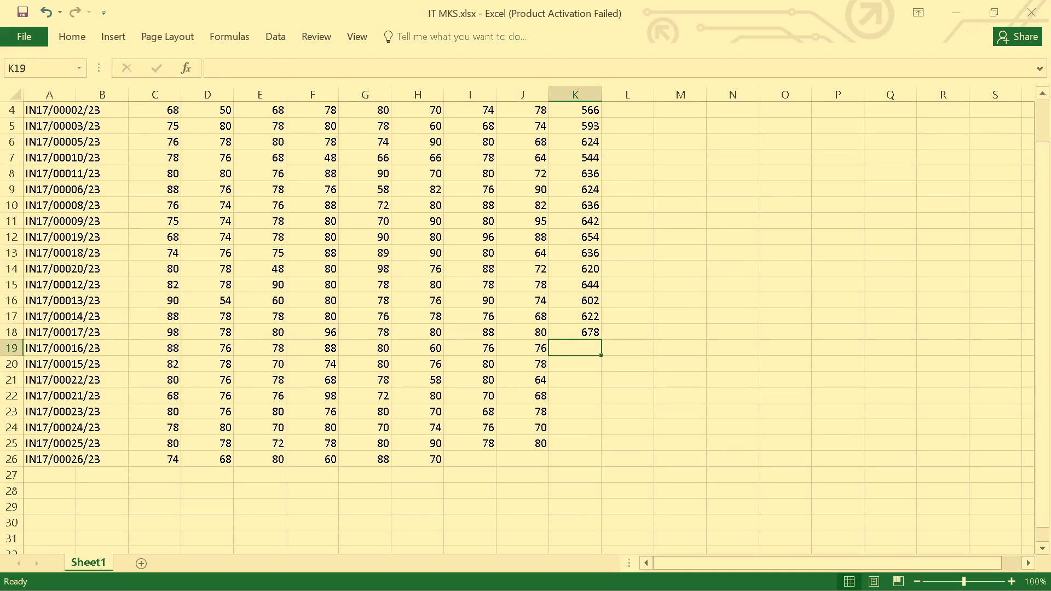
pyautogui.press('=')
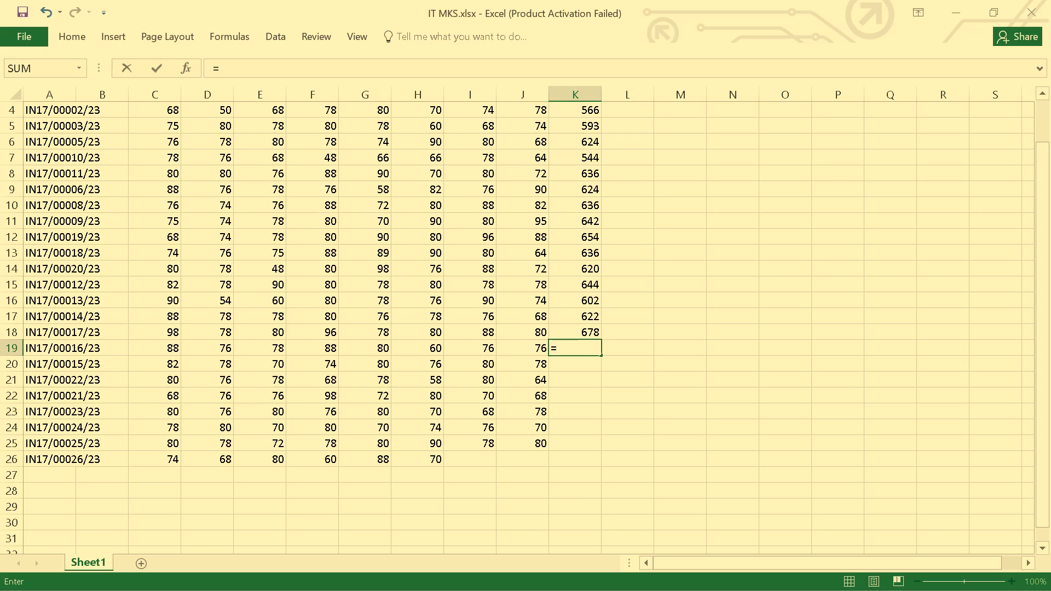
pyautogui.press('s')
pyautogui.write('UM')
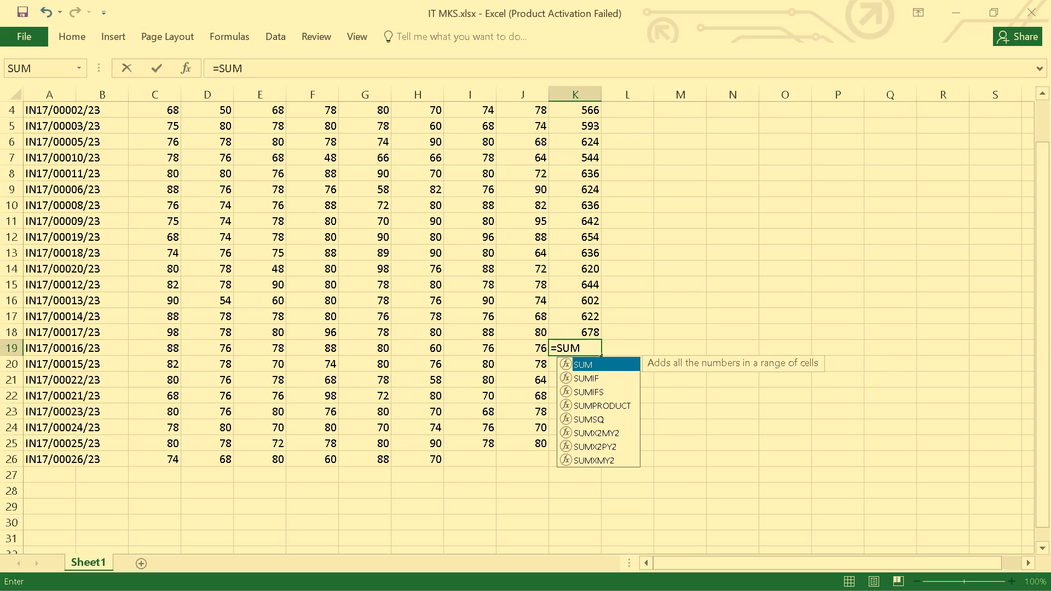
pyautogui.hotkey('shift', '(')
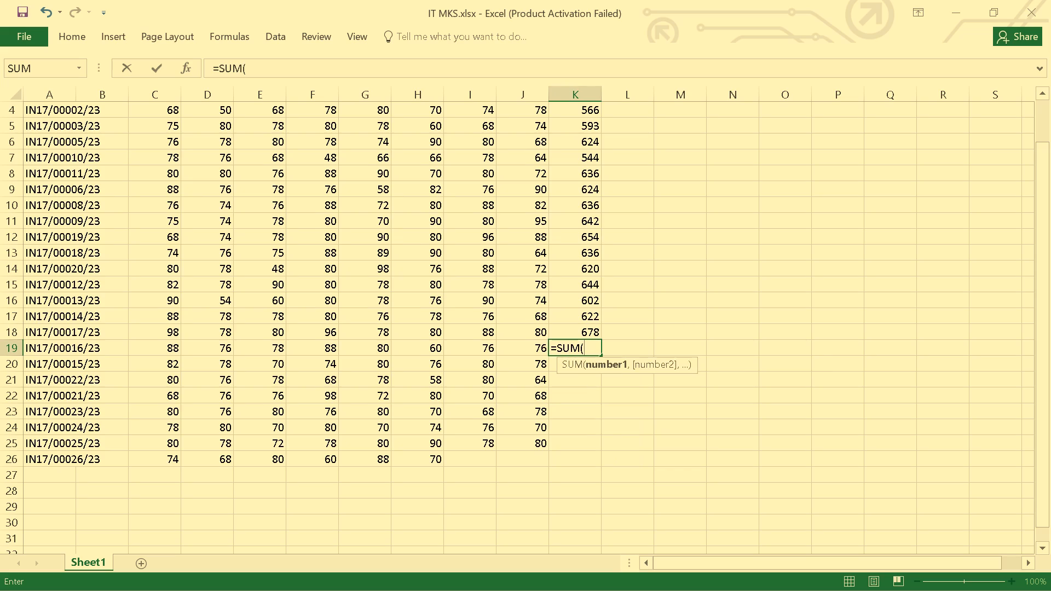
pyautogui.press('c')
pyautogui.press('1')
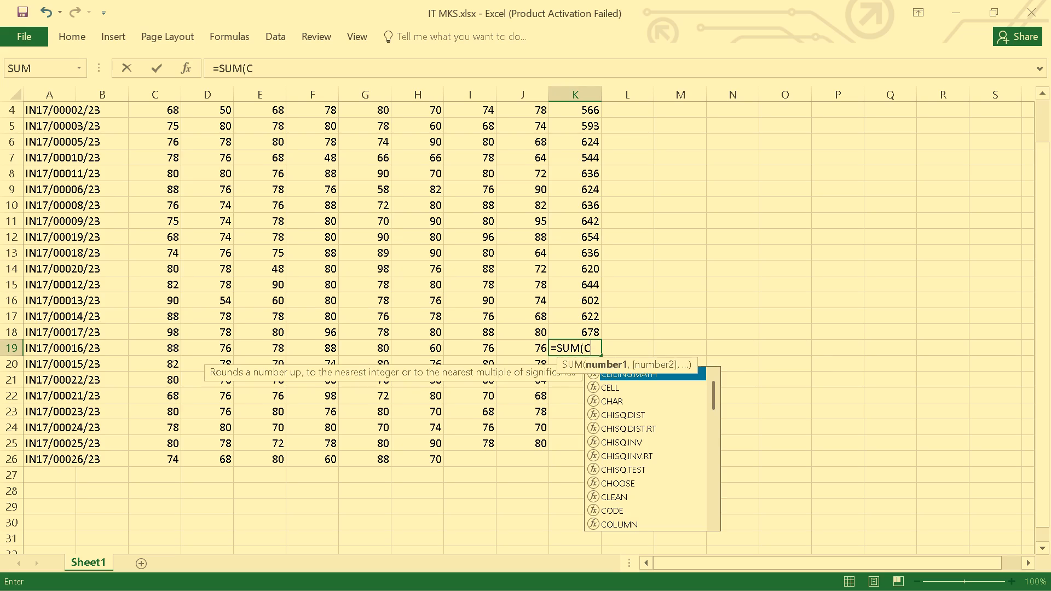
pyautogui.press('9')
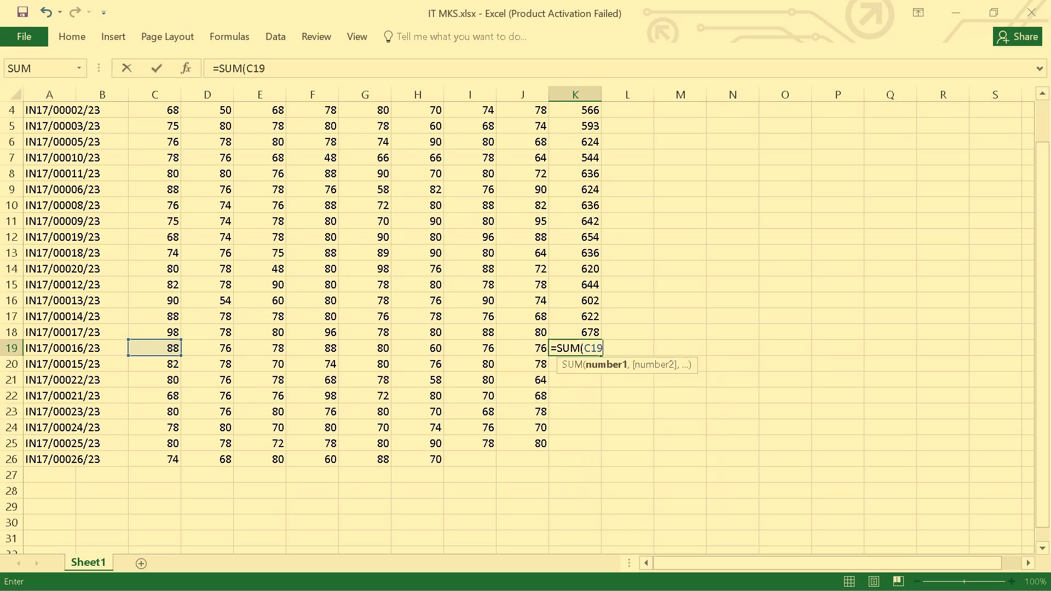
pyautogui.press(';')
pyautogui.press('BackSpace')
pyautogui.hotkey('shift', ':')
pyautogui.press('j')
pyautogui.write('19')
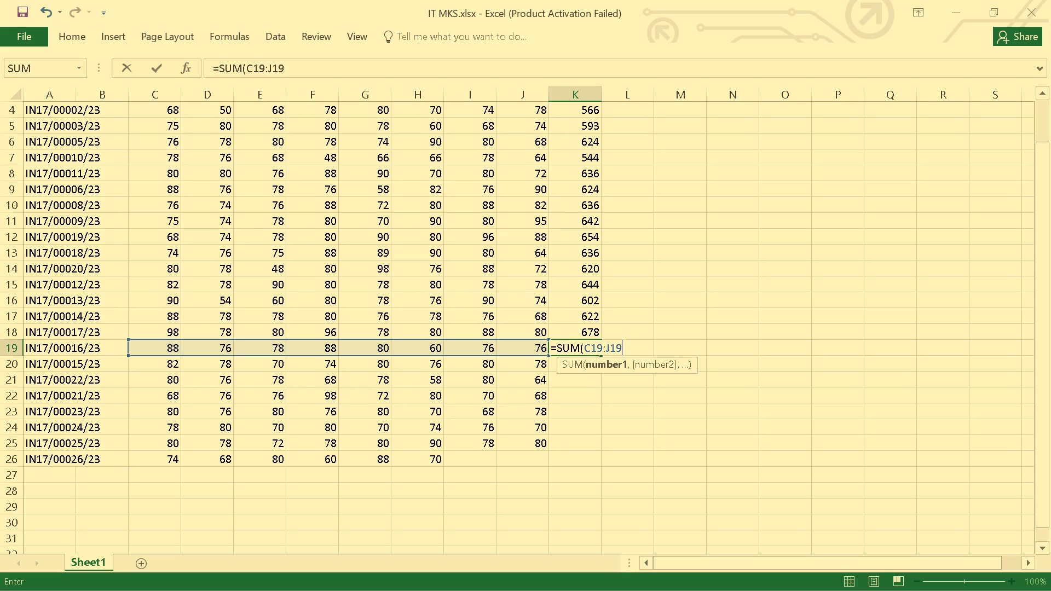
pyautogui.hotkey('shift', ')')
pyautogui.press('Return')
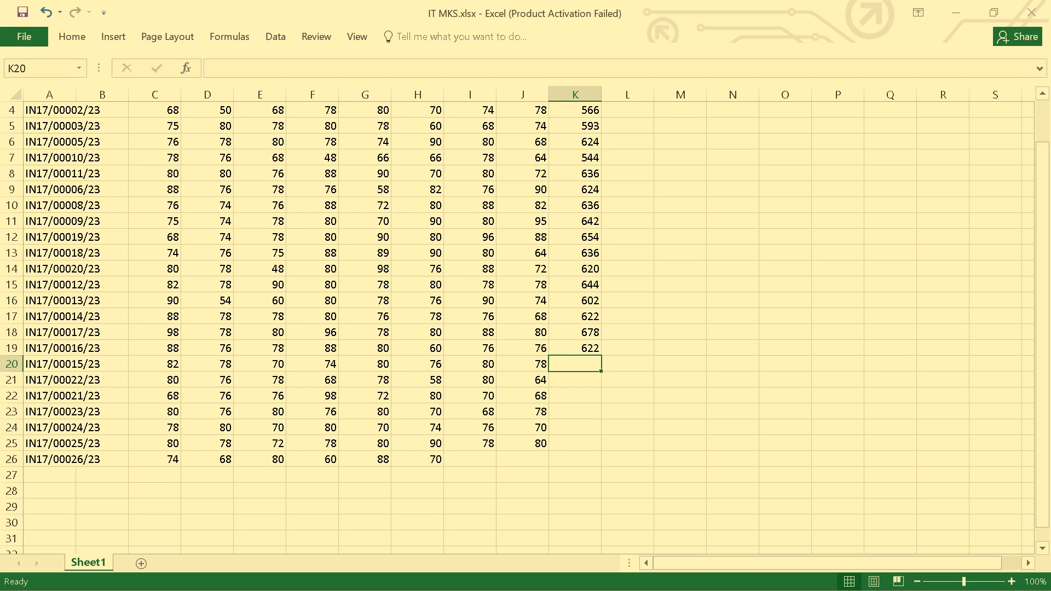
# Total the unit marks of the student in row 20 in cell K20 with the formula =SUM(C20:J20).
pyautogui.click(590, 306)
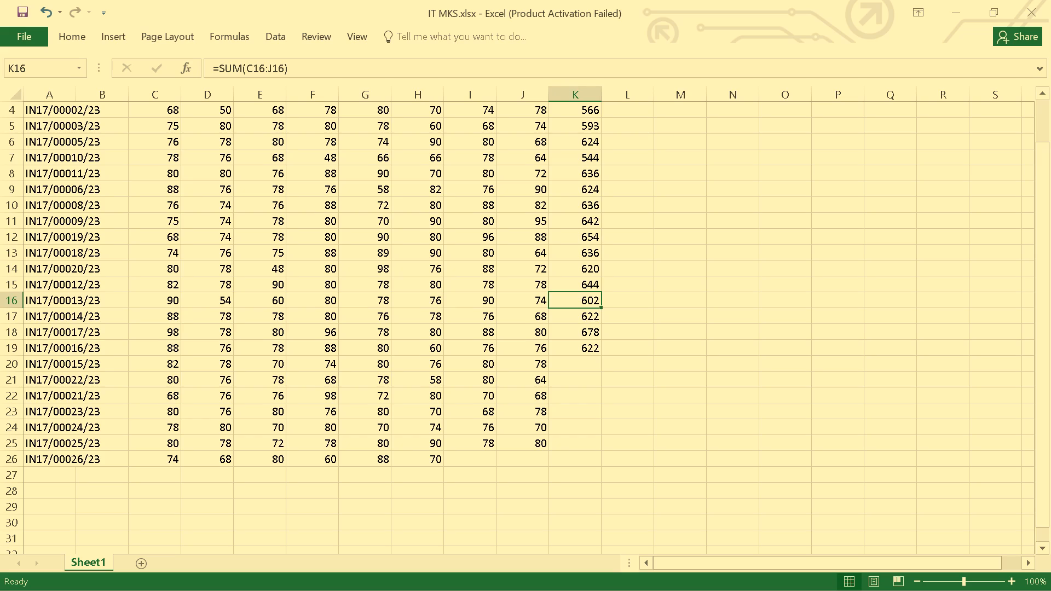
pyautogui.click(585, 320)
pyautogui.click(578, 335)
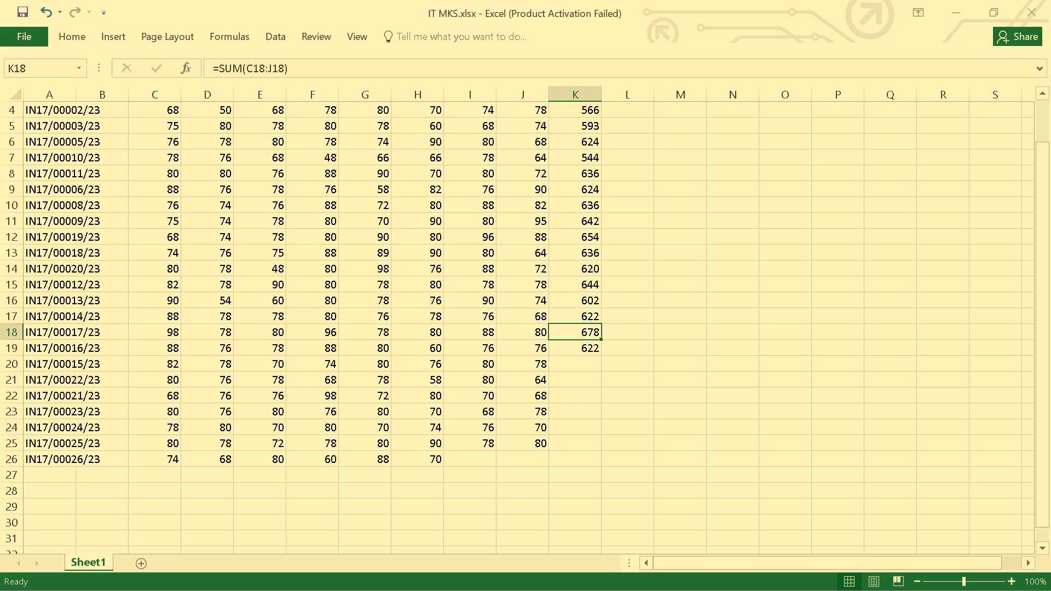
pyautogui.click(580, 346)
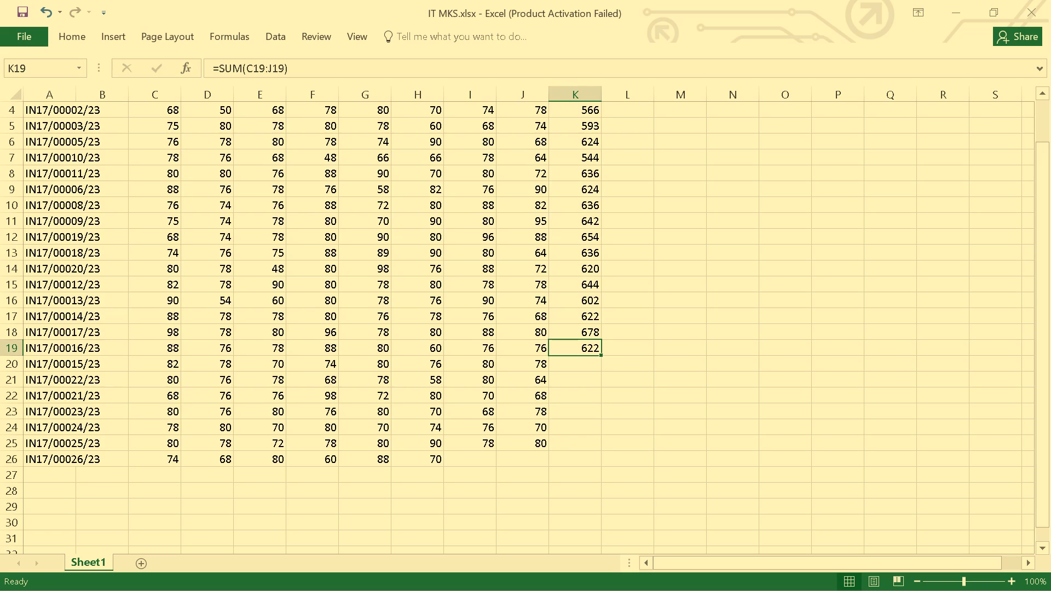
pyautogui.click(563, 367)
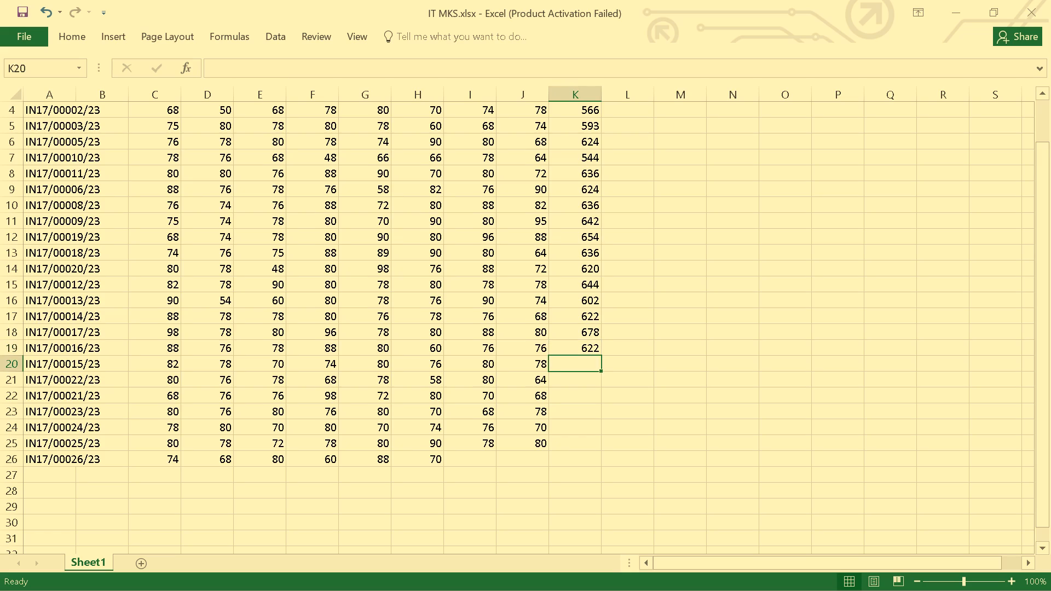
pyautogui.press('=')
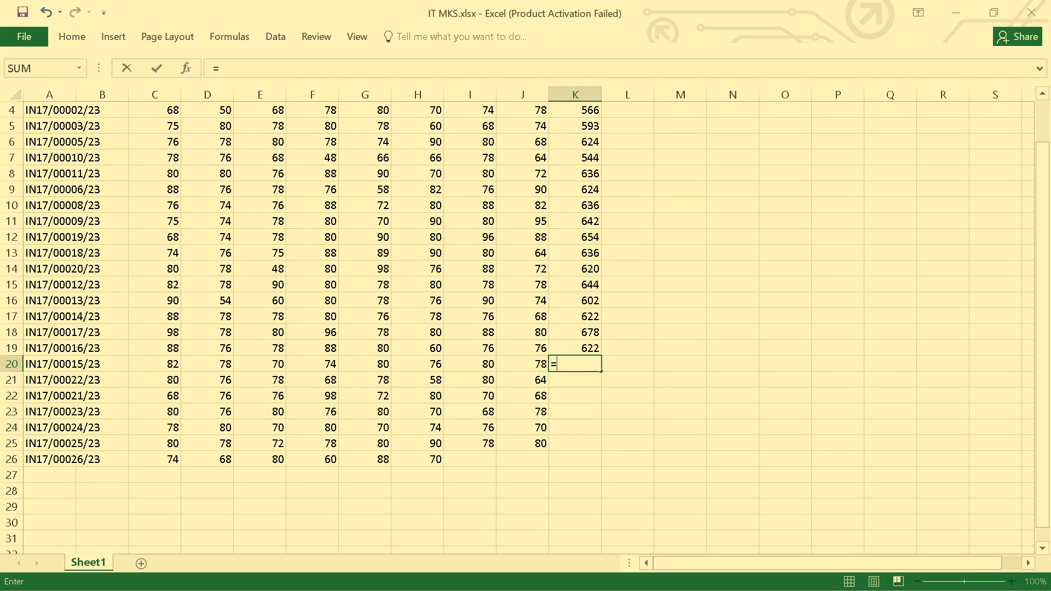
pyautogui.press('s')
pyautogui.write('UM')
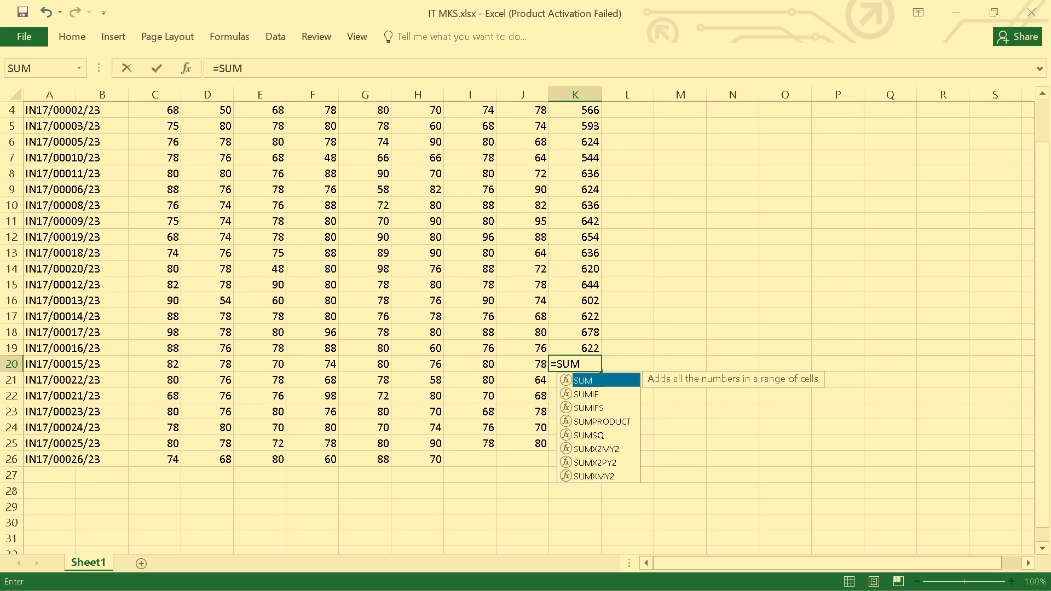
pyautogui.hotkey('shift', '(')
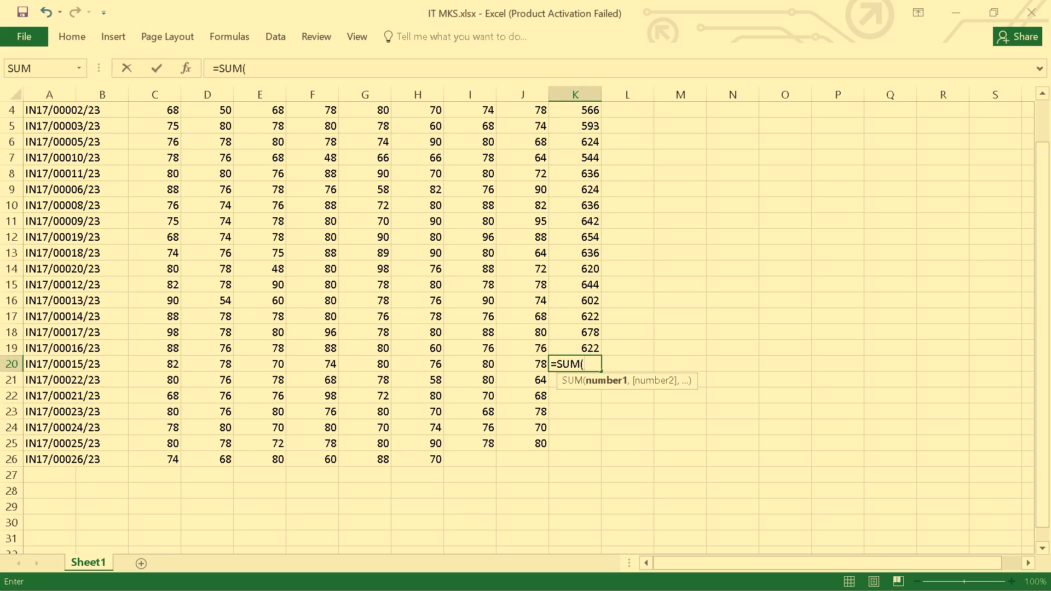
pyautogui.write('C2')
pyautogui.press('0')
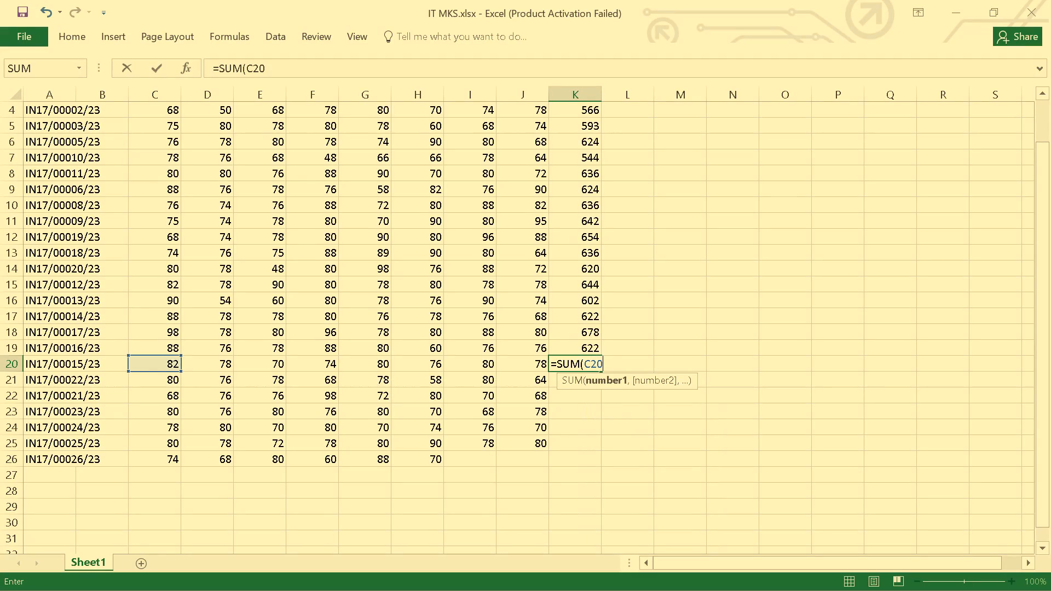
pyautogui.hotkey('shift', ':')
pyautogui.press('k')
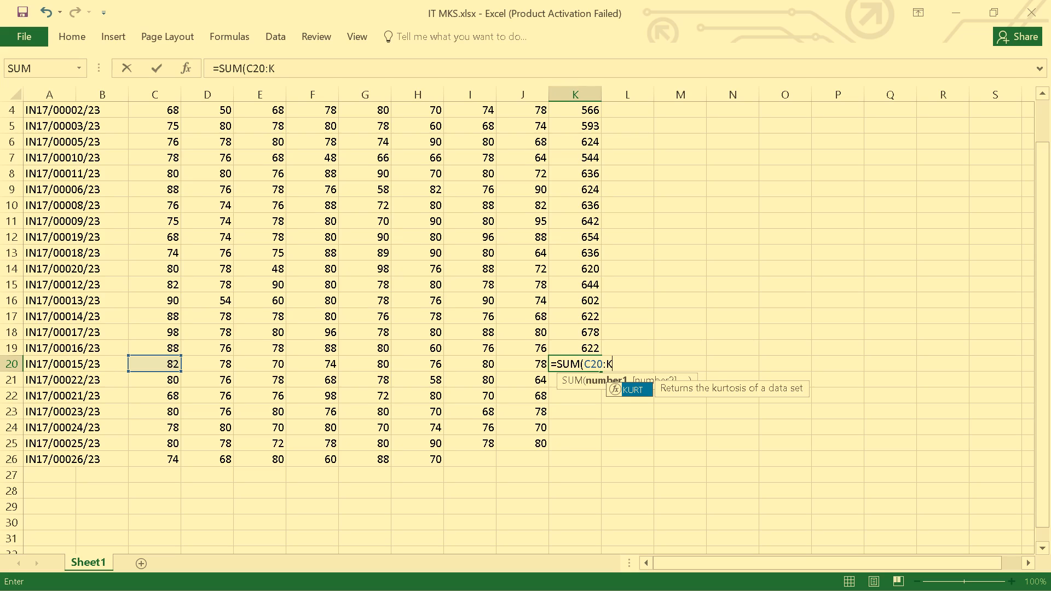
pyautogui.press('2')
pyautogui.press('0')
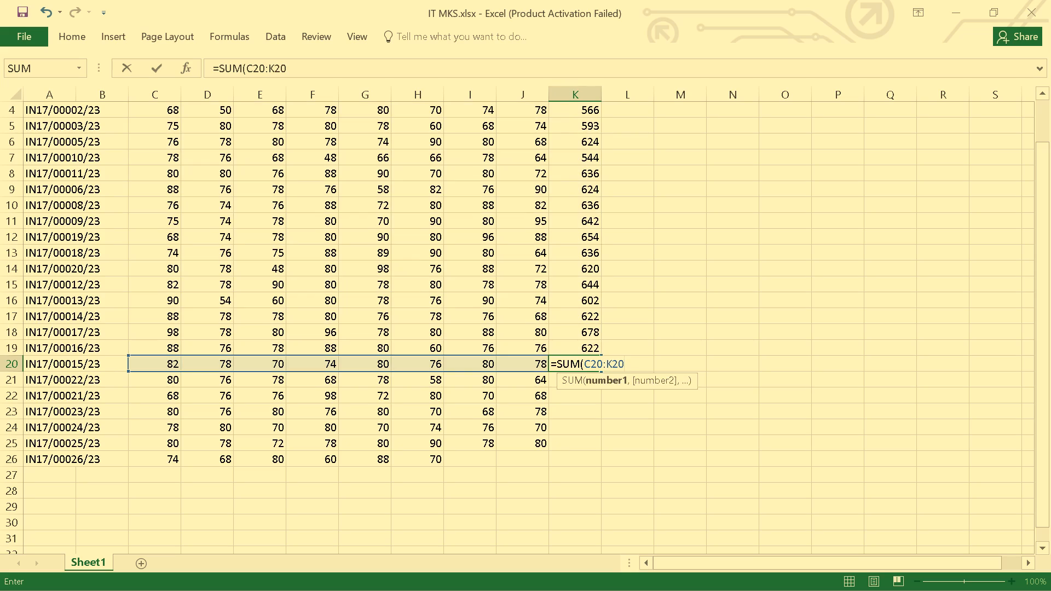
pyautogui.hotkey('shift', ')')
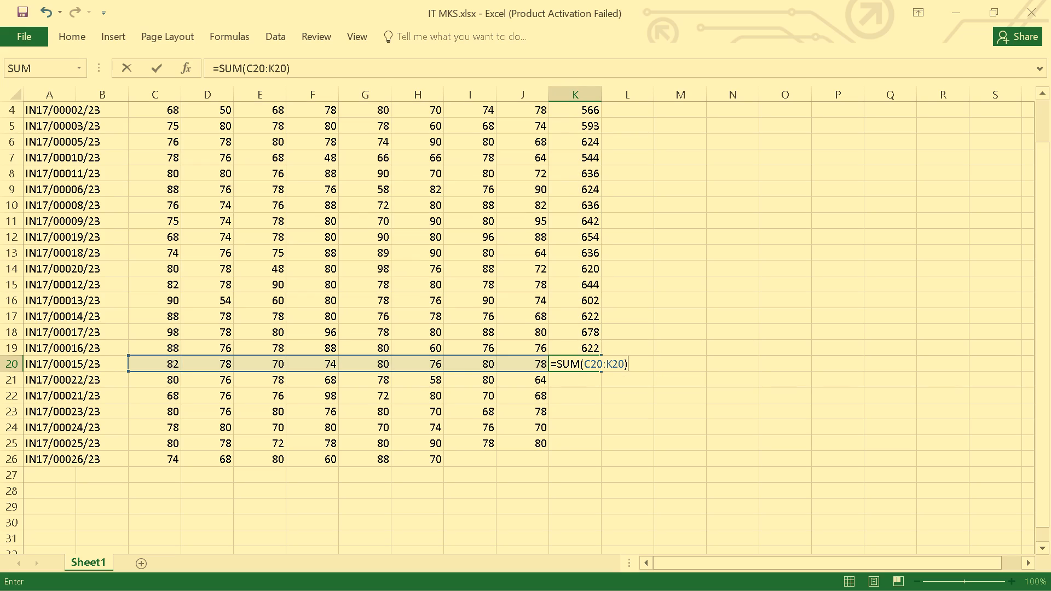
pyautogui.click(611, 363)
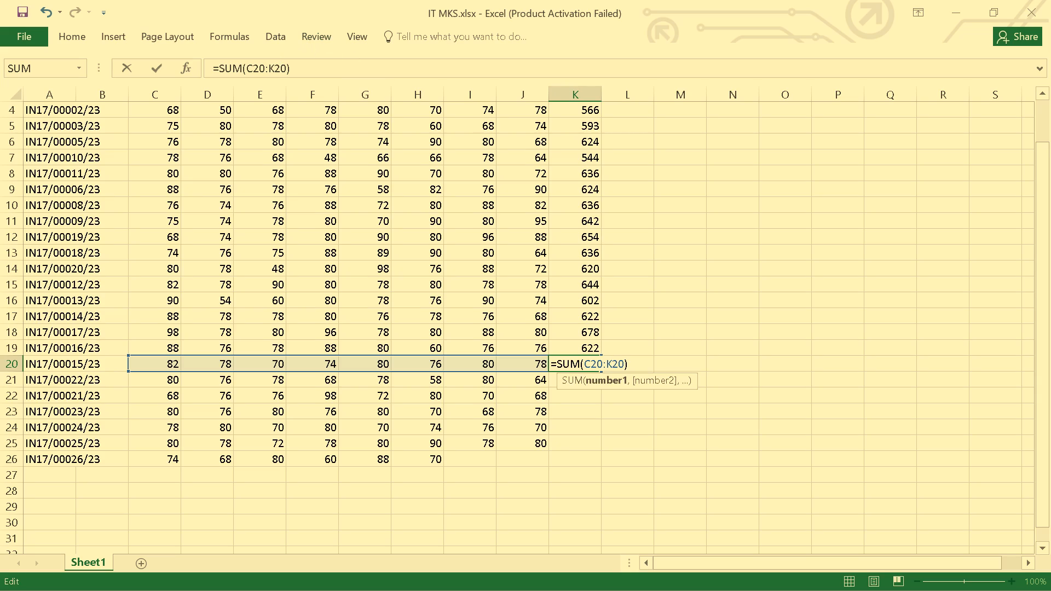
pyautogui.click(274, 65)
pyautogui.press('BackSpace')
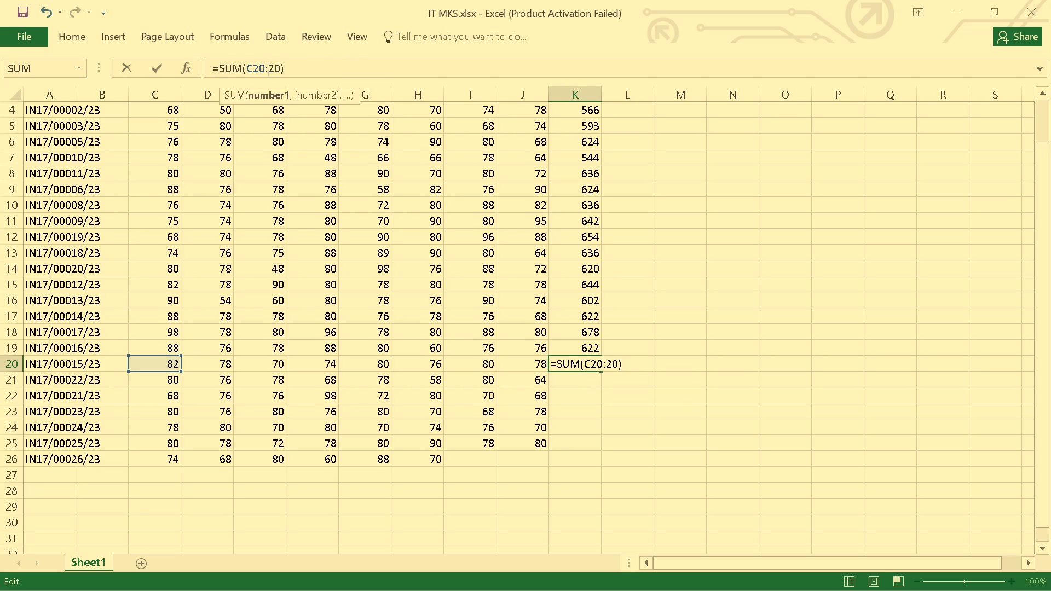
pyautogui.press('j')
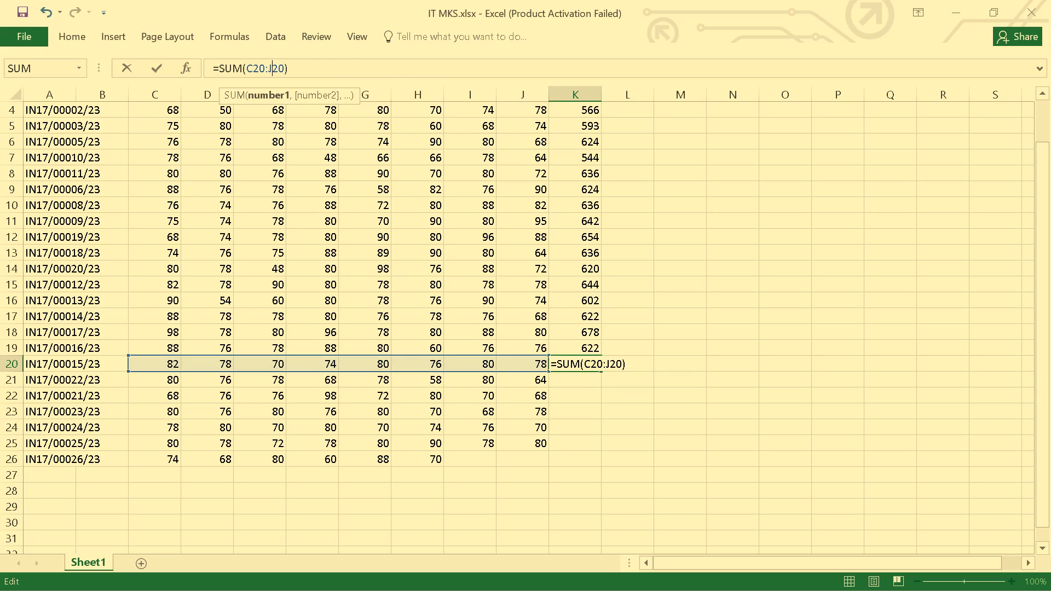
pyautogui.click(296, 67)
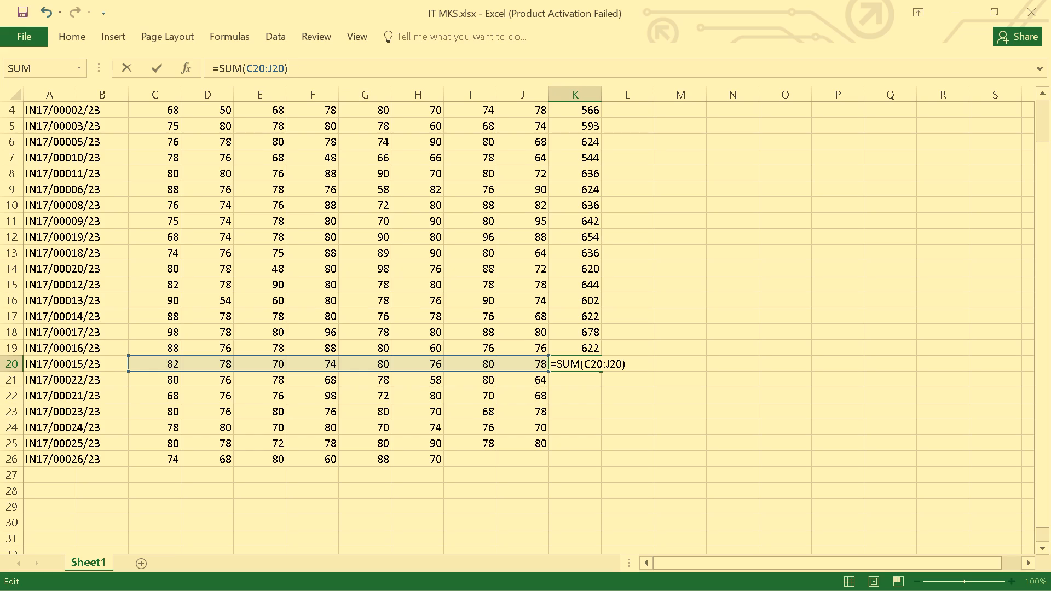
pyautogui.press('Return')
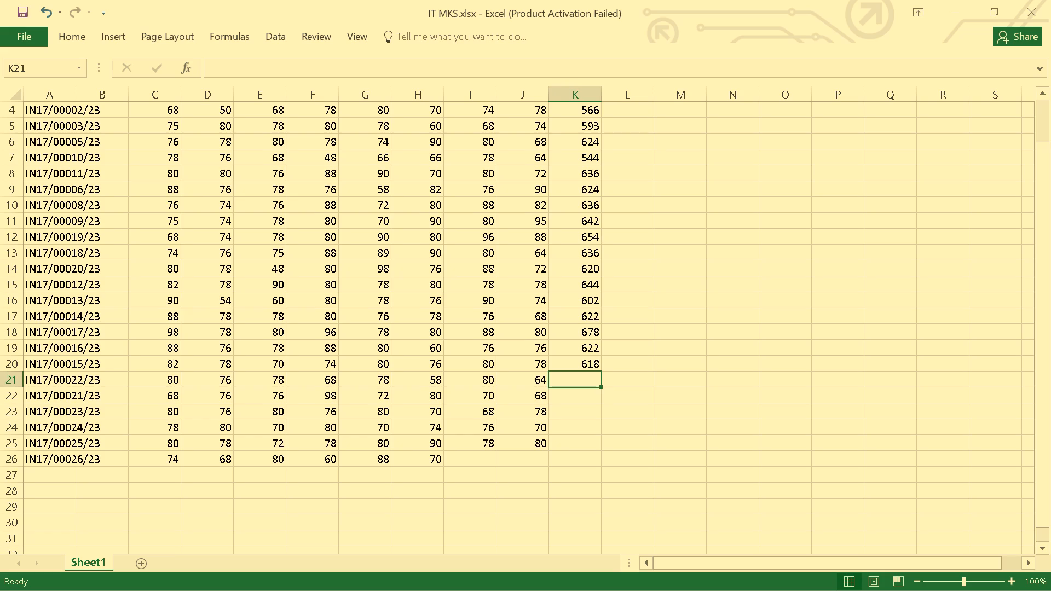
# Begin a SUM formula in cell K21 to total the unit marks of the student in row 21.
pyautogui.write('=[')
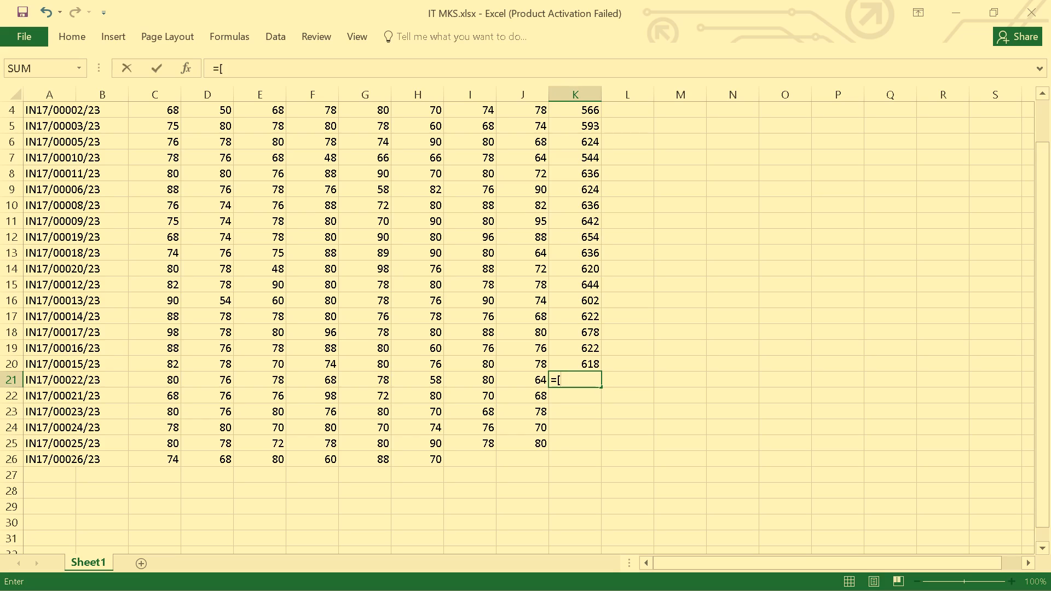
pyautogui.write('SUM')
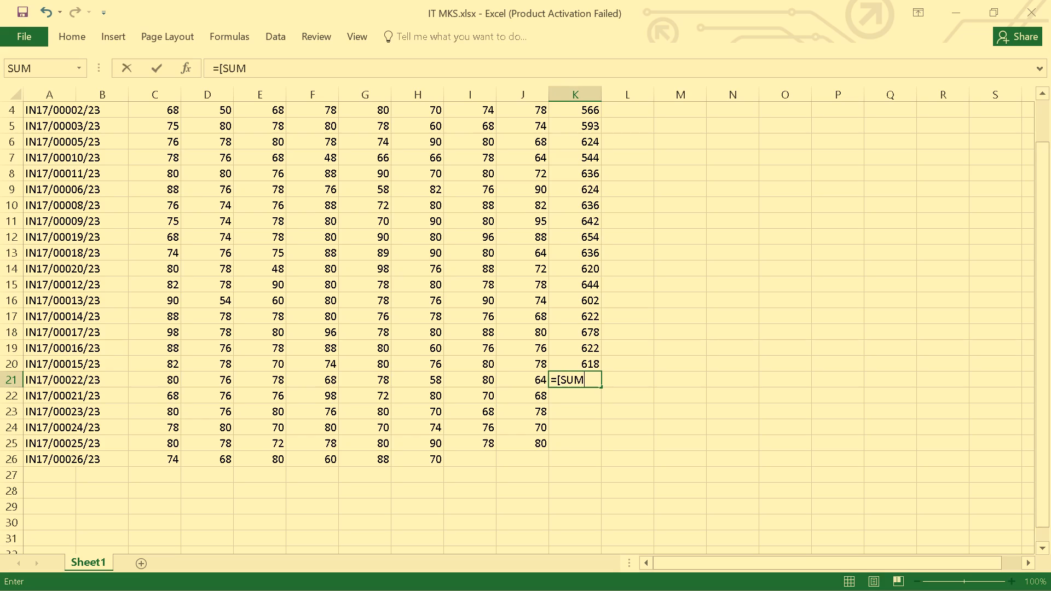
pyautogui.press('BackSpace')
pyautogui.press('BackSpace')
pyautogui.press('BackSpace')
pyautogui.press('BackSpace')
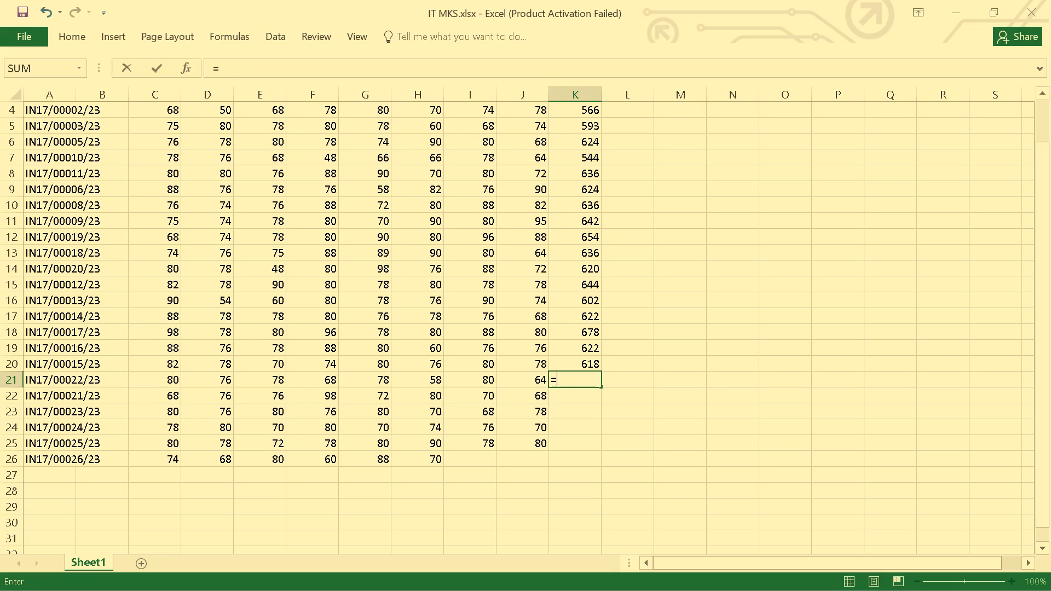
pyautogui.write('SUM')
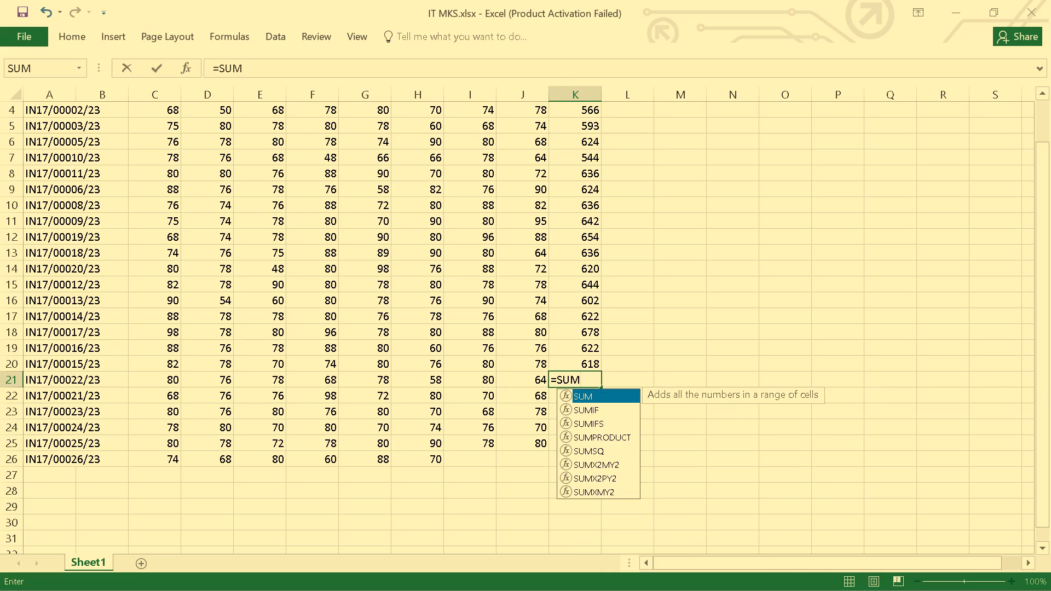
pyautogui.hotkey('shift', '(')
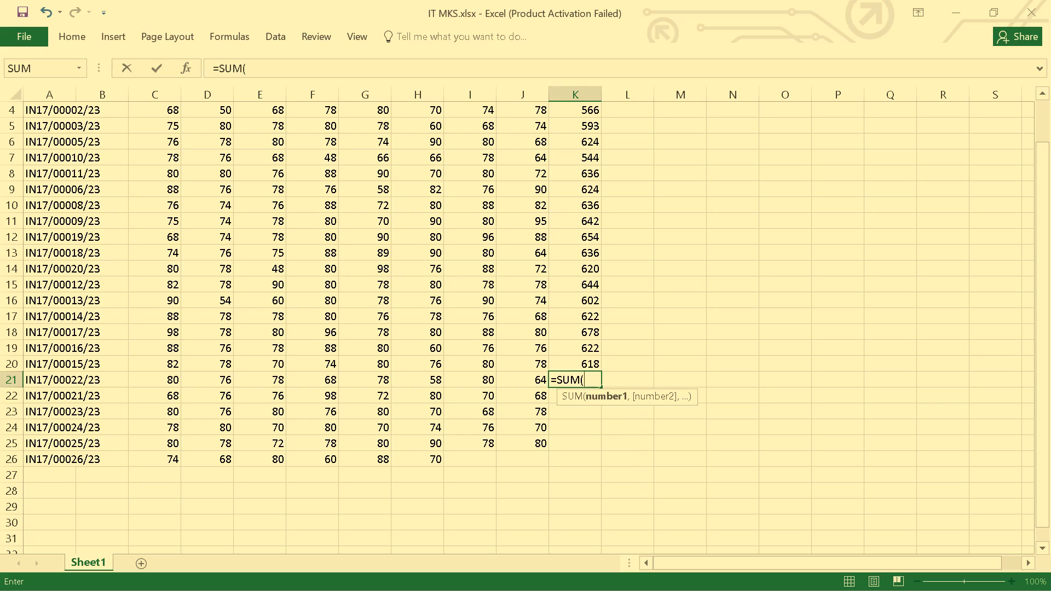
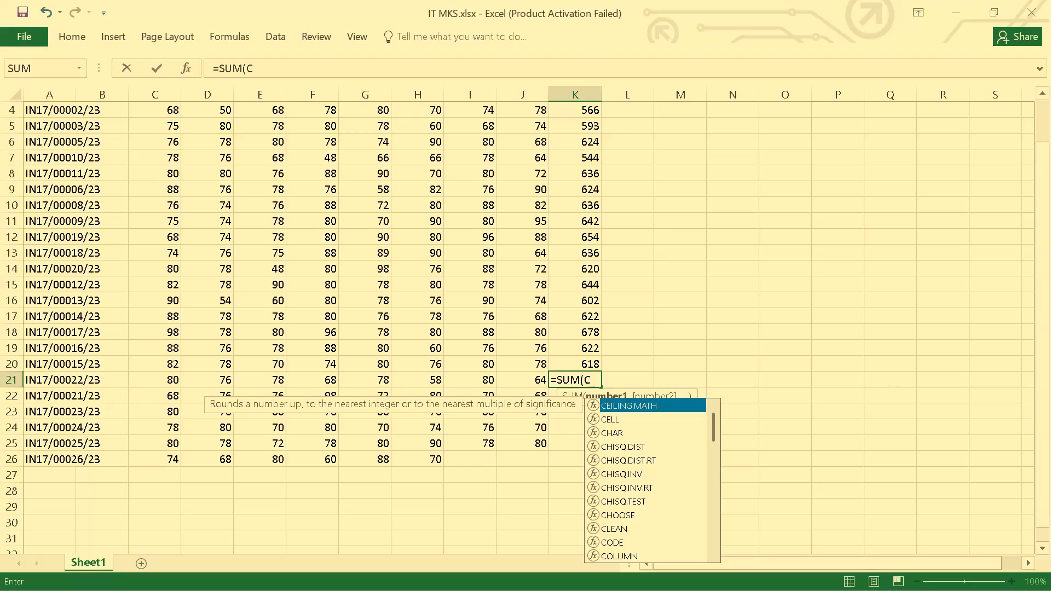
# Complete the formula in cell K21 as =SUM(C21:J21) to total the unit marks of the student in row 21.
pyautogui.write('21')
pyautogui.hotkey('shift', ':')
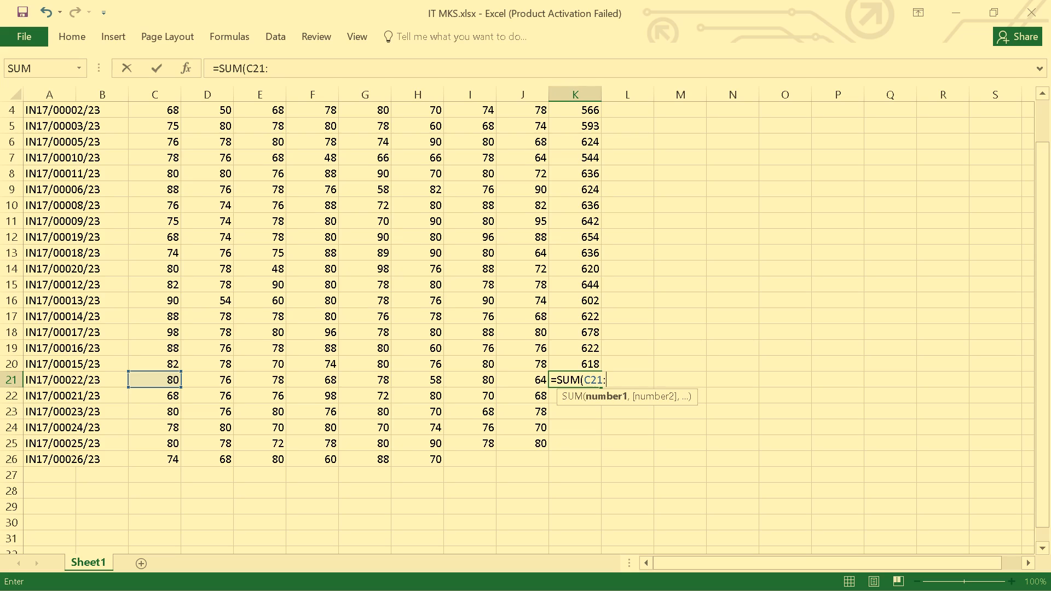
pyautogui.press('j')
pyautogui.write('21')
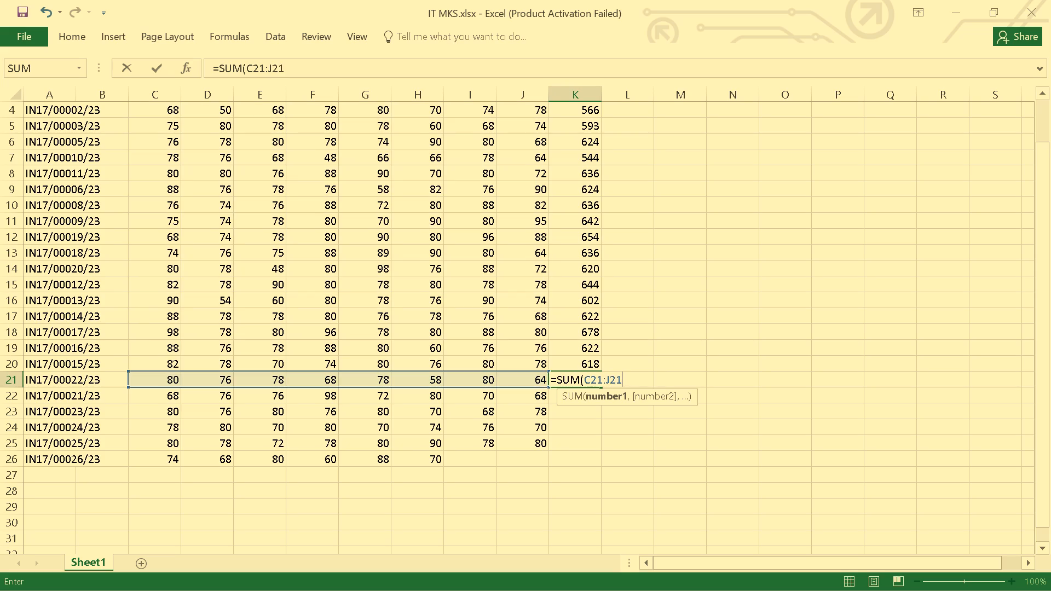
pyautogui.hotkey('shift', ')')
pyautogui.press('Return')
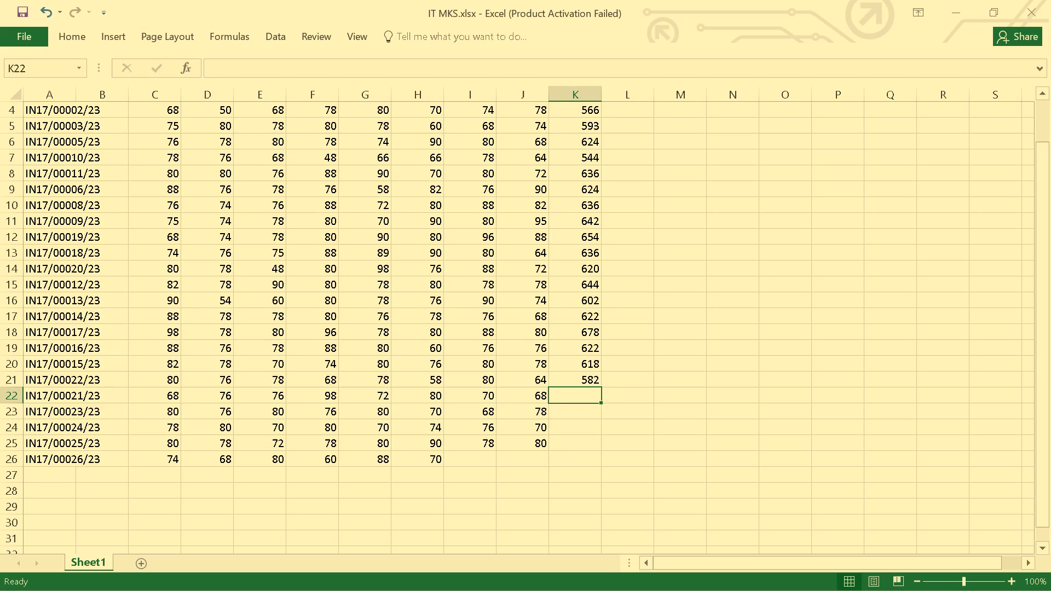
# Total the unit marks of the student in row 22 in cell K22 with the formula =SUM(C22:J22).
pyautogui.press('=')
pyautogui.write('SUM')
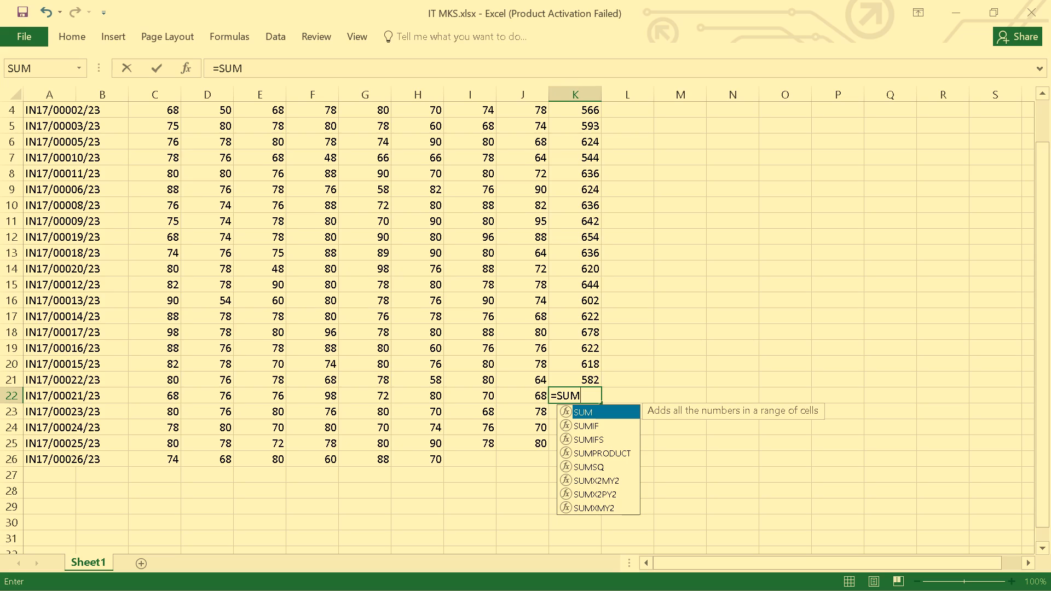
pyautogui.hotkey('shift', '(')
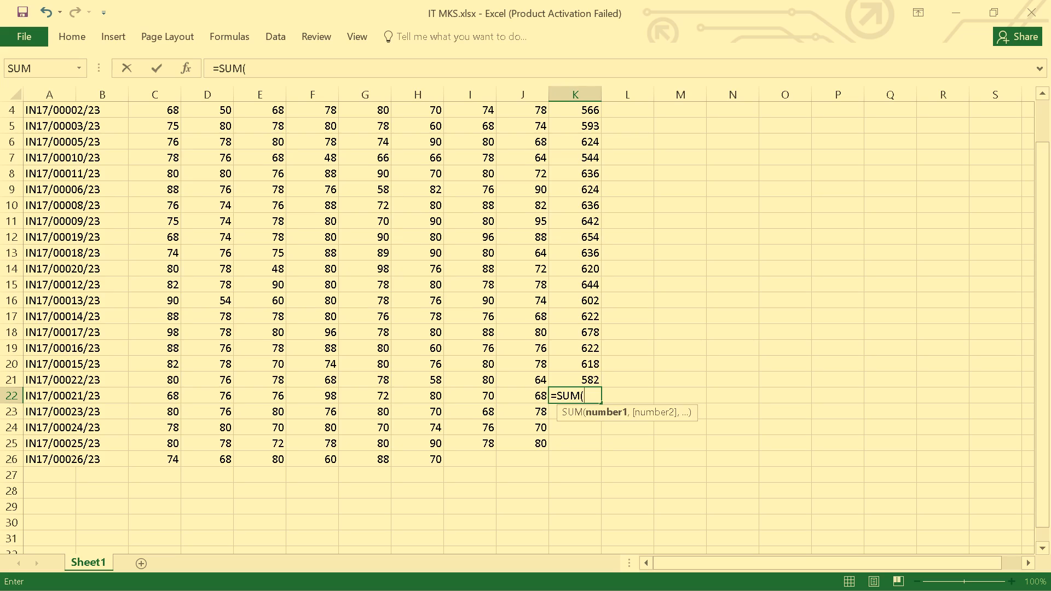
pyautogui.write('C22')
pyautogui.press(';')
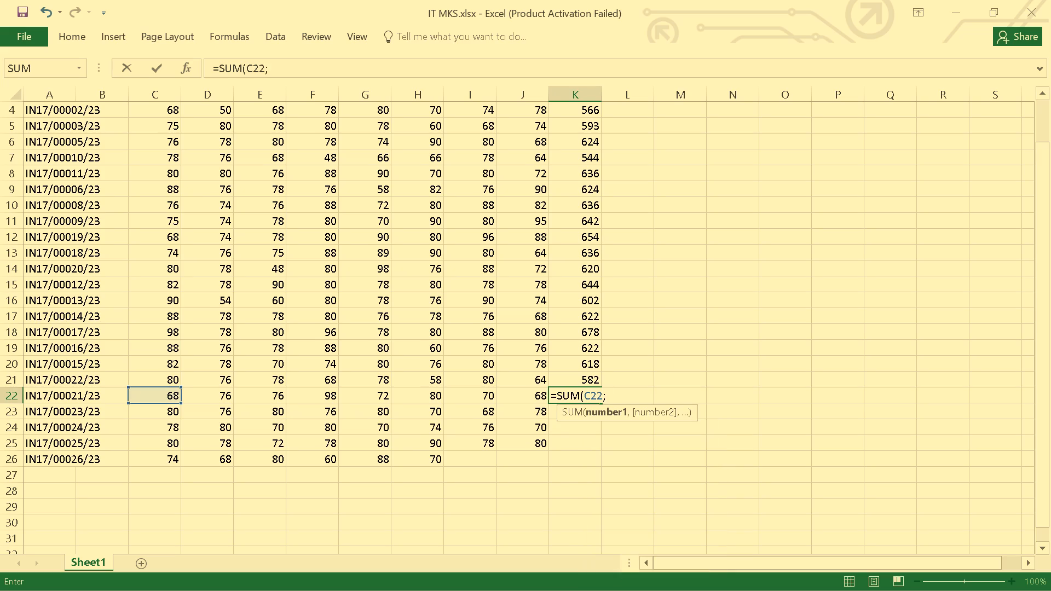
pyautogui.press('BackSpace')
pyautogui.hotkey('shift', ':')
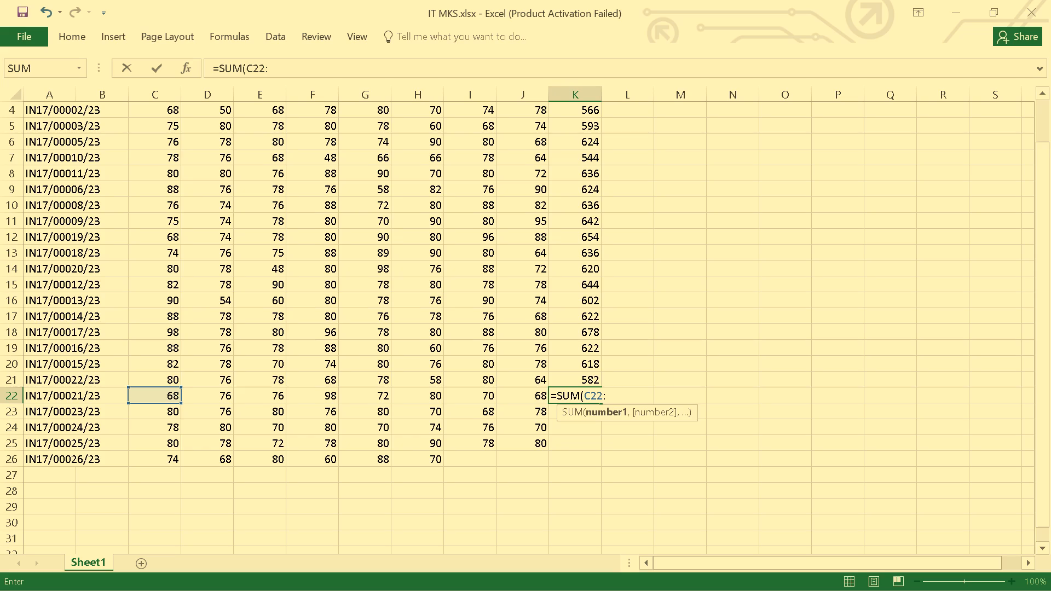
pyautogui.press('j')
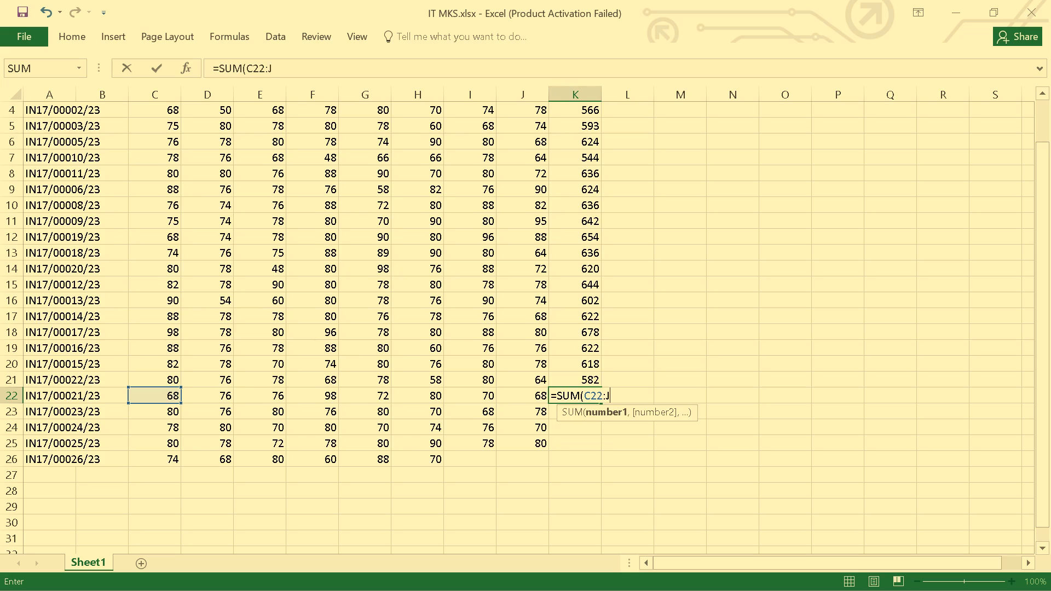
pyautogui.write('22')
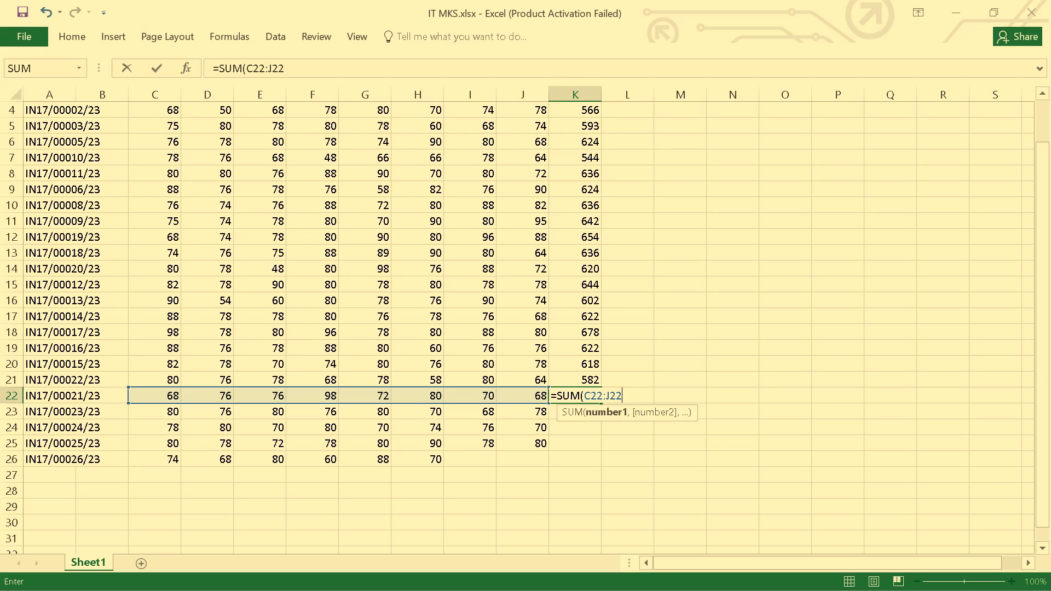
pyautogui.hotkey('shift', ')')
pyautogui.press('Return')
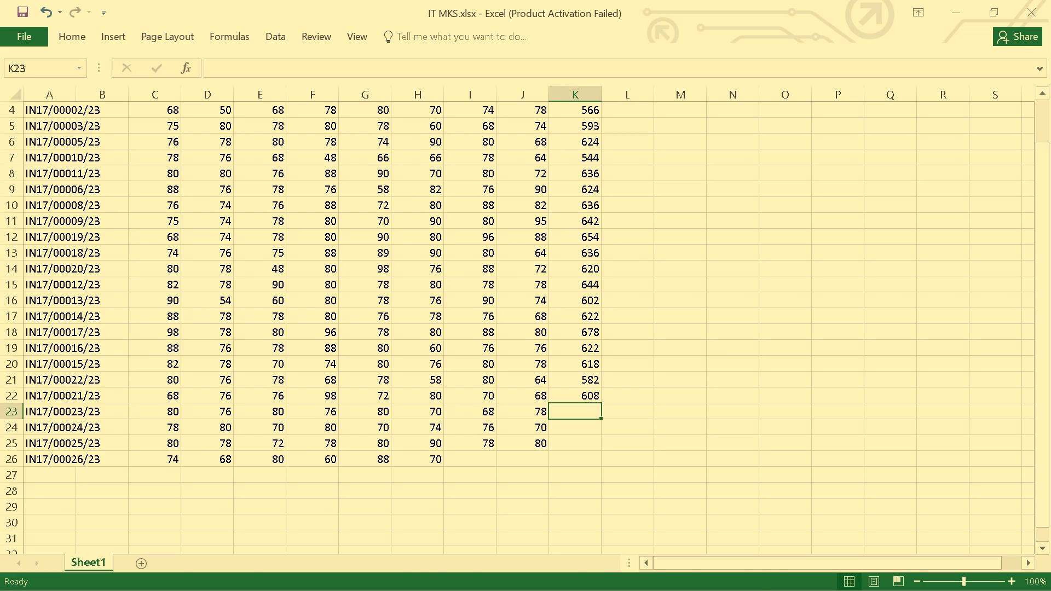
# Begin a SUM formula in cell K23 to total the unit marks of the student in row 23.
pyautogui.click(570, 410)
pyautogui.press('=')
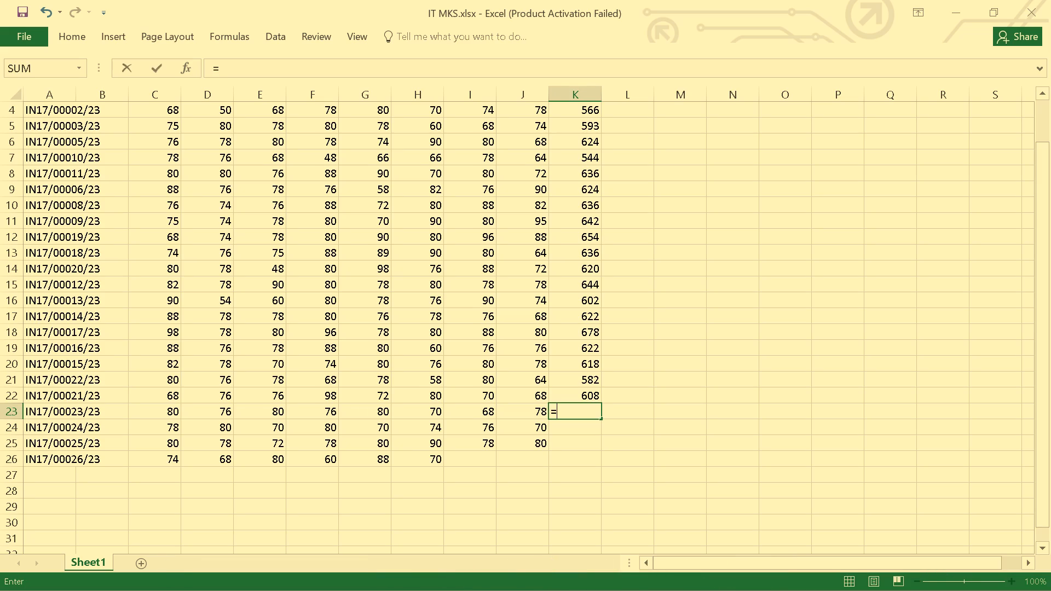
pyautogui.write('SU')
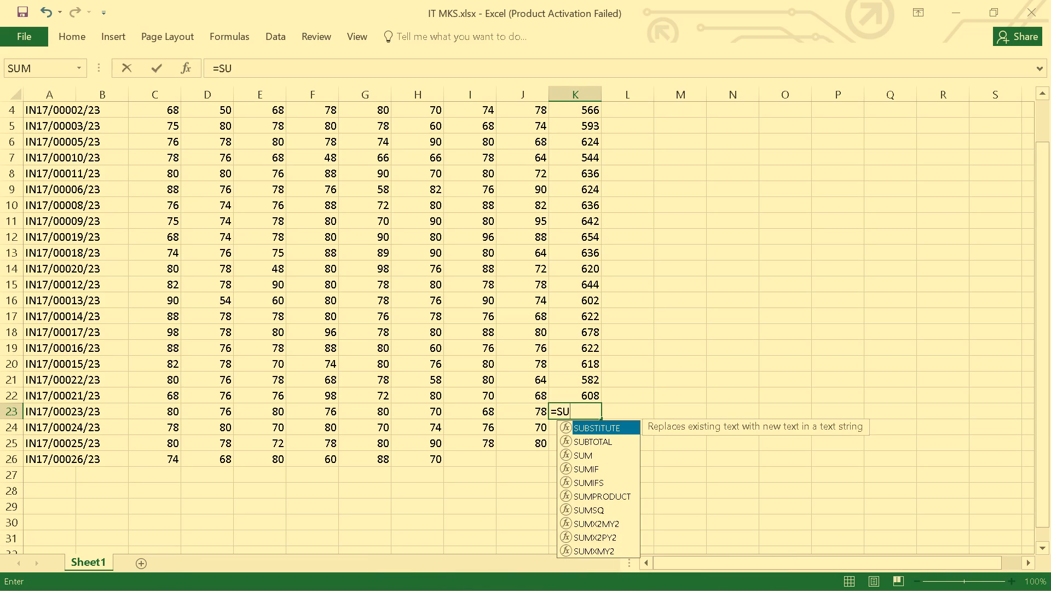
pyautogui.press('m')
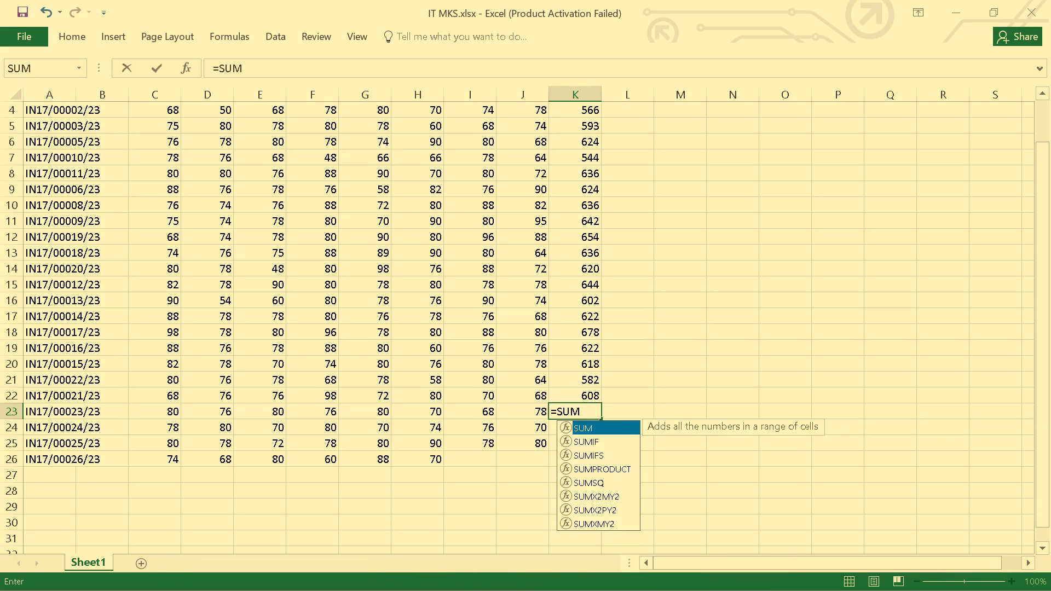
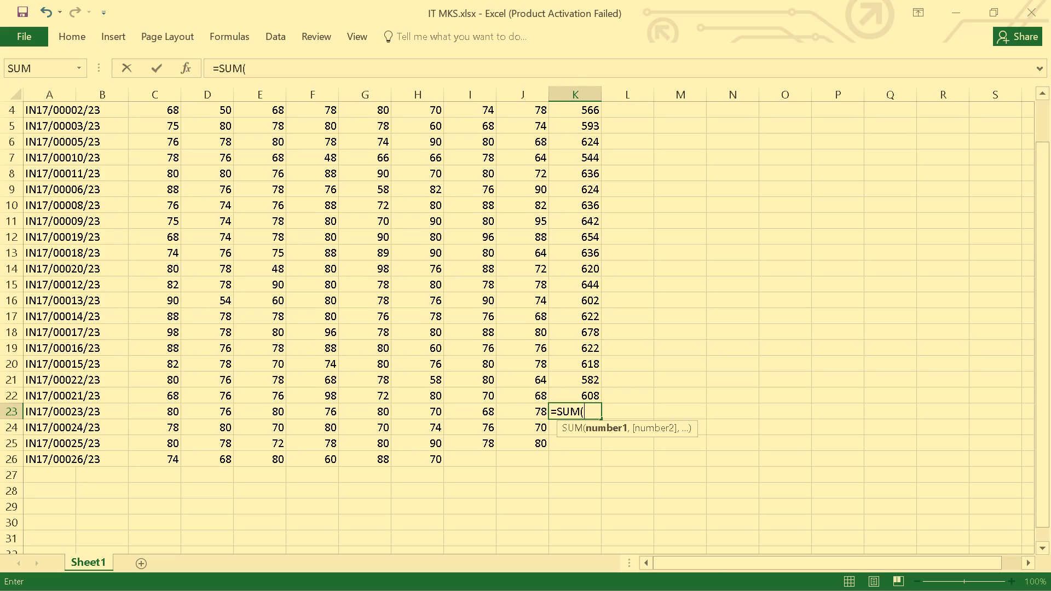
# Complete the formula in cell K23 as =SUM(C23:J23) to total the unit marks of the student in row 23.
pyautogui.press('c')
pyautogui.write('23')
pyautogui.hotkey('shift', ':')
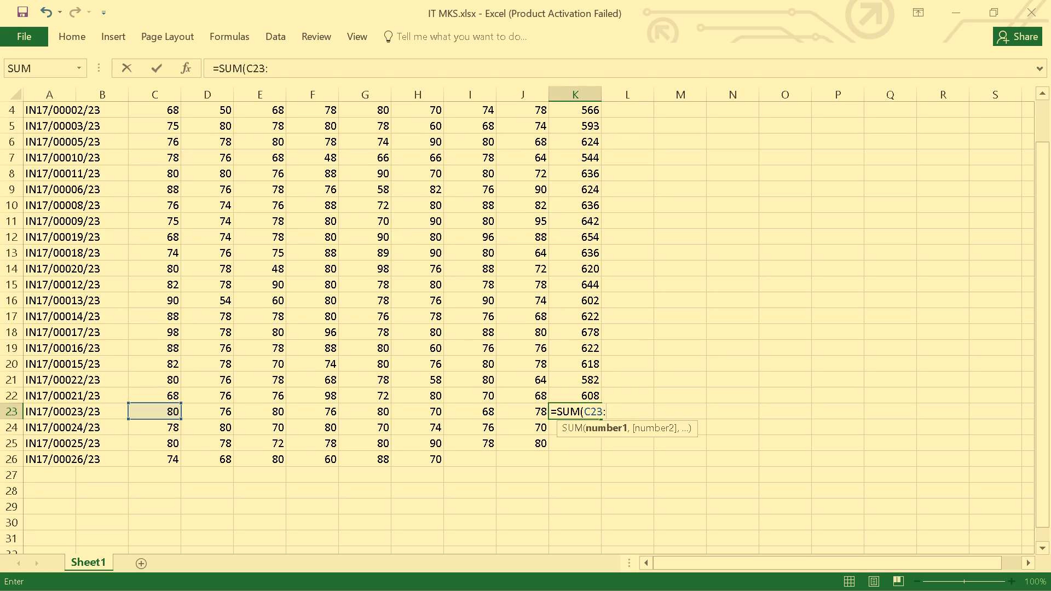
pyautogui.press('j')
pyautogui.write('23')
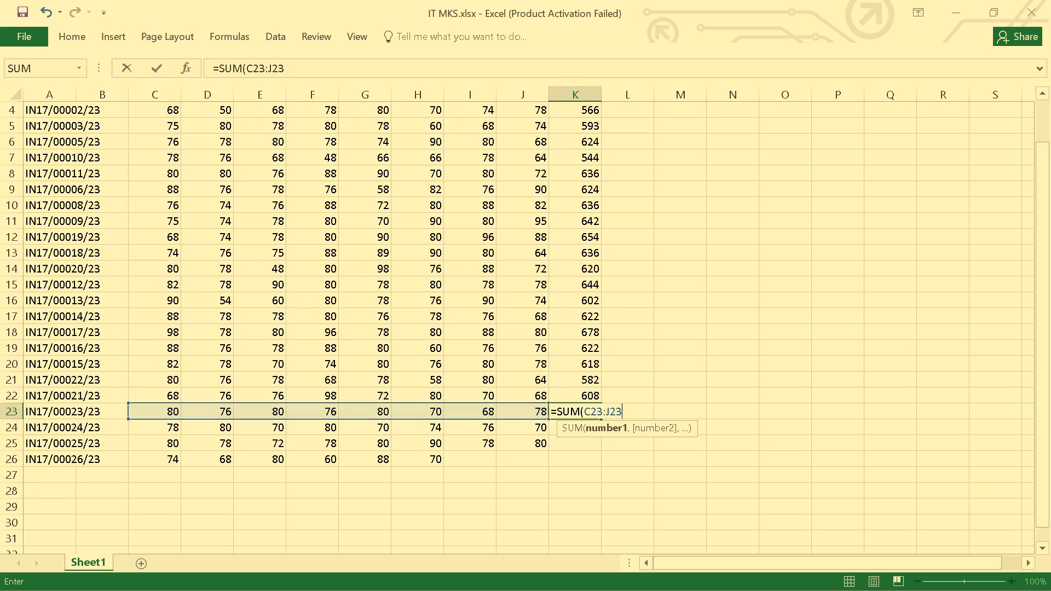
pyautogui.hotkey('shift', ')')
pyautogui.press('Return')
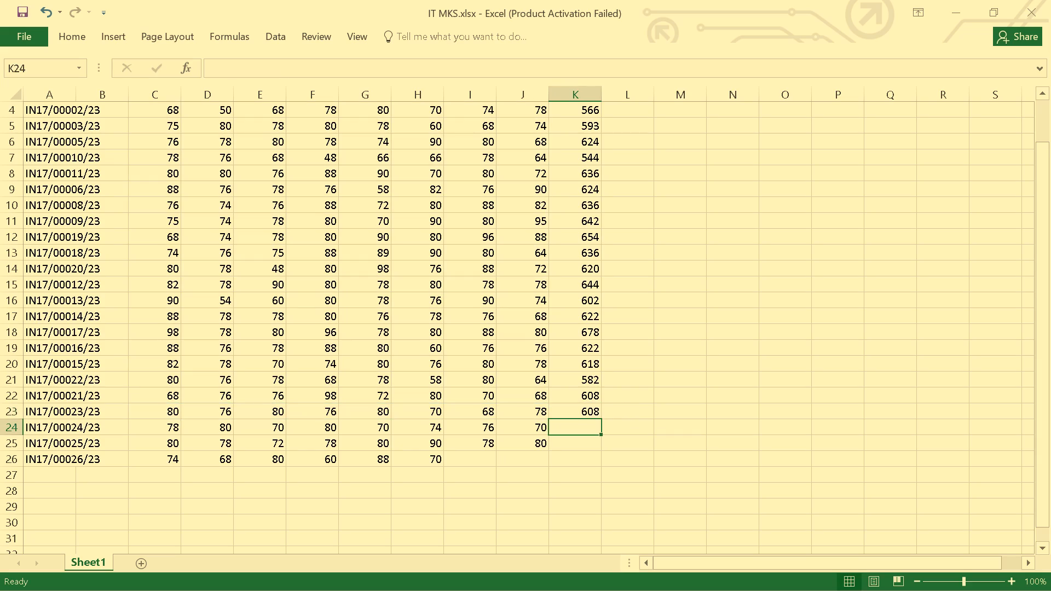
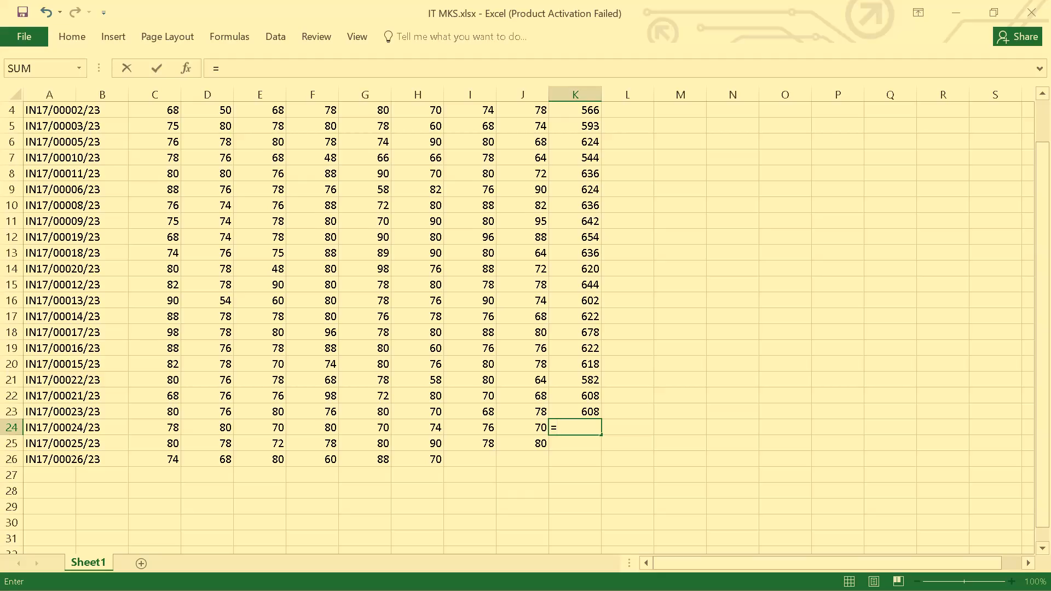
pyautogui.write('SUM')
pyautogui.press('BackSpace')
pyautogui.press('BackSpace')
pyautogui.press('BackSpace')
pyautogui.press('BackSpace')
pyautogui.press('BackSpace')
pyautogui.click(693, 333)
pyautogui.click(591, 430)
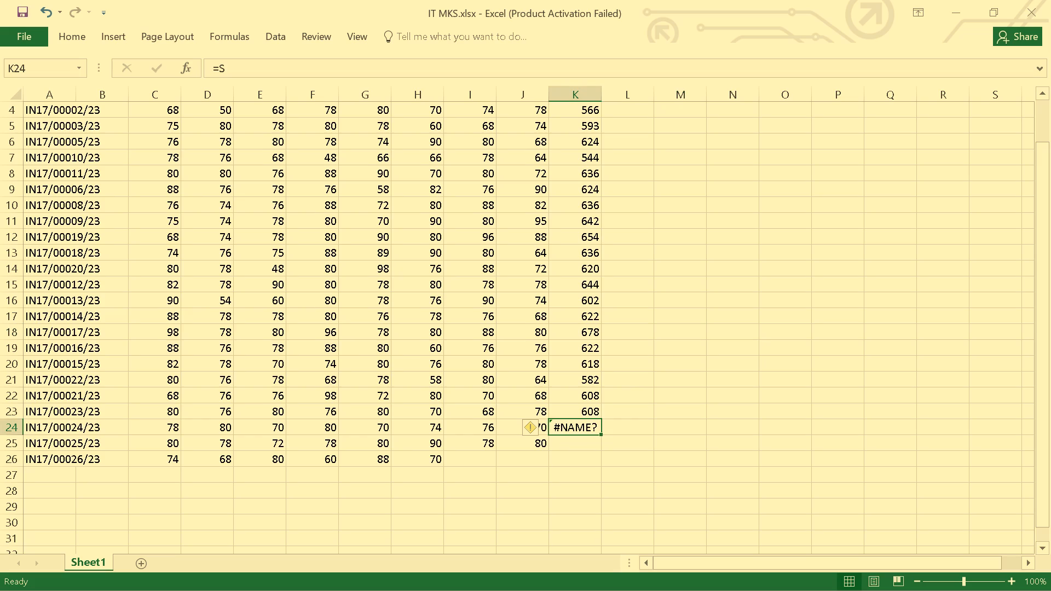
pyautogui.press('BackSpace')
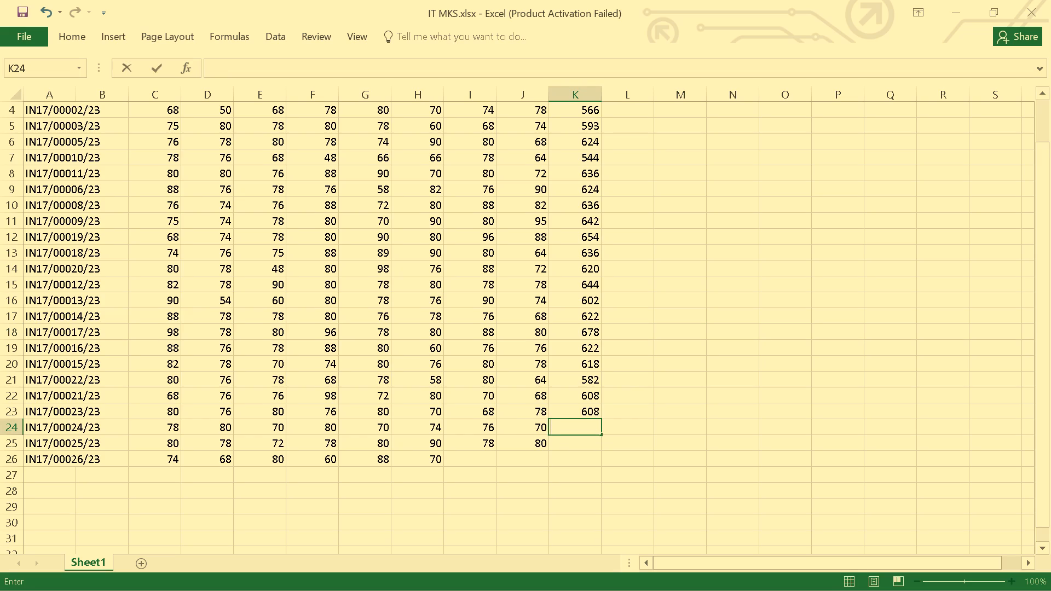
# Change the mark in cell G12 to 60 for the student in row 12.
pyautogui.click(373, 239)
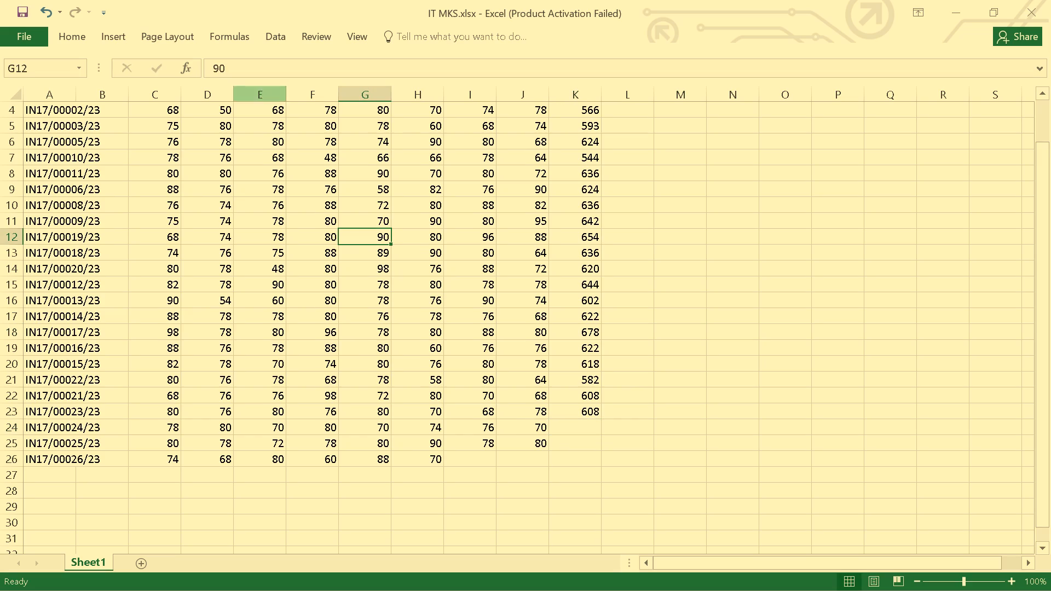
pyautogui.click(218, 70)
pyautogui.press('BackSpace')
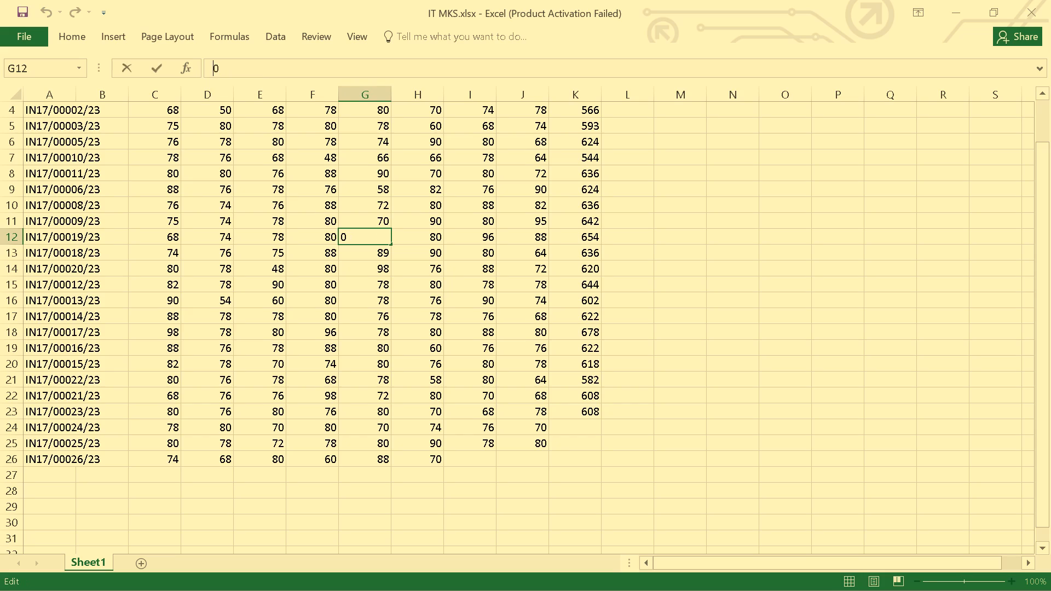
pyautogui.press('6')
pyautogui.press('Return')
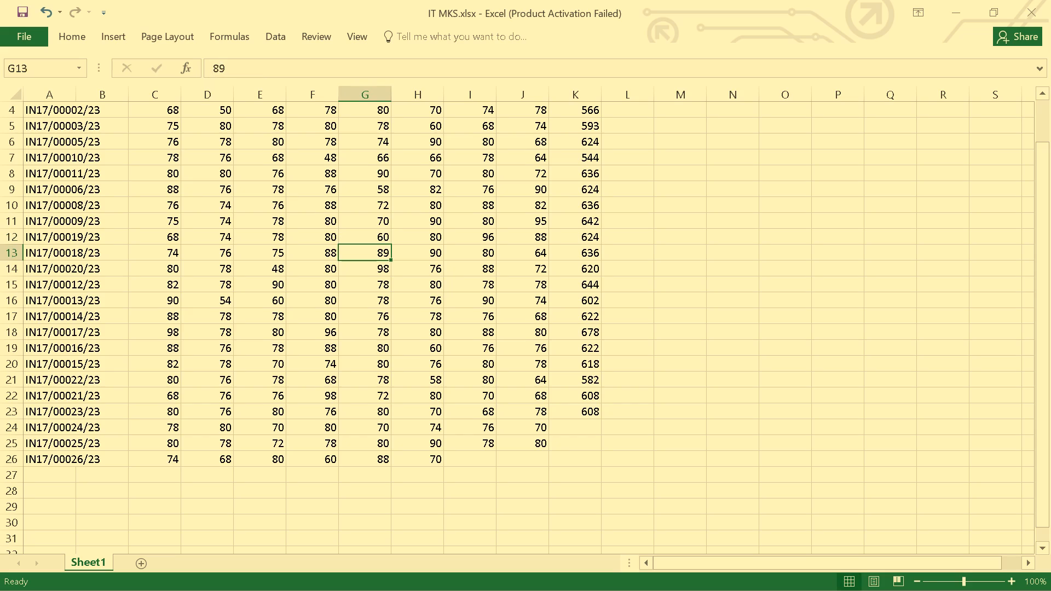
# Change the mark in cell H13 to 50 for the student in row 13.
pyautogui.click(435, 253)
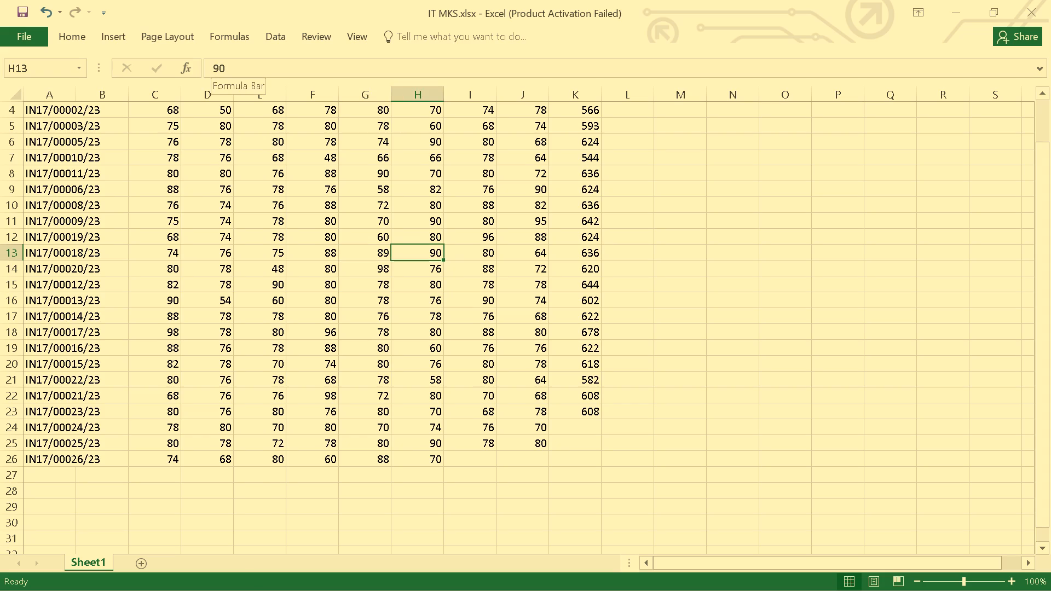
pyautogui.click(218, 69)
pyautogui.press('BackSpace')
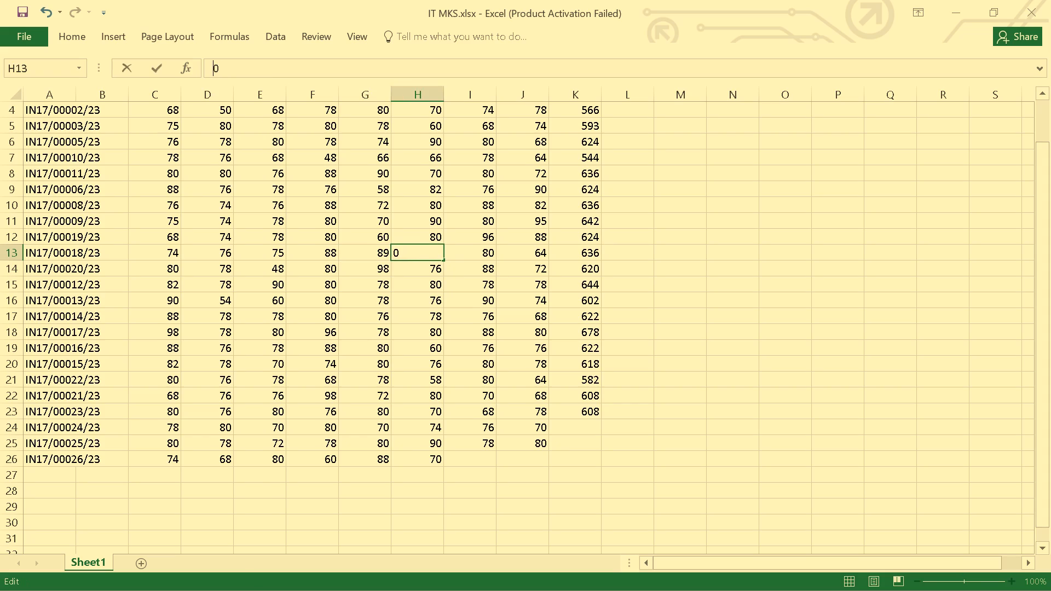
pyautogui.press('5')
pyautogui.press('Return')
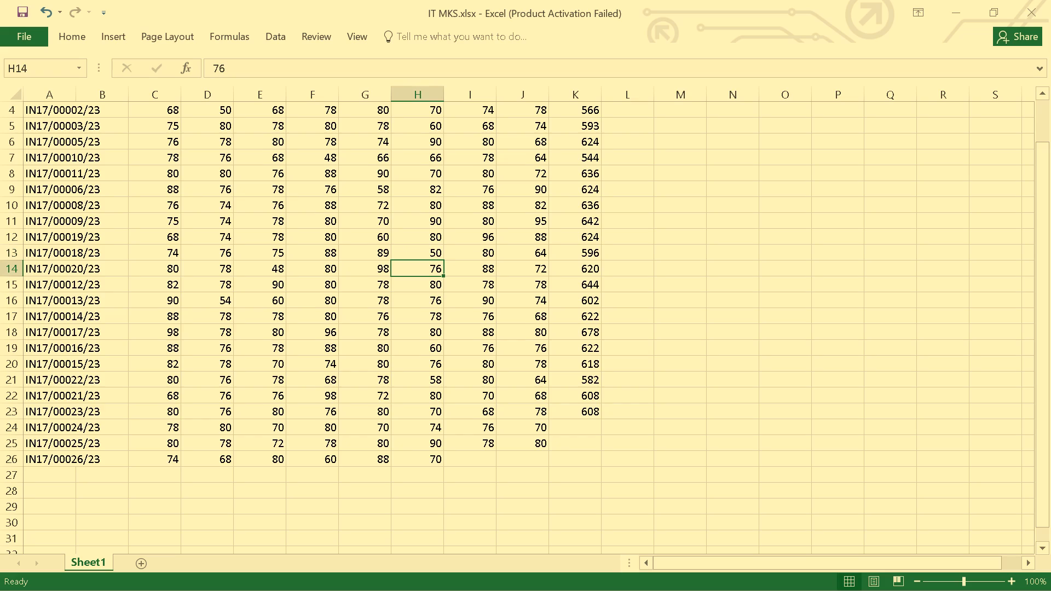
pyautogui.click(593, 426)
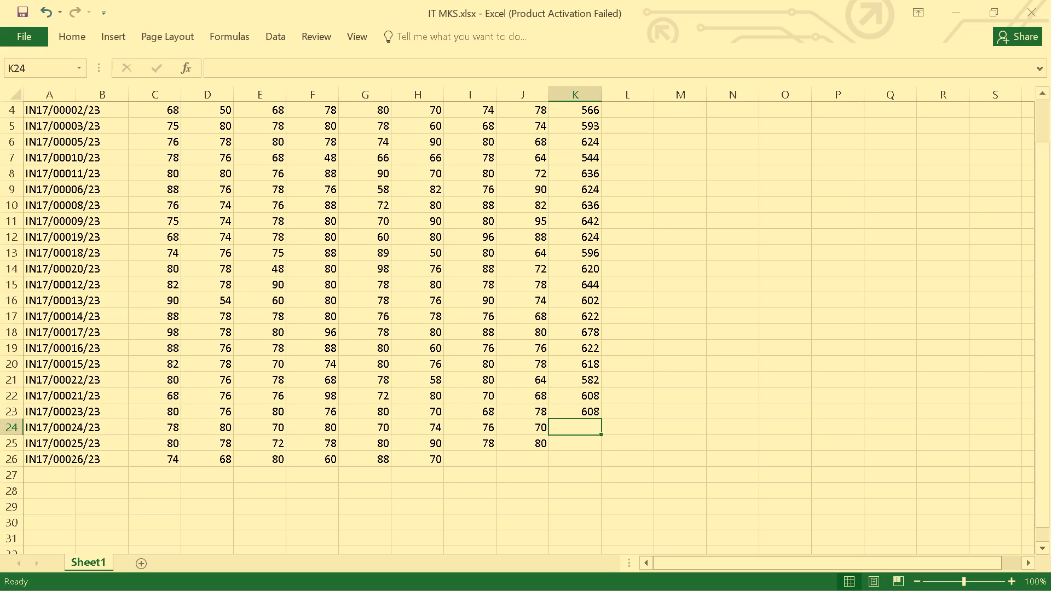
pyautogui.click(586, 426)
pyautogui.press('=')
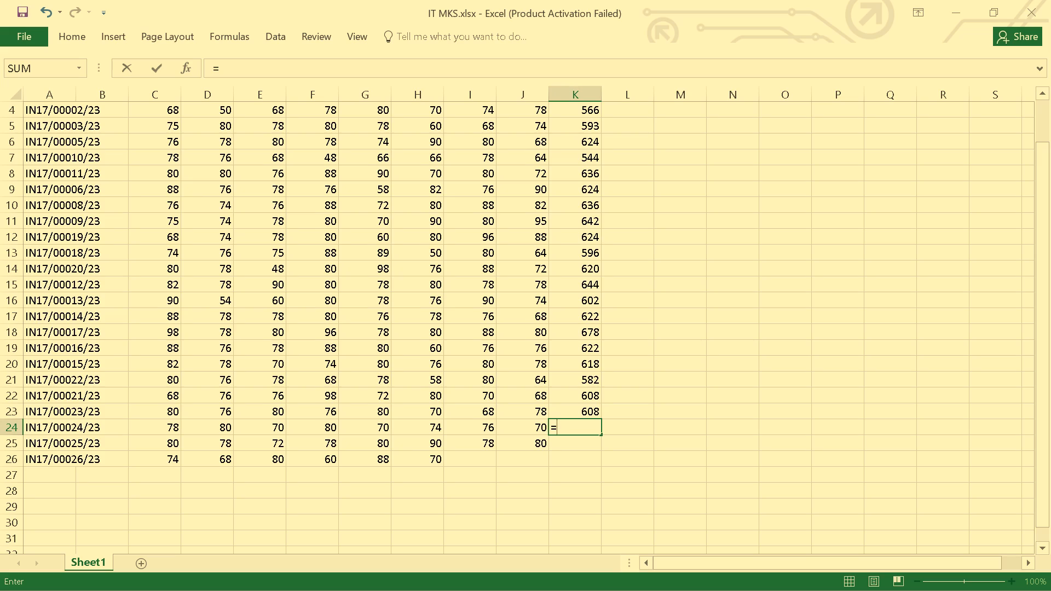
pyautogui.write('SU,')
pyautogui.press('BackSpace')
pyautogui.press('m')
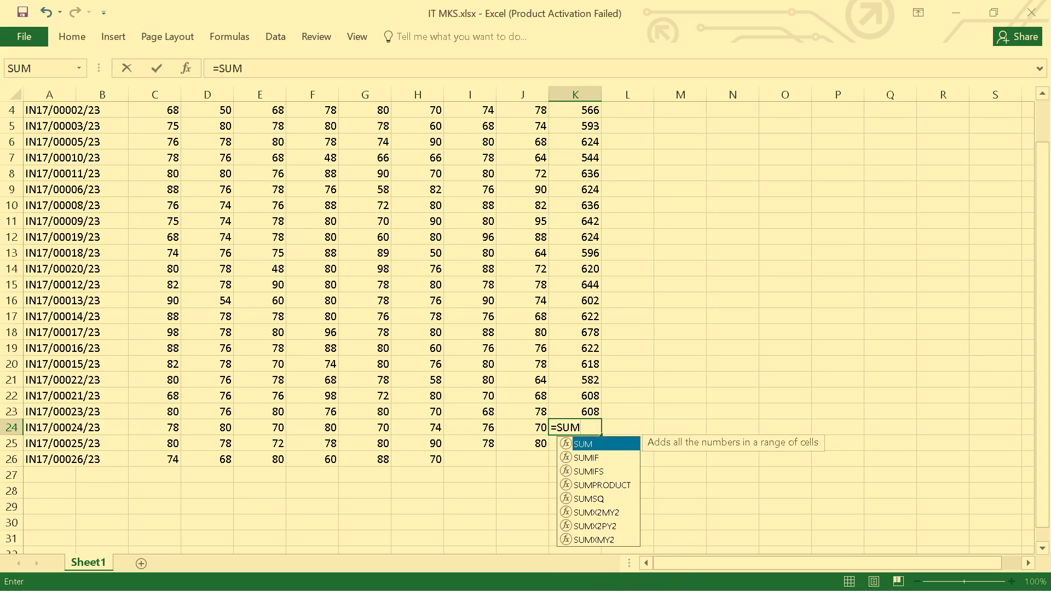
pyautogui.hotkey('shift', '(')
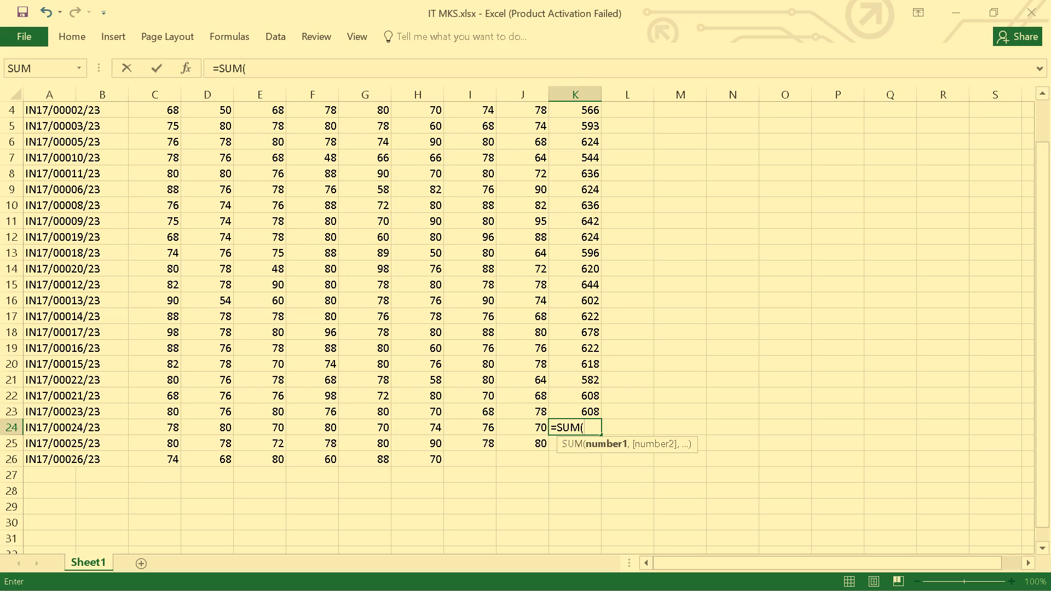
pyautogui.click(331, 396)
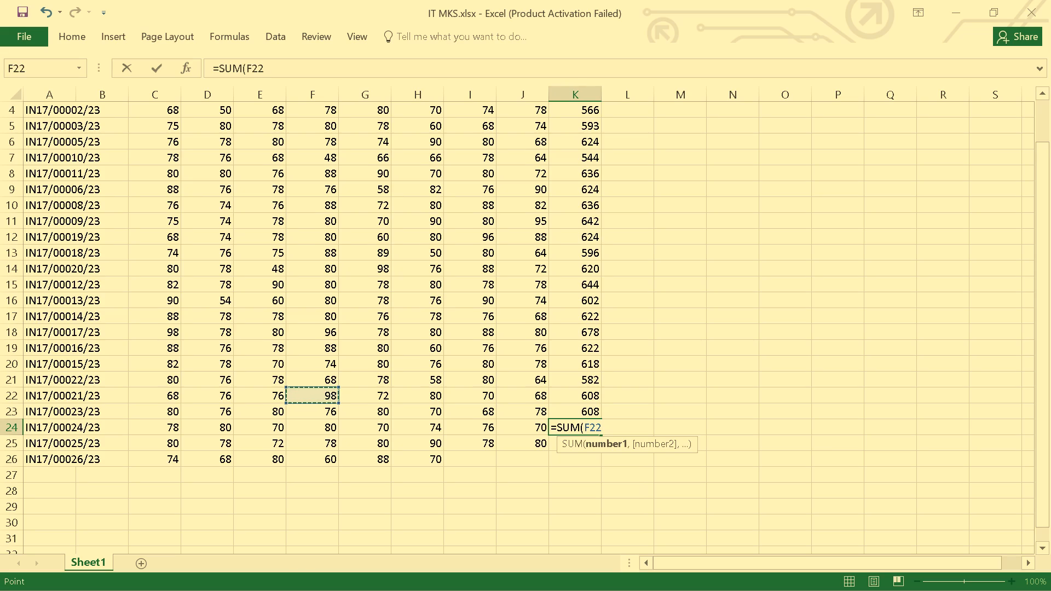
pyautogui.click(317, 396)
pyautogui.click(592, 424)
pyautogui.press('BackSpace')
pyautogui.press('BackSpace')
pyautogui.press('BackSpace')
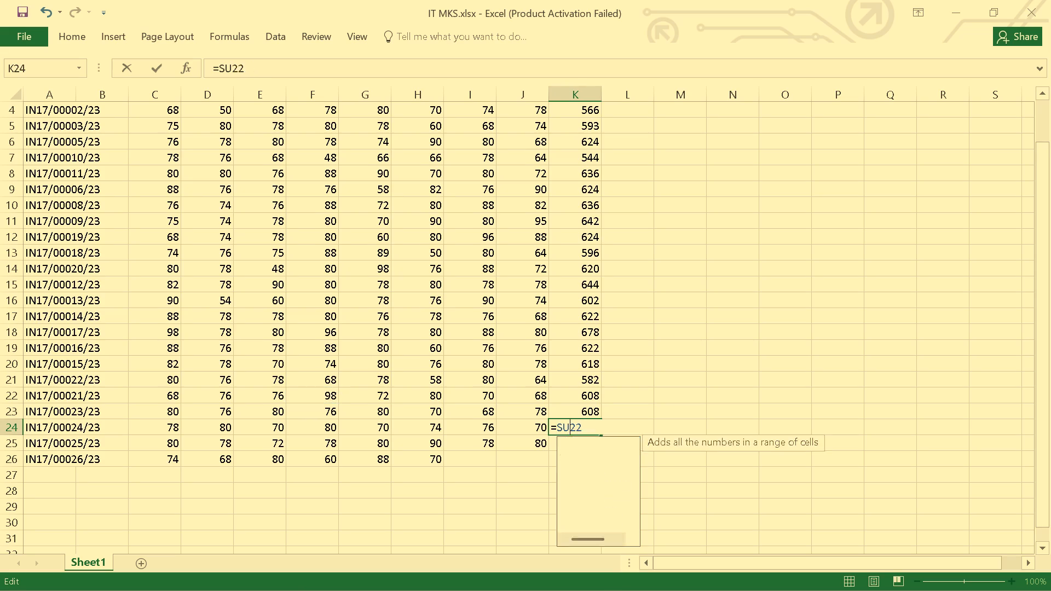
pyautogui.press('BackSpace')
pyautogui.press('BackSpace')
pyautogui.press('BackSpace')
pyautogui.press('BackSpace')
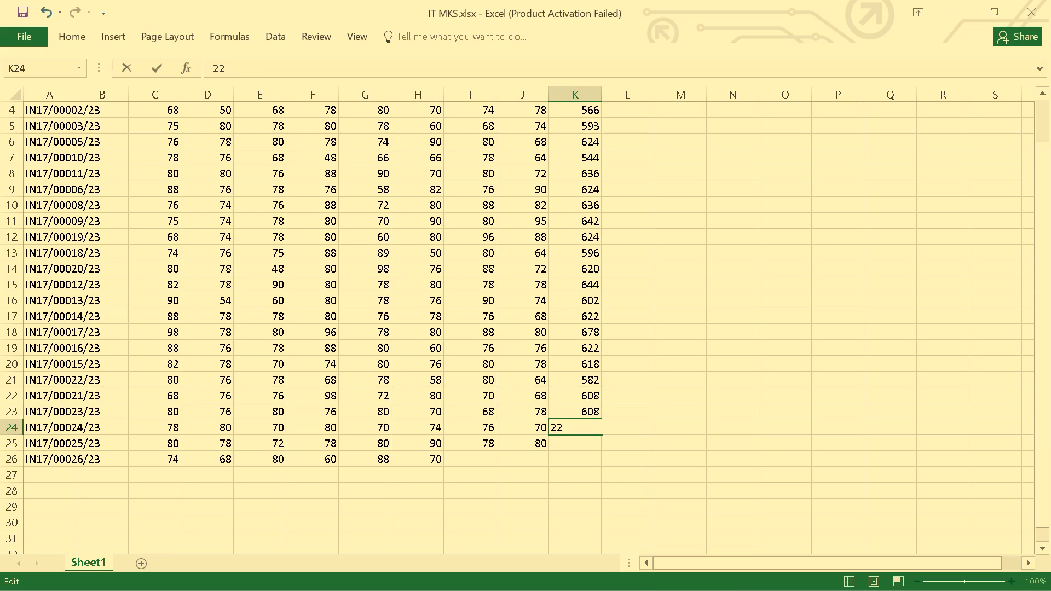
# Change the mark in cell F22 to 68 for the student in row 22.
pyautogui.click(333, 396)
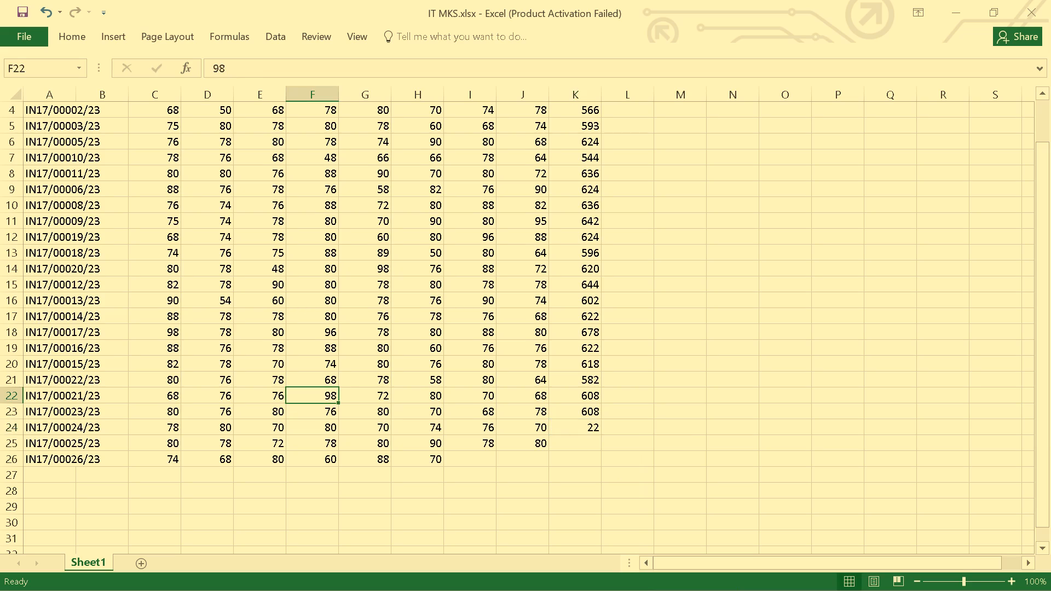
pyautogui.press('BackSpace')
pyautogui.write('68')
pyautogui.press('Return')
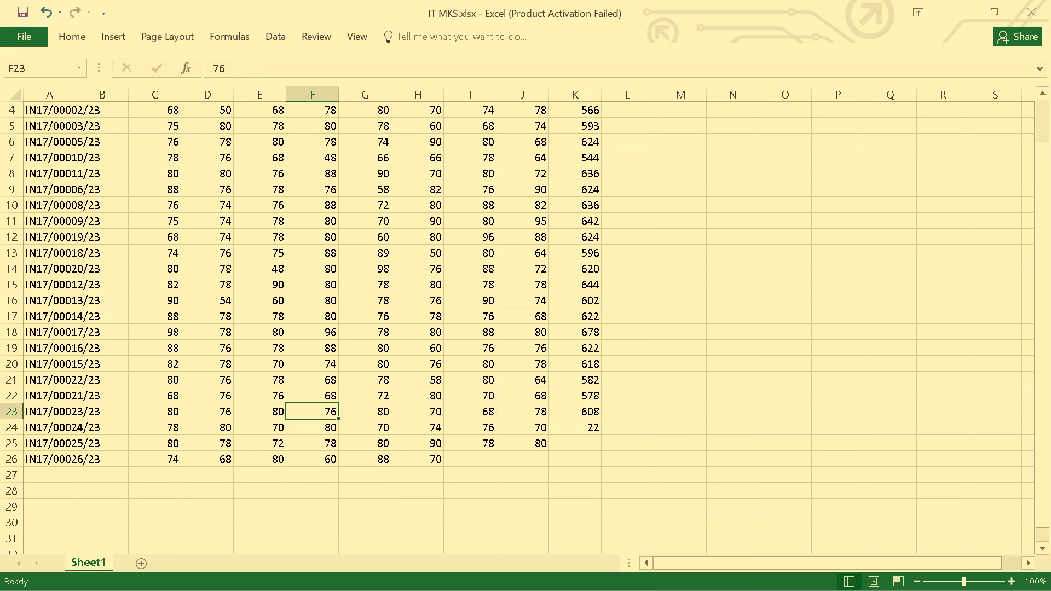
# Clear the stray number from the total cell K24 in row 24.
pyautogui.click(587, 425)
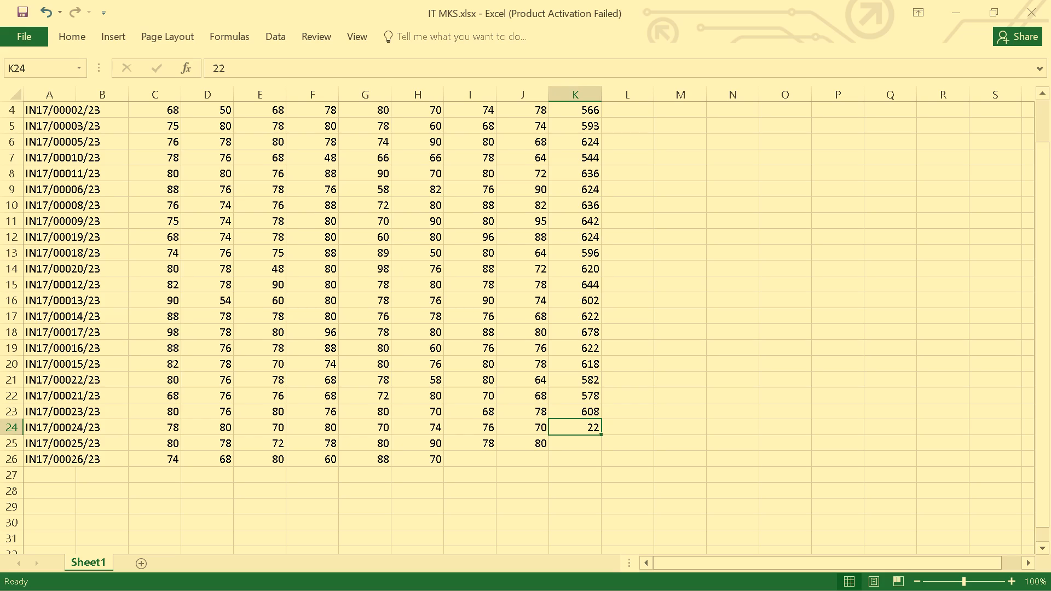
pyautogui.click(587, 431)
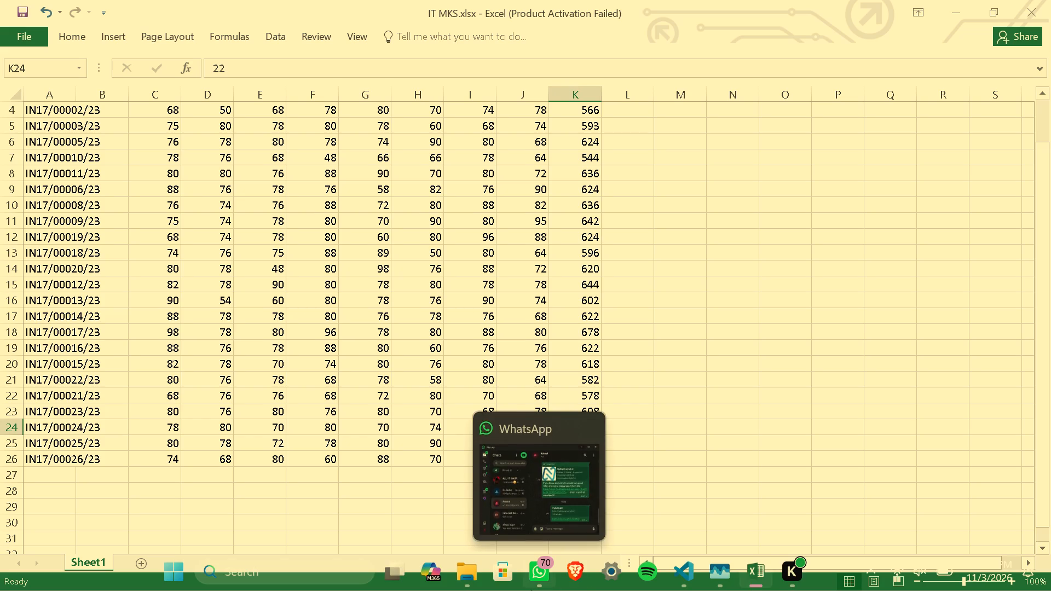
pyautogui.click(598, 432)
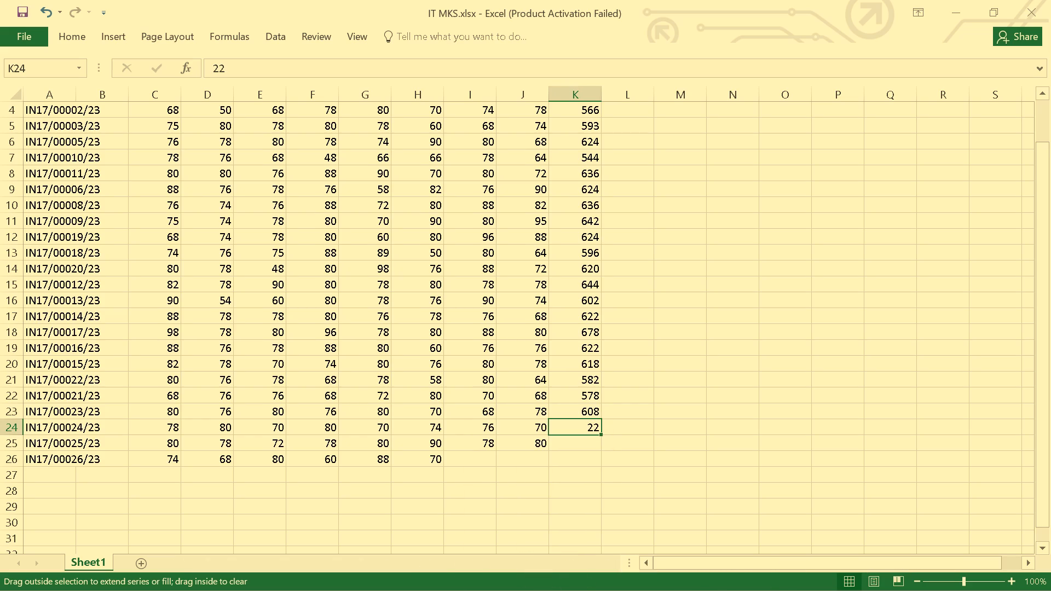
pyautogui.click(580, 424)
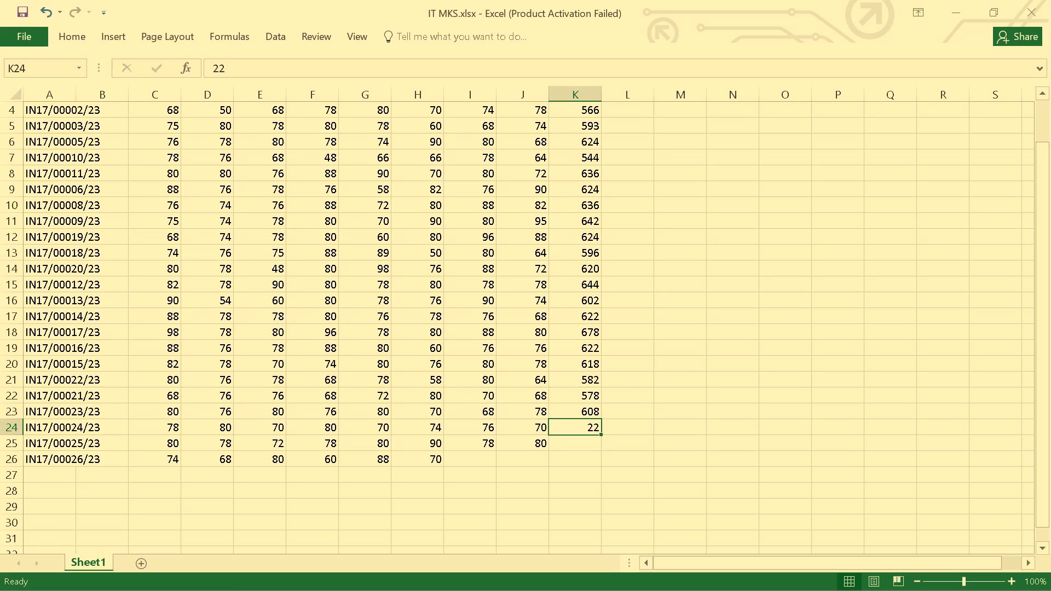
pyautogui.press('BackSpace')
# Change the mark in cell F24 to 58 for the student in row 24.
pyautogui.click(330, 430)
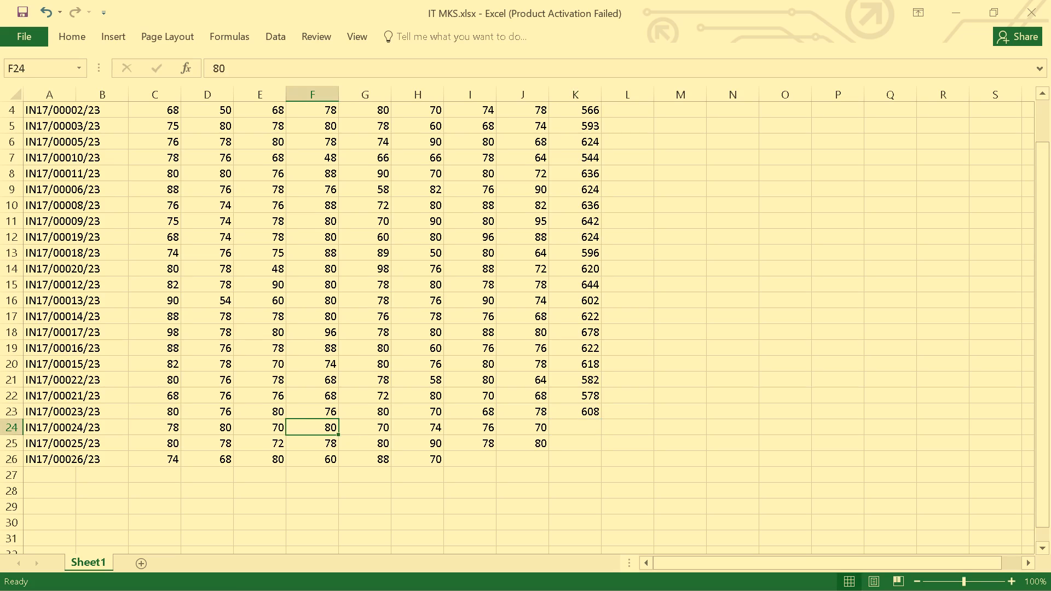
pyautogui.press('BackSpace')
pyautogui.write('58')
pyautogui.press('Return')
# Select the empty total cell K24 for the student in row 24.
pyautogui.click(567, 426)
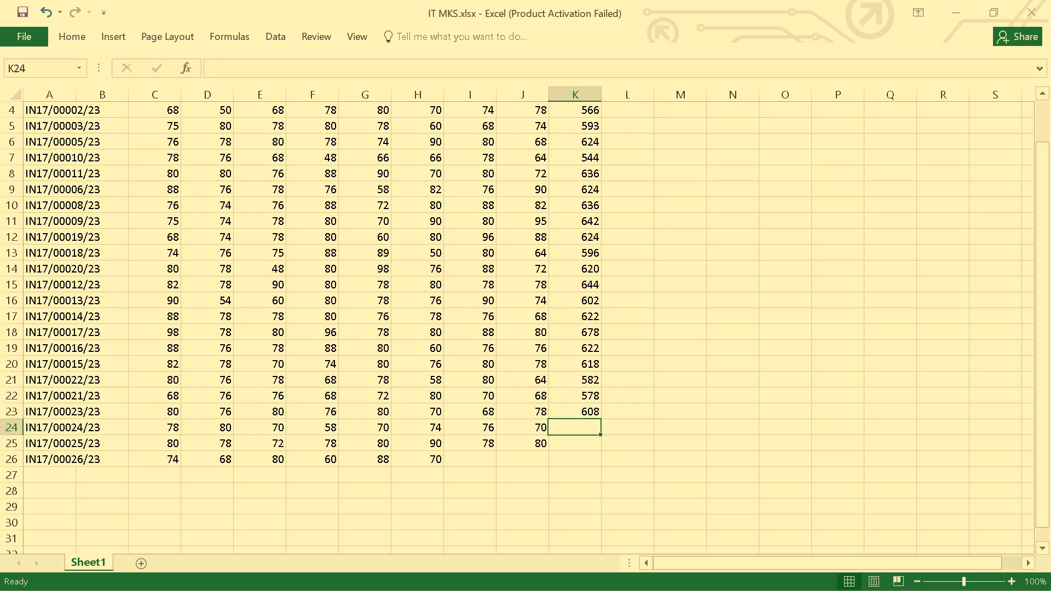
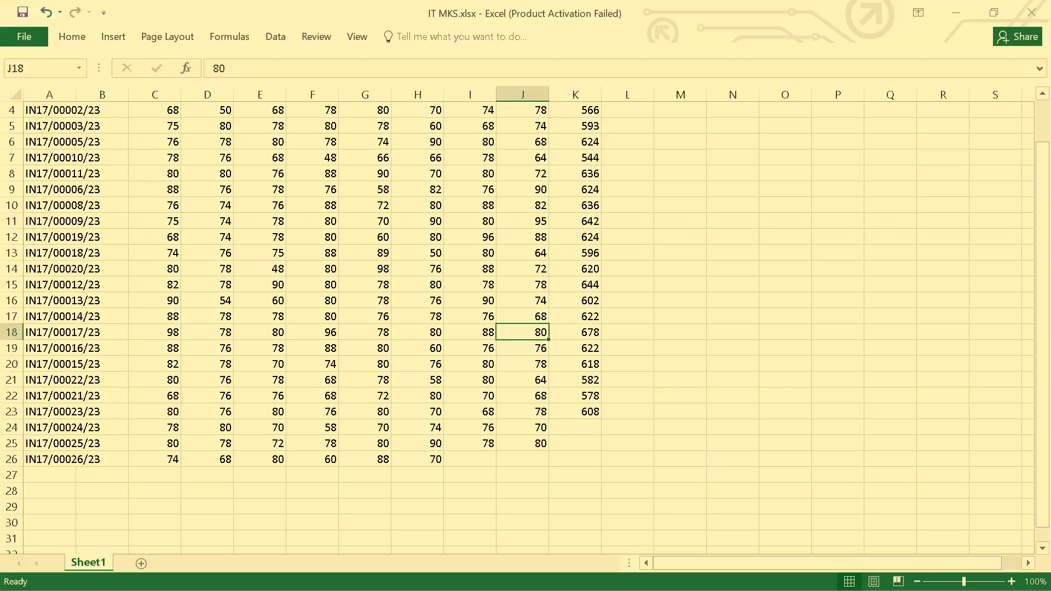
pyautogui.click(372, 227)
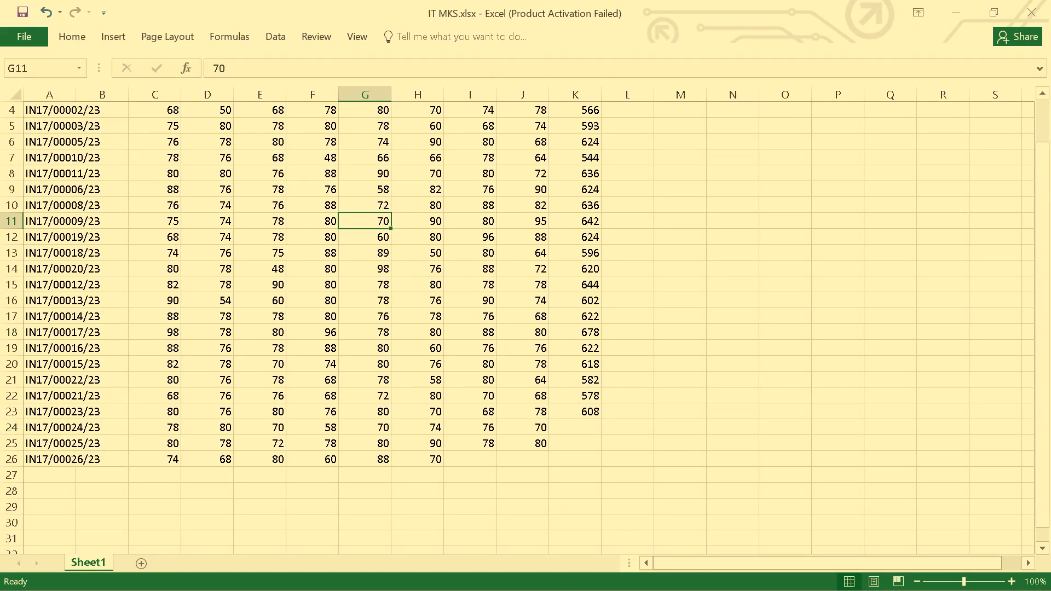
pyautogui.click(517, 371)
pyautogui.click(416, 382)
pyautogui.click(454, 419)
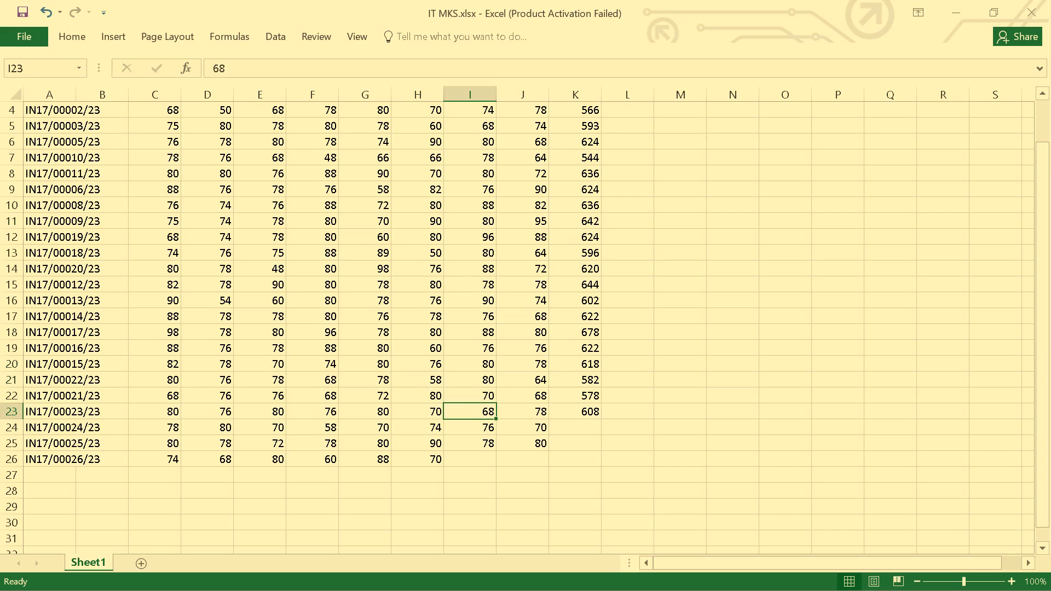
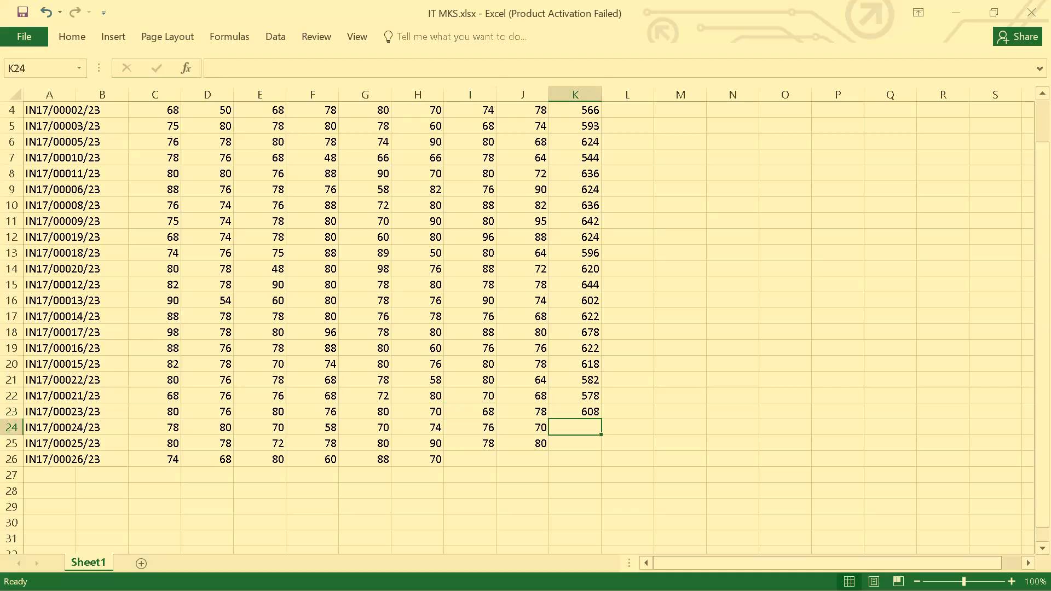
pyautogui.press('=')
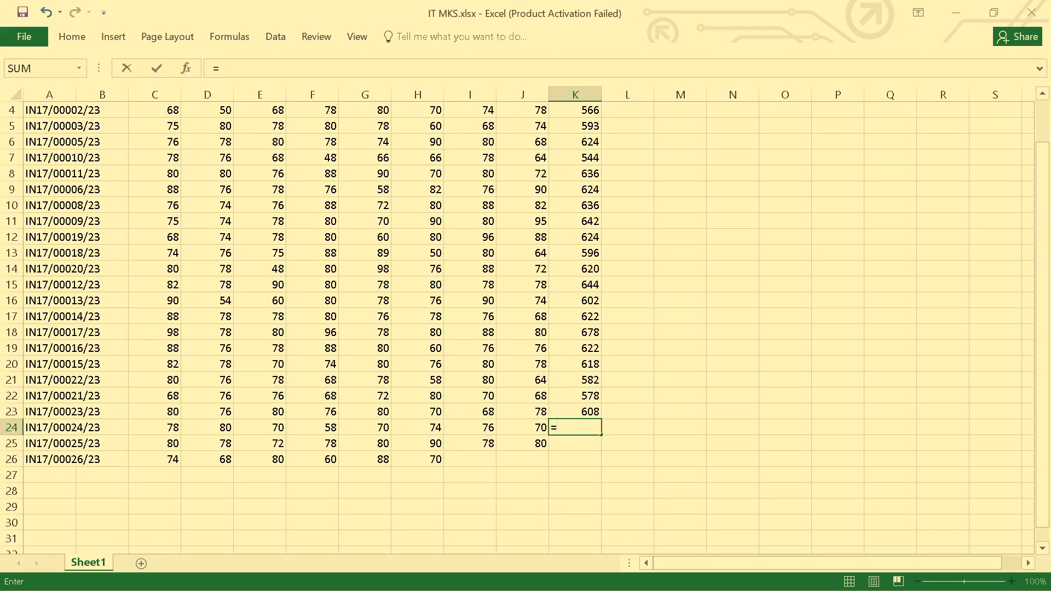
pyautogui.write('SUM')
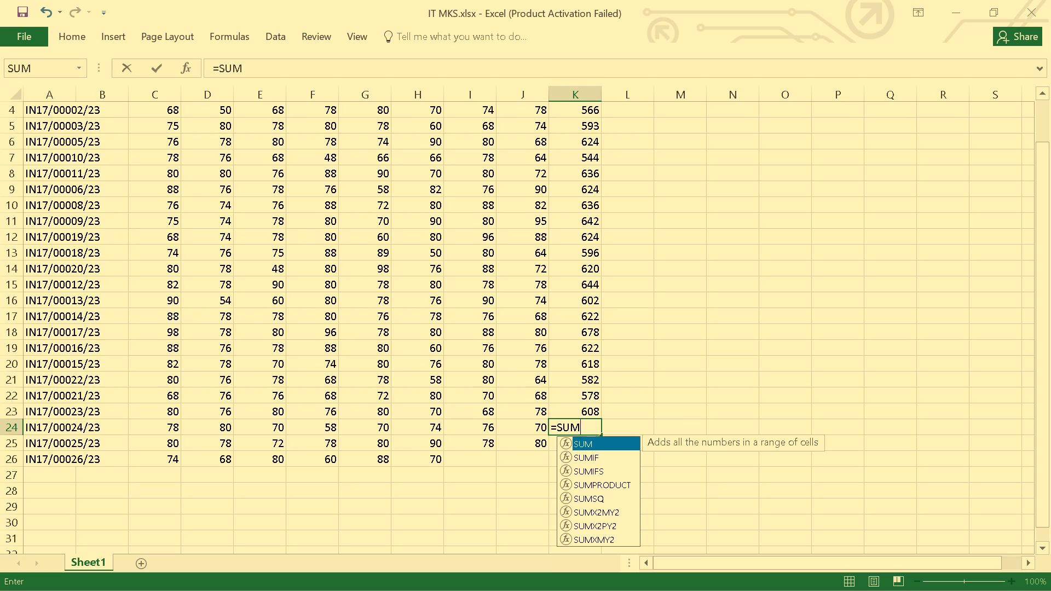
pyautogui.hotkey('shift', '(')
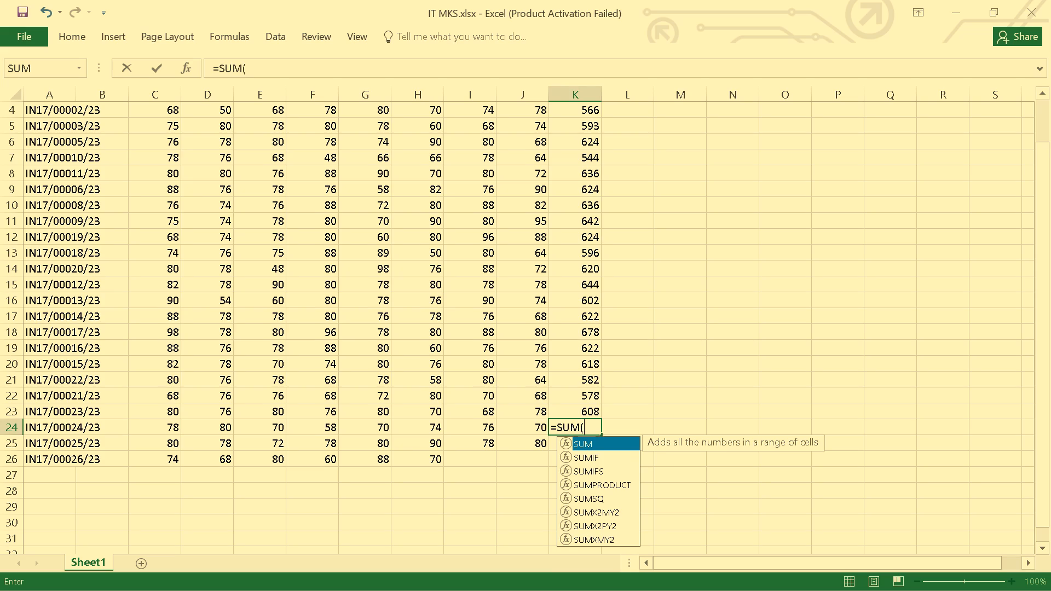
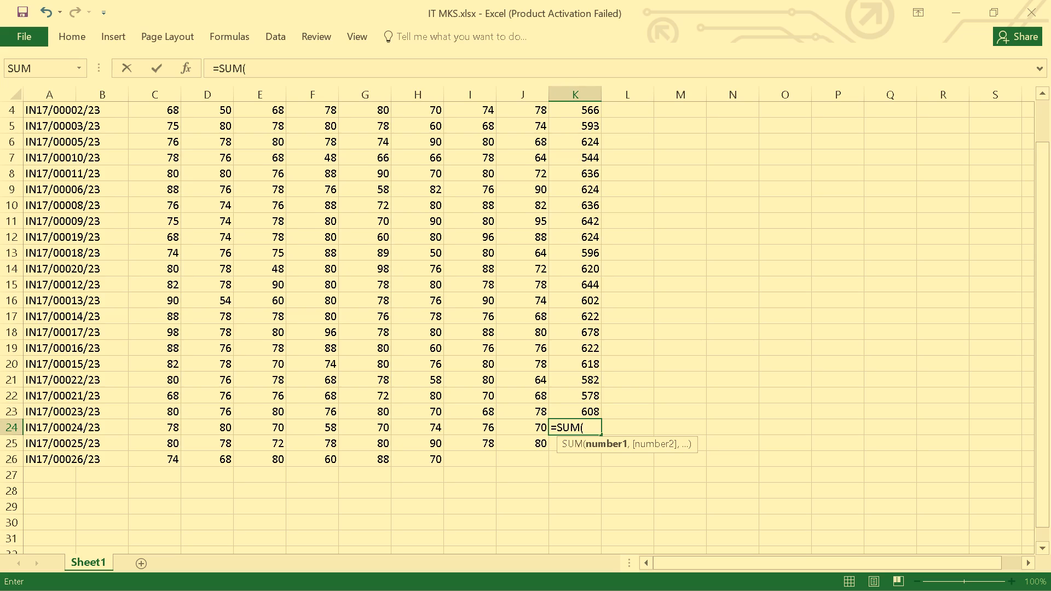
# Complete the total formula in cell K24 as =SUM(C24:J24) and enter it.
pyautogui.press('u')
pyautogui.press('BackSpace')
pyautogui.write('C24')
pyautogui.hotkey('shift', ':')
pyautogui.write('J24')
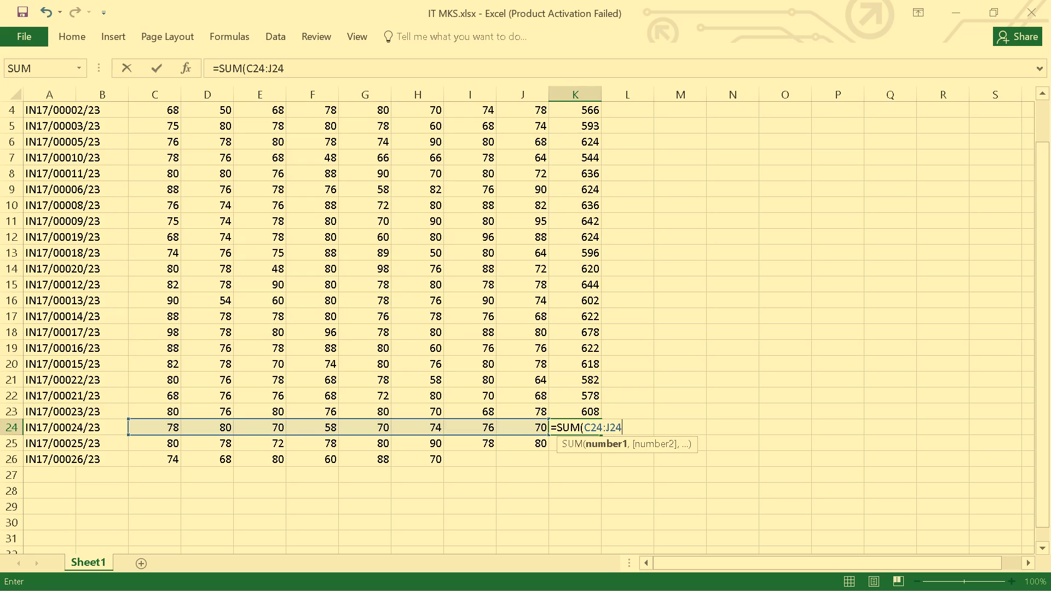
pyautogui.hotkey('shift', ')')
pyautogui.press('Return')
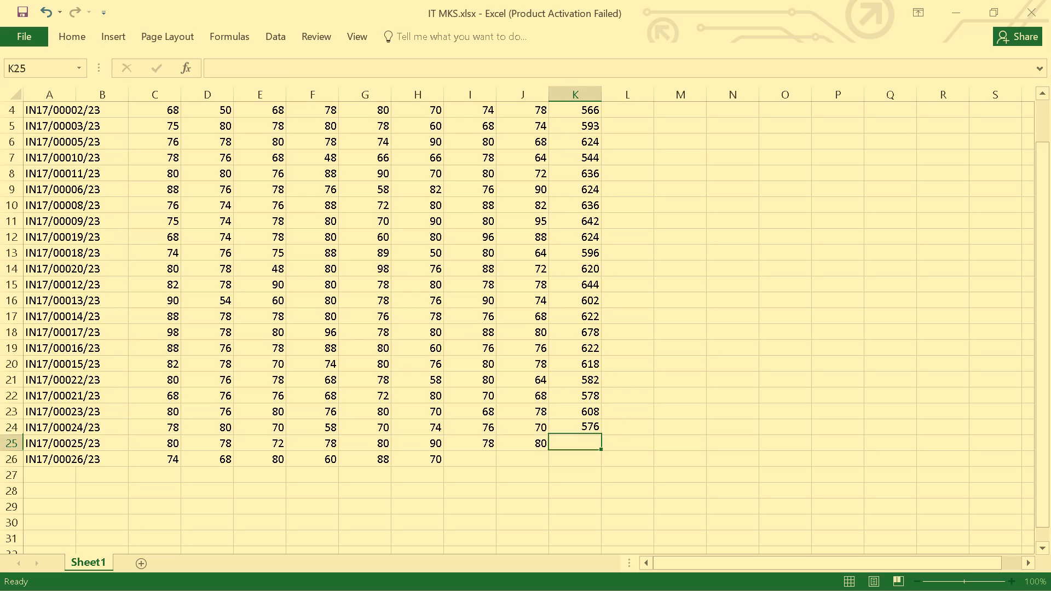
# Select the empty total cell K25 for the student in row 25.
pyautogui.click(477, 464)
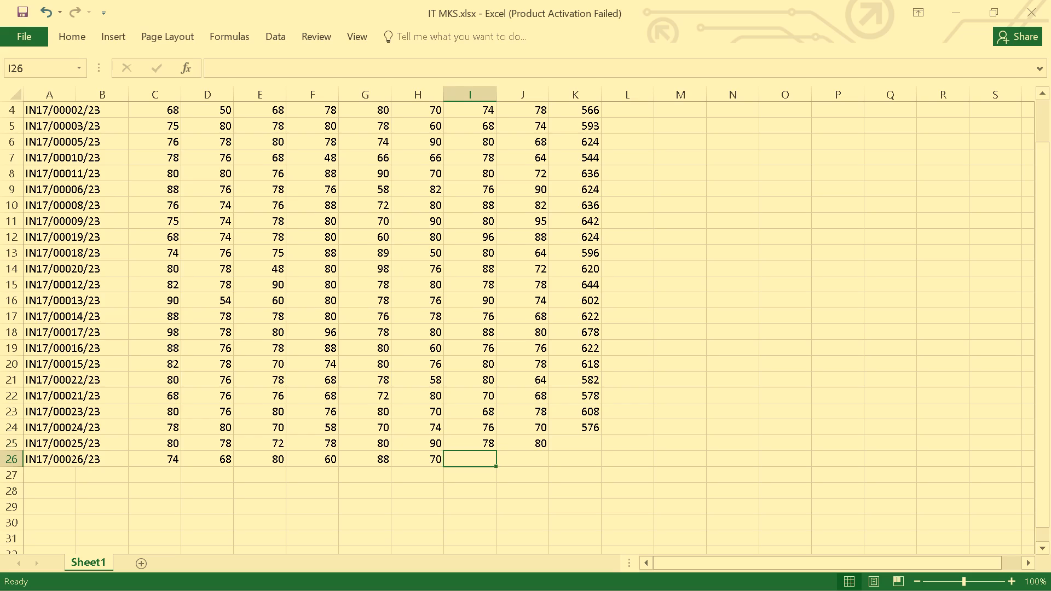
pyautogui.click(578, 447)
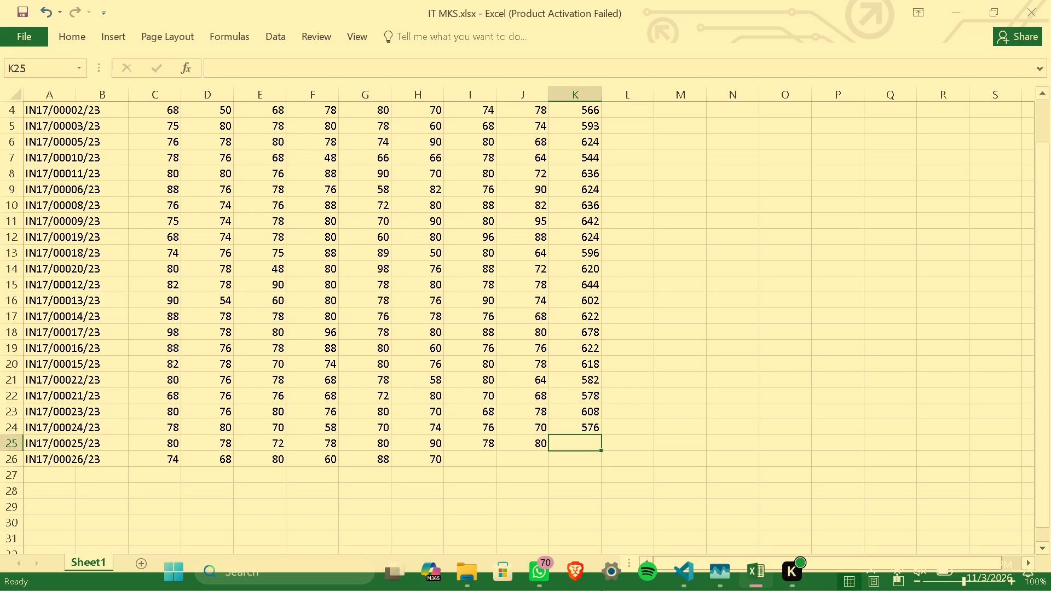
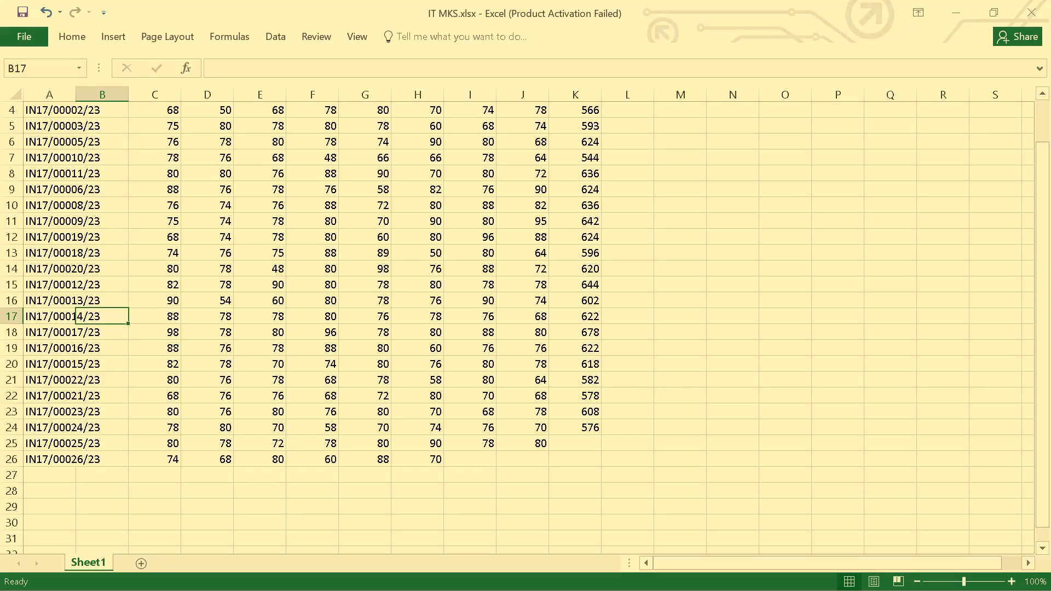
# Select the empty mark cell I26 for the student in row 26.
pyautogui.click(583, 444)
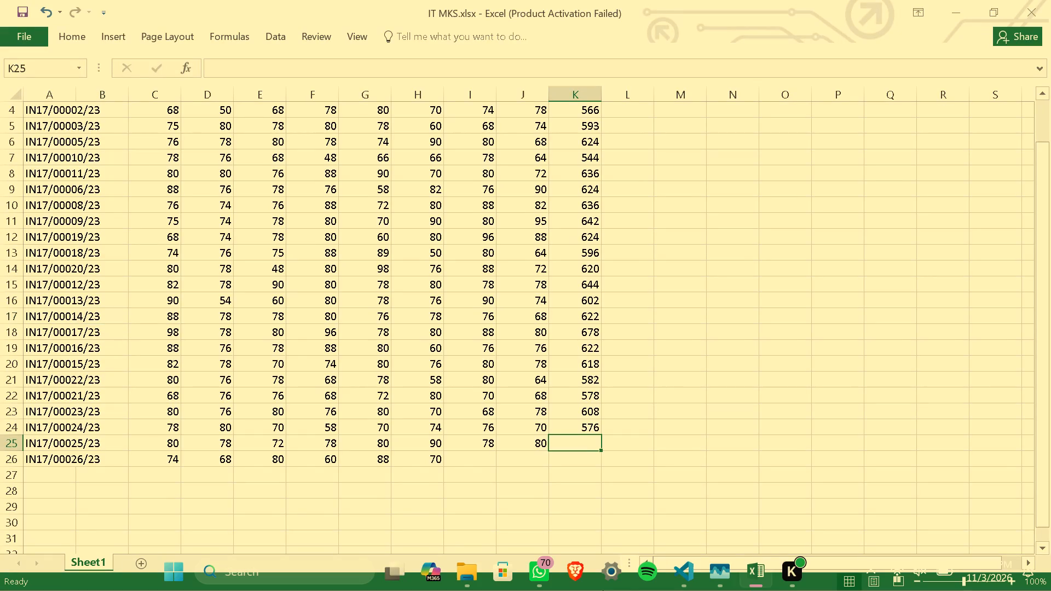
pyautogui.click(471, 459)
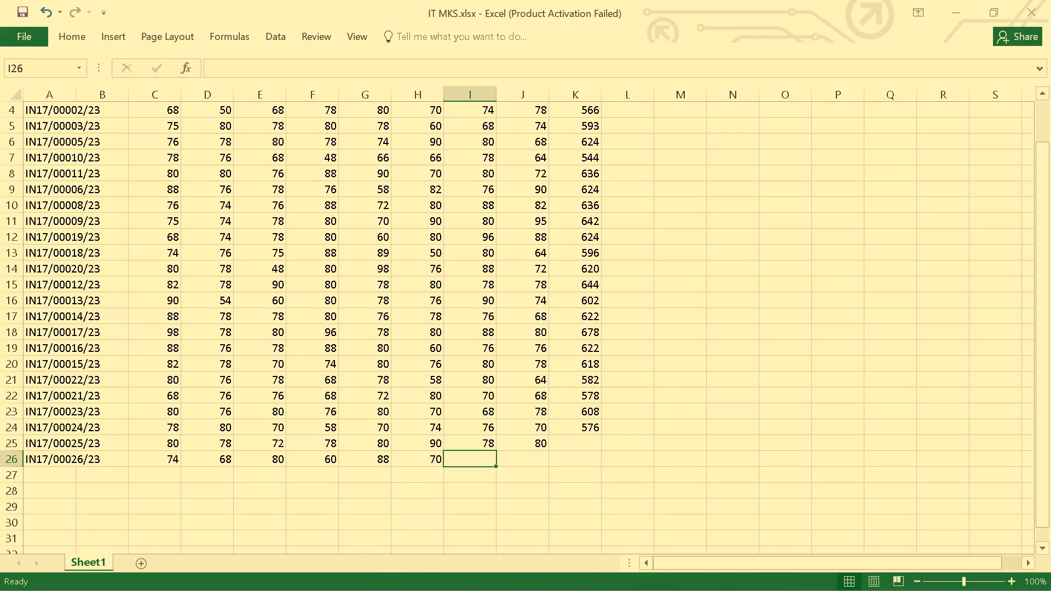
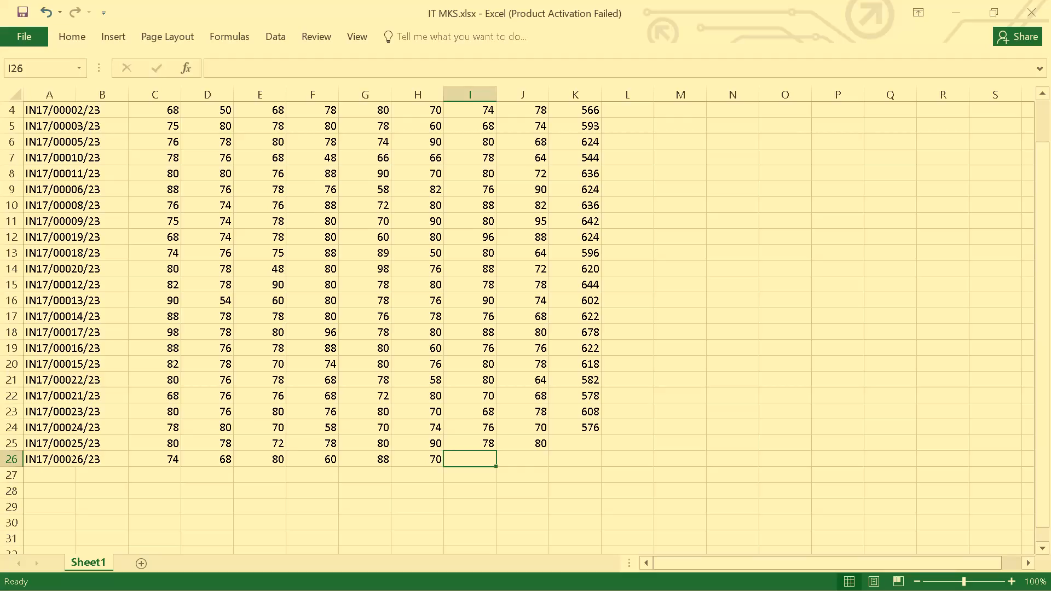
# Enter the formula =SUM(C25:J25) in cell K25 to total the marks of the student in row 25.
pyautogui.click(470, 410)
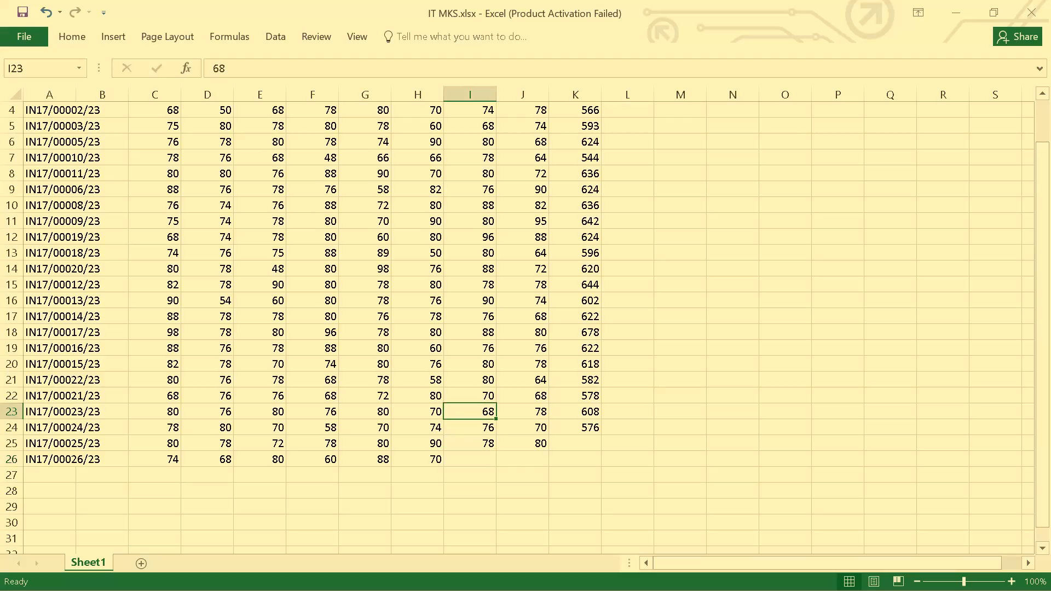
pyautogui.click(569, 445)
pyautogui.press('=')
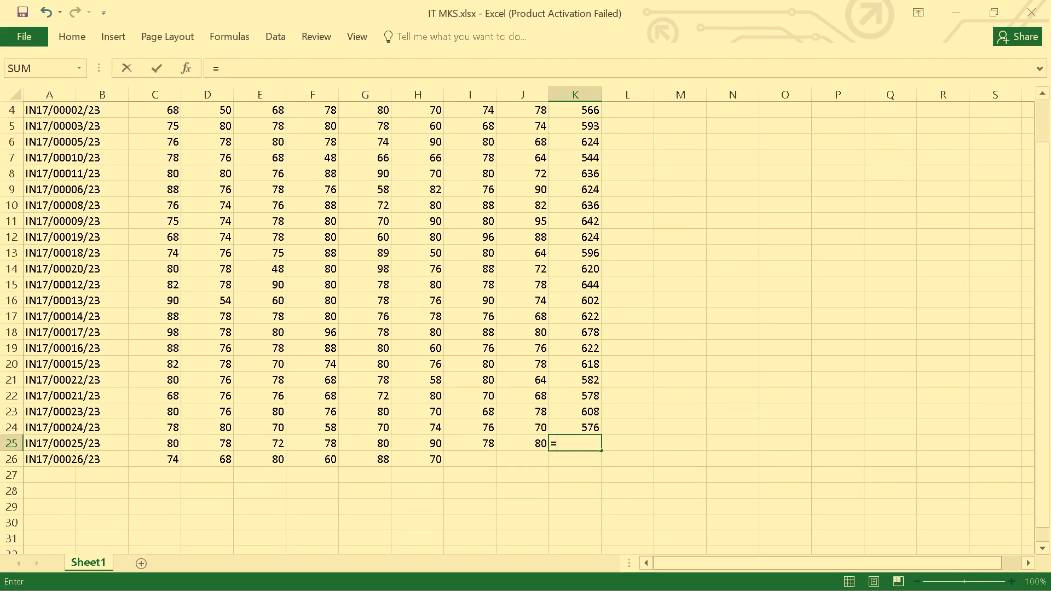
pyautogui.write('SUM')
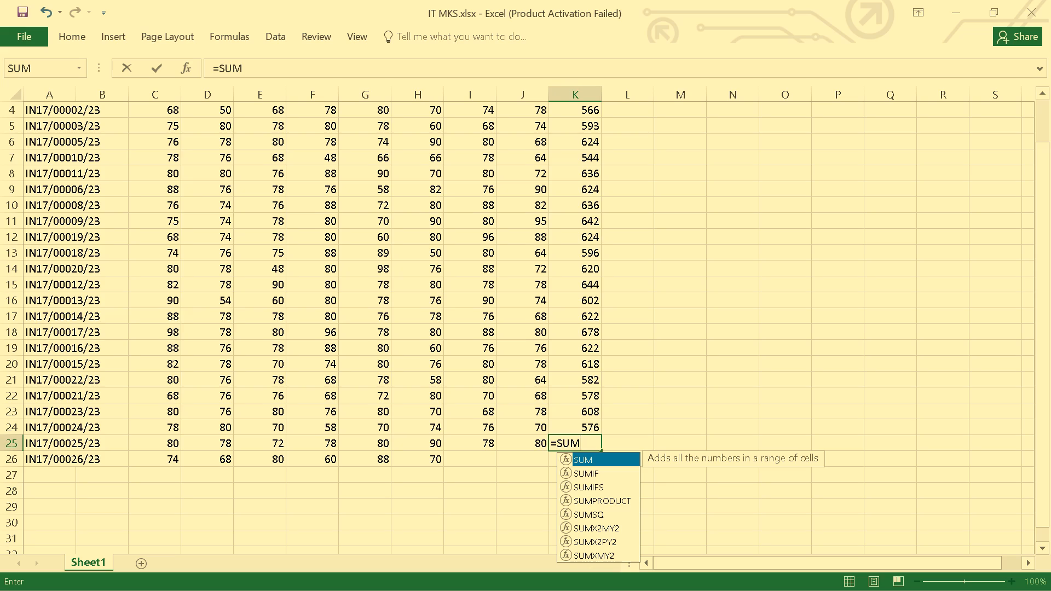
pyautogui.hotkey('shift', '(')
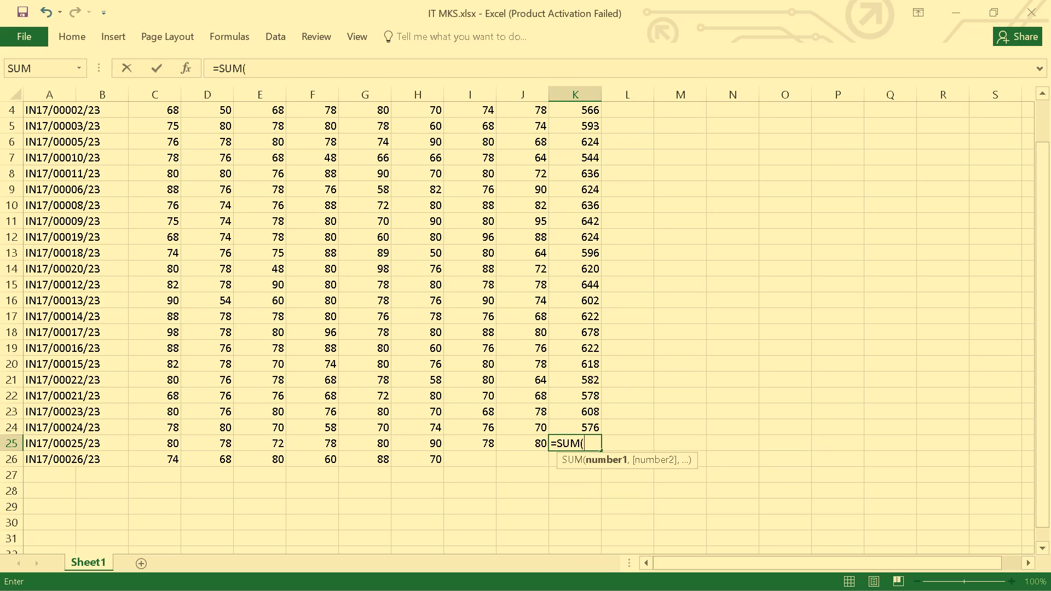
pyautogui.write('C25')
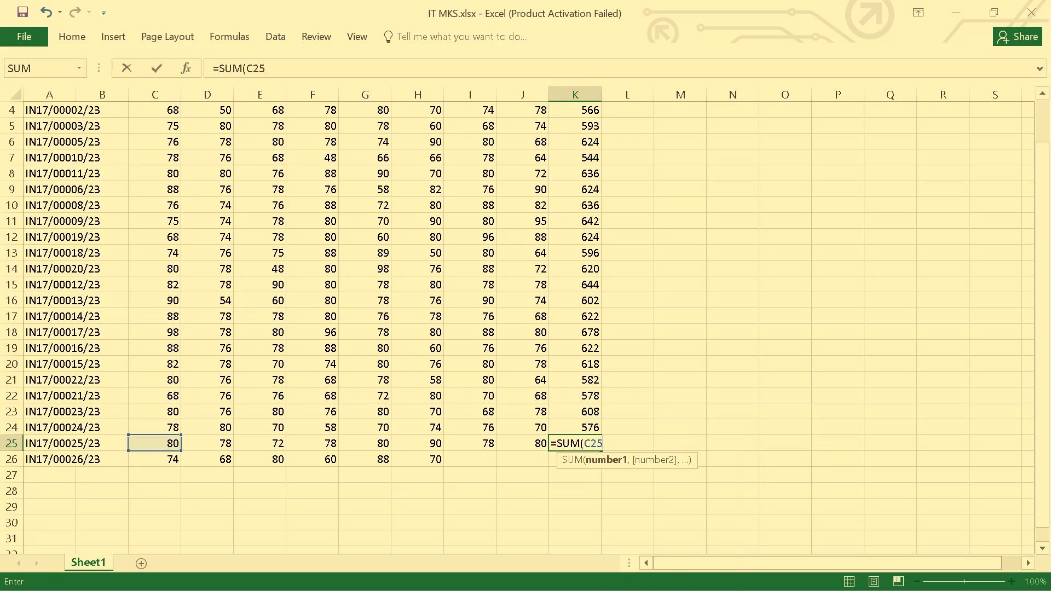
pyautogui.hotkey('shift', ':')
pyautogui.press('j')
pyautogui.write('25')
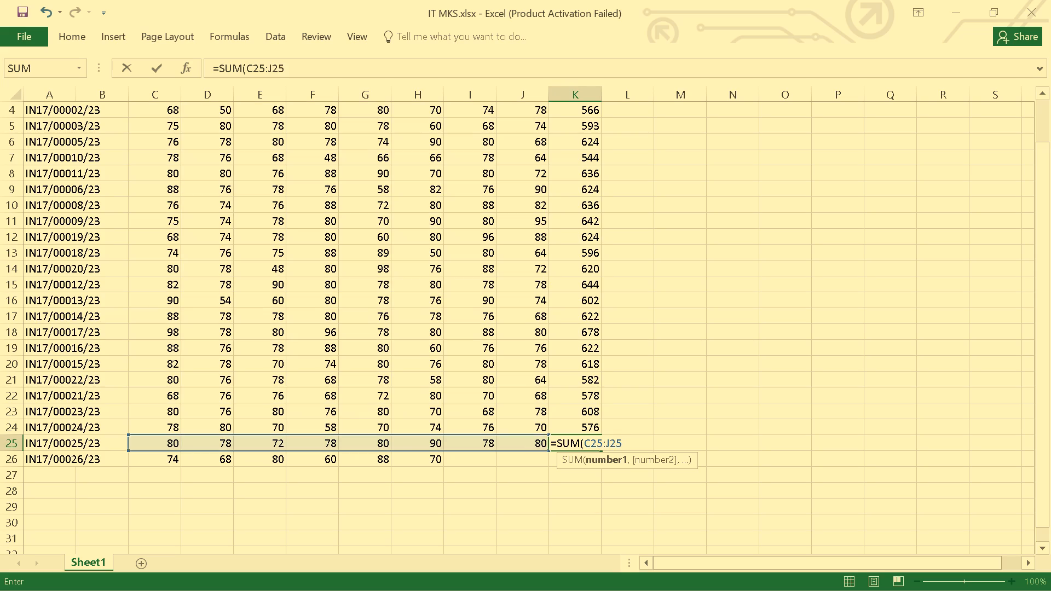
pyautogui.hotkey('shift', ')')
pyautogui.press('Return')
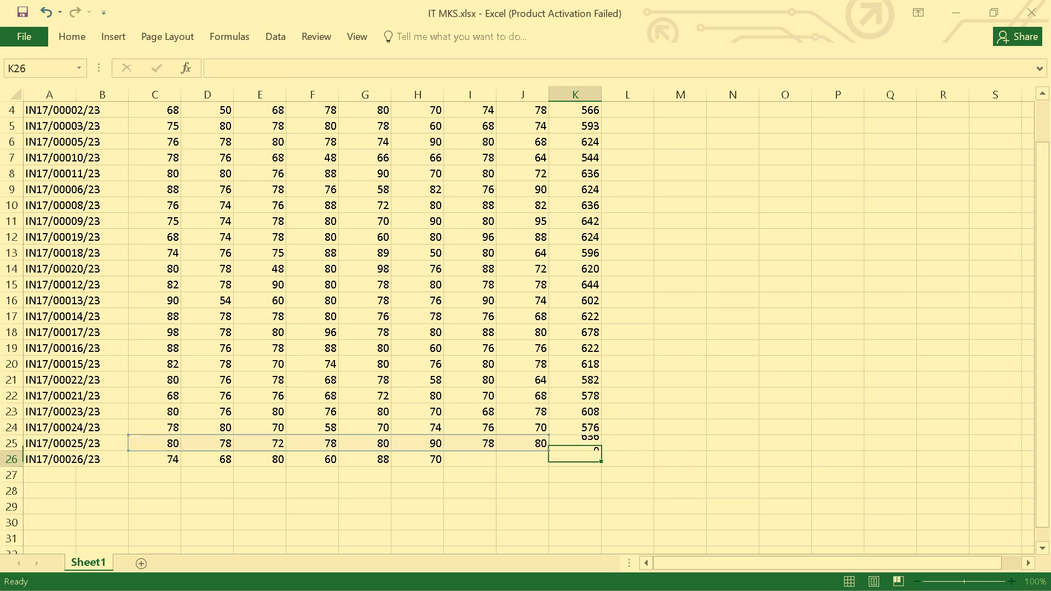
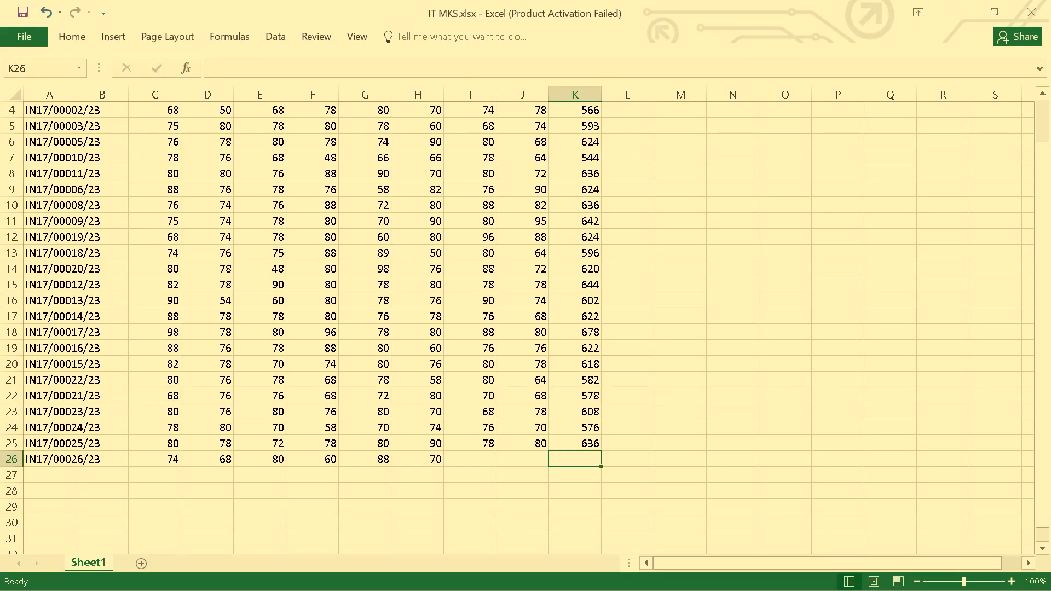
# Enter the missing marks for the student in row 26: 88 for BIT411 in I26 and 66 for BIT250 in J26.
pyautogui.click(482, 459)
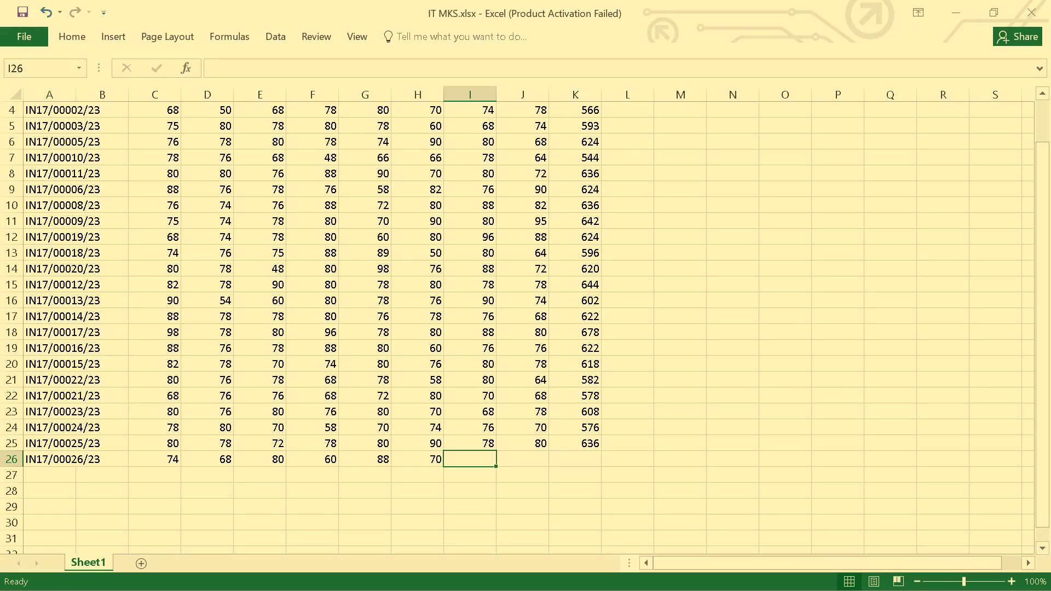
pyautogui.write('80')
pyautogui.press('BackSpace')
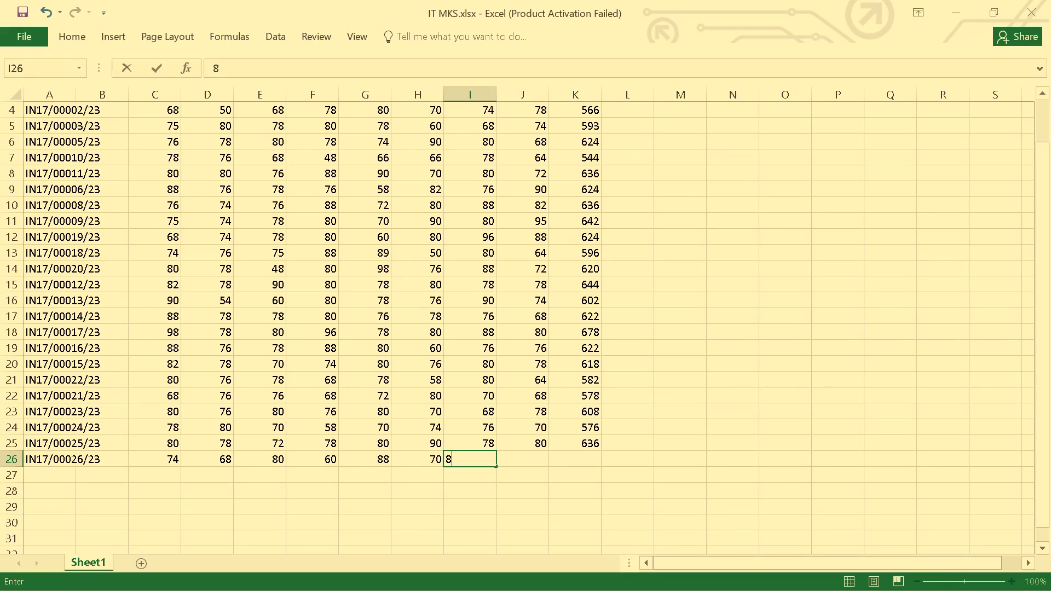
pyautogui.press('8')
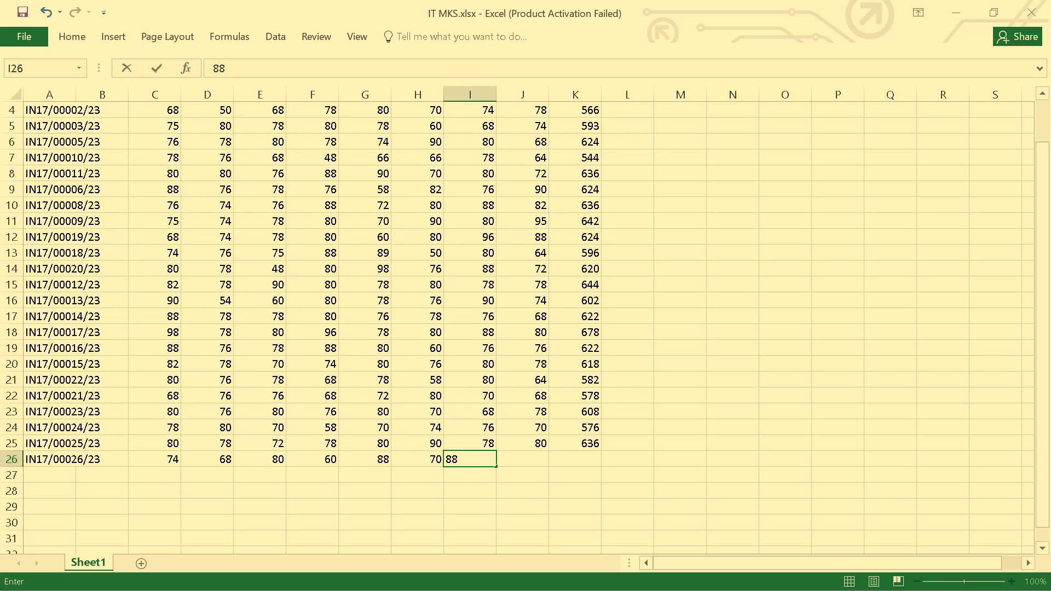
pyautogui.press('Right')
pyautogui.write('66')
pyautogui.press('Right')
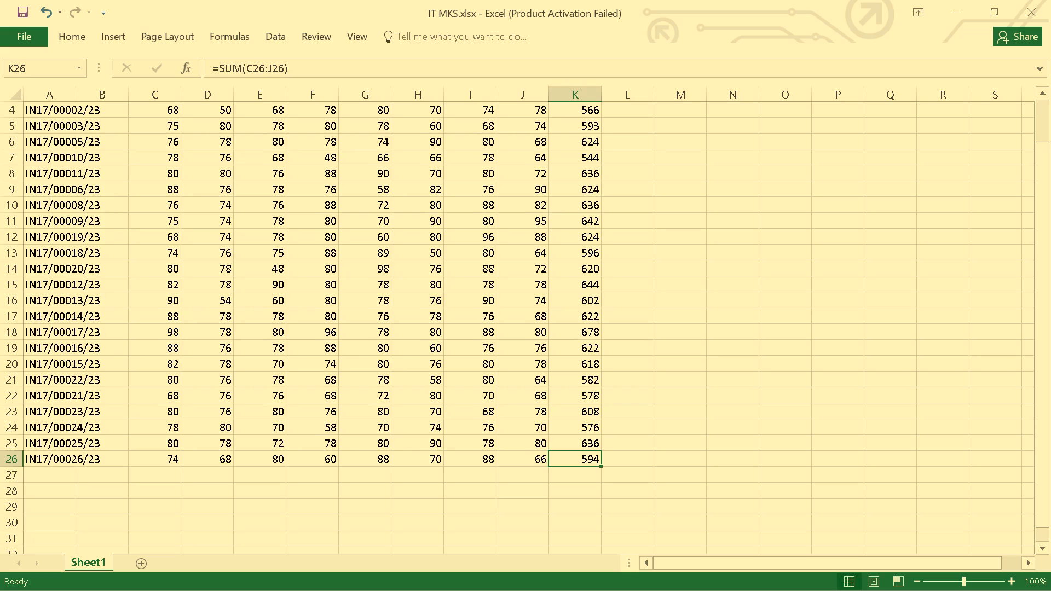
# Add a new student in cell A27 by entering the next registration number in the sequence after row 26.
pyautogui.click(58, 475)
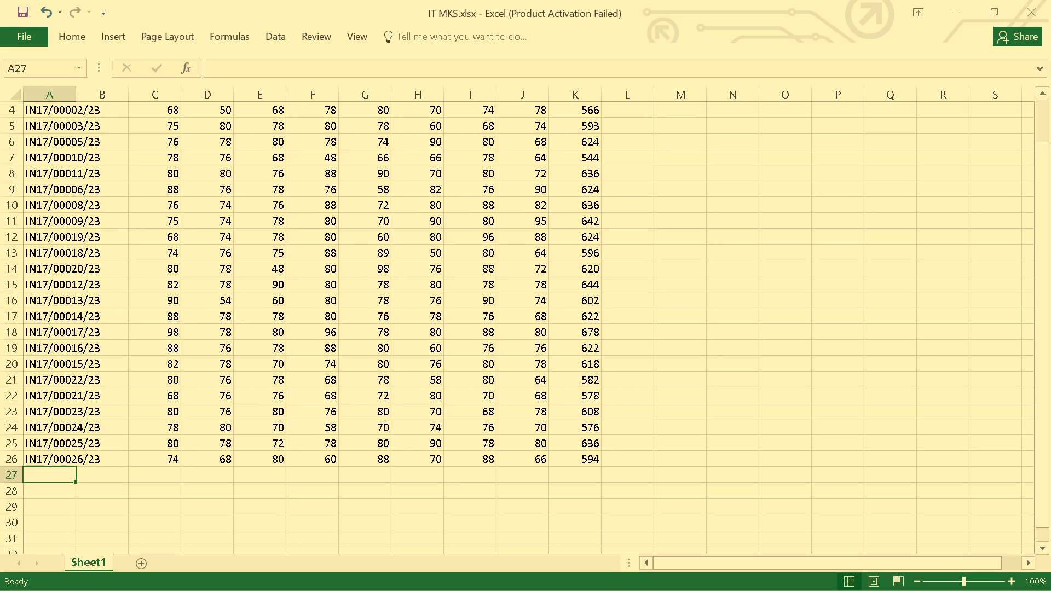
pyautogui.click(275, 345)
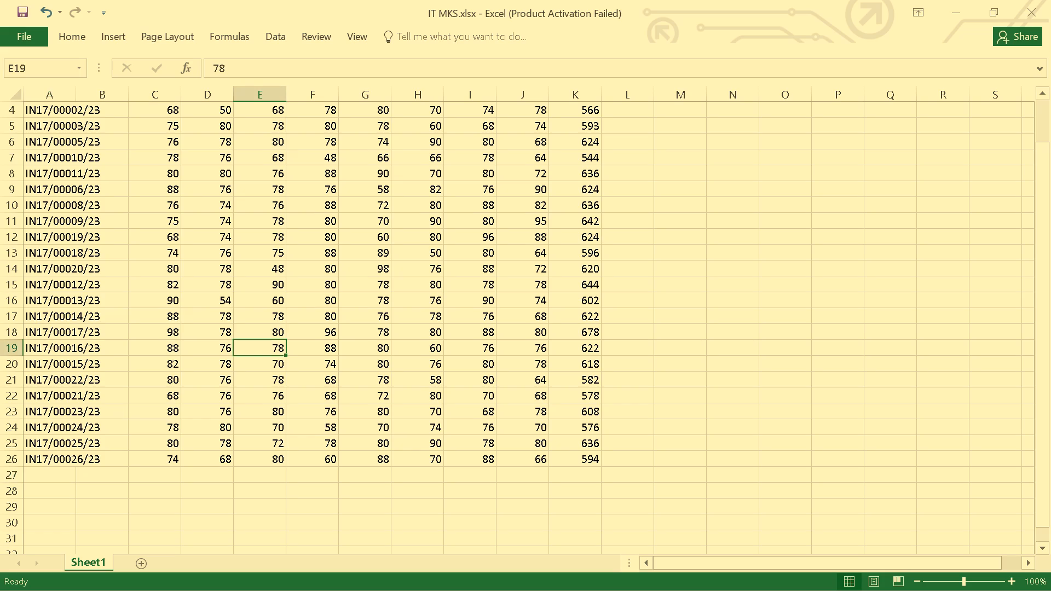
pyautogui.scroll(-1, 418, 299)
pyautogui.scroll(2, 418, 299)
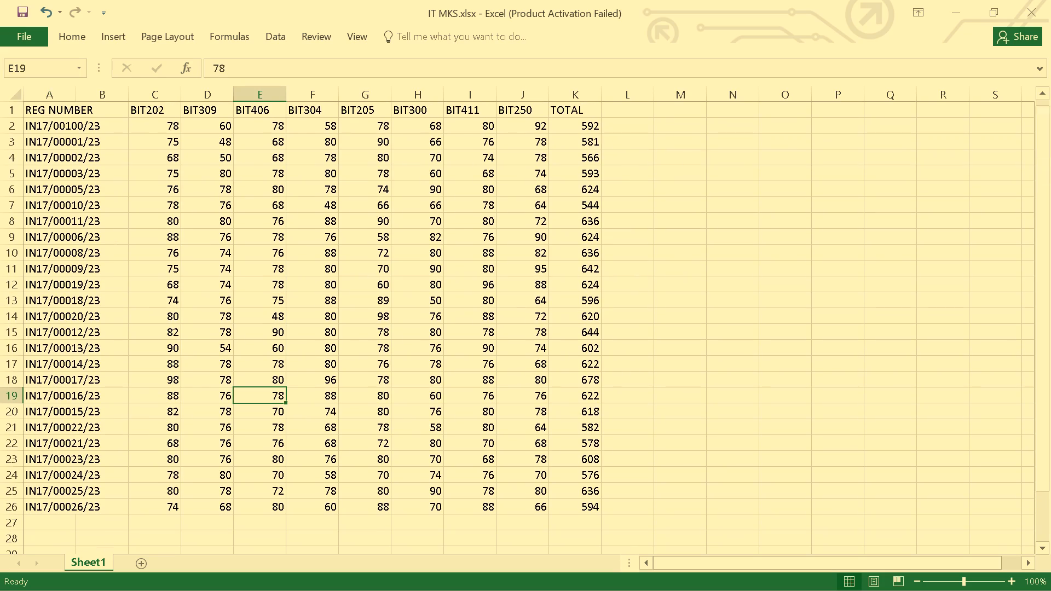
pyautogui.click(34, 518)
pyautogui.scroll(-1, 123, 460)
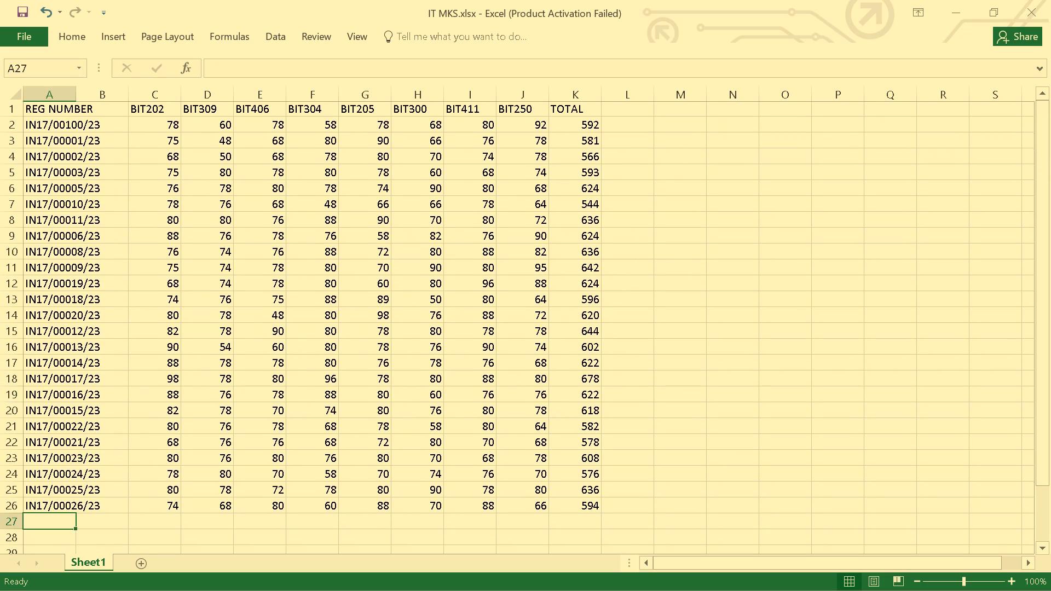
pyautogui.scroll(-1, 123, 460)
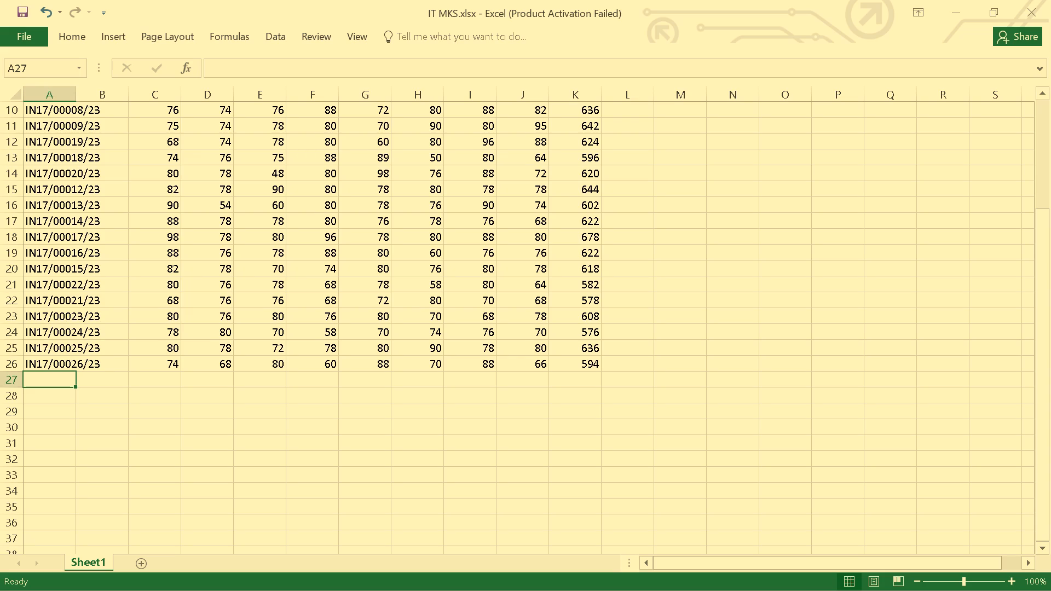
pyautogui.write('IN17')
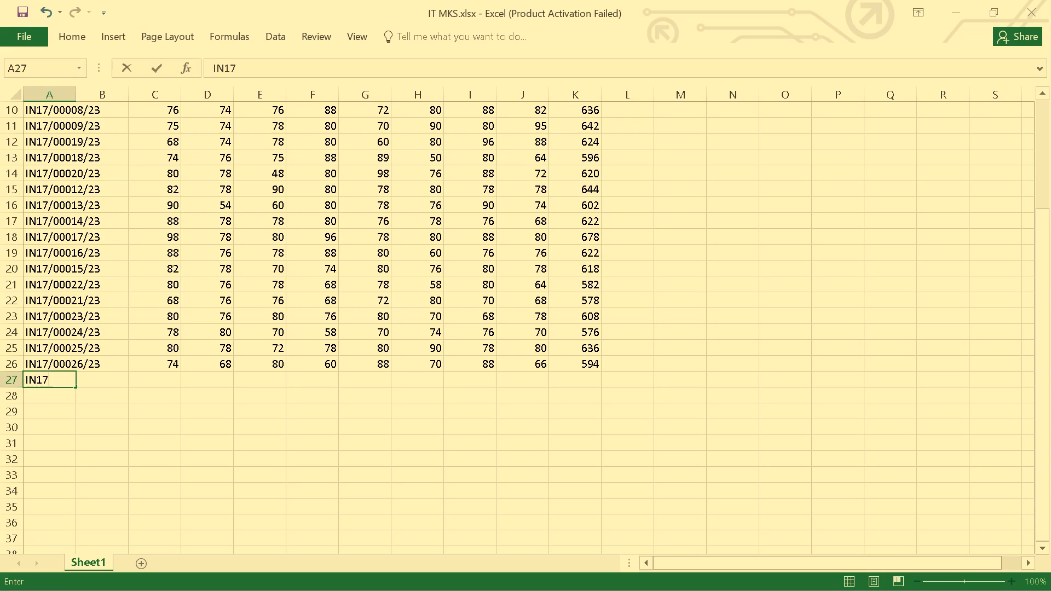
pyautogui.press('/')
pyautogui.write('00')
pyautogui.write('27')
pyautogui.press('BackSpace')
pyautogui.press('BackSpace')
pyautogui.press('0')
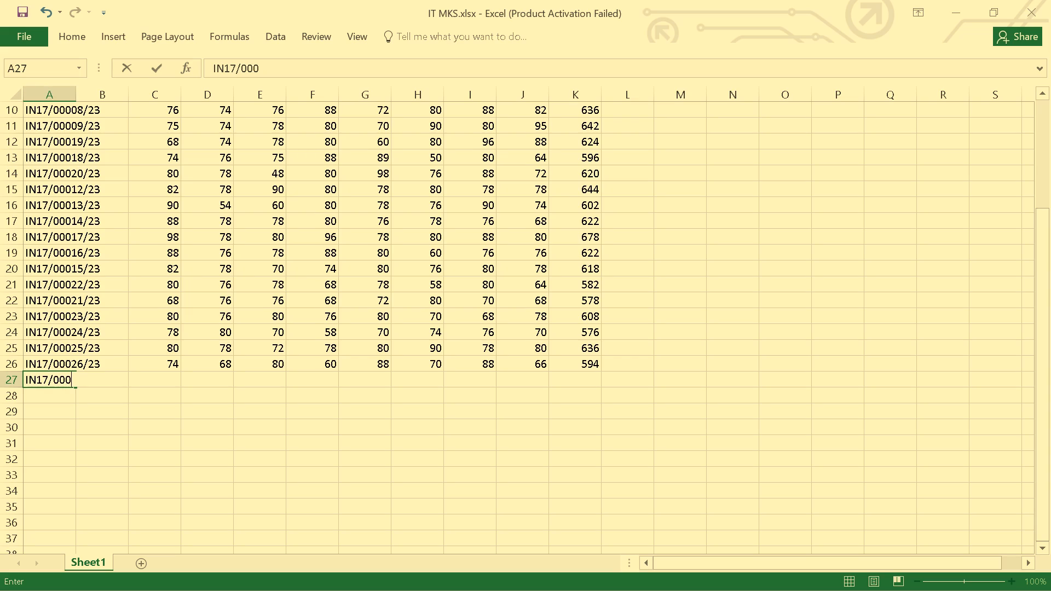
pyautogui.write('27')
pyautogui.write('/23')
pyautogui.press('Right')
# Enter the unit marks for the new student in row 27, starting with 76 for BIT202 in C27.
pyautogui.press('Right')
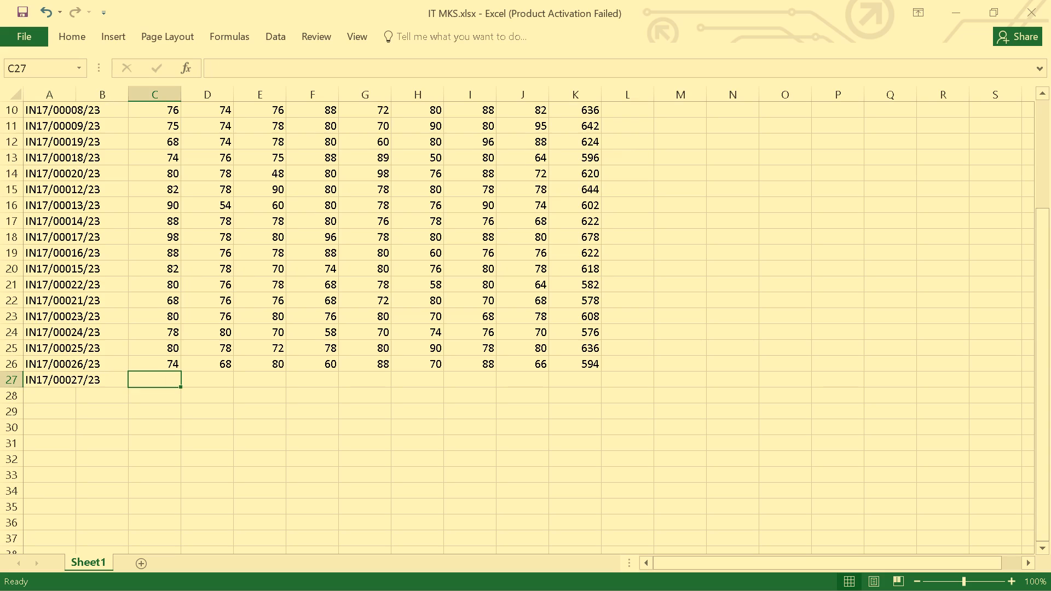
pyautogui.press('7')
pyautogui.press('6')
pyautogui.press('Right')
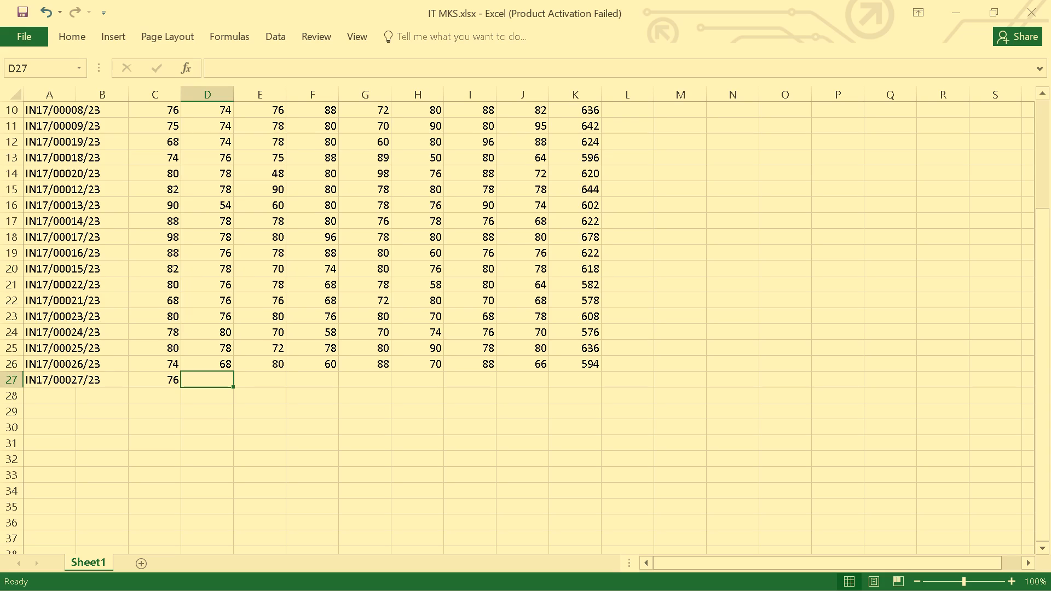
pyautogui.click(291, 362)
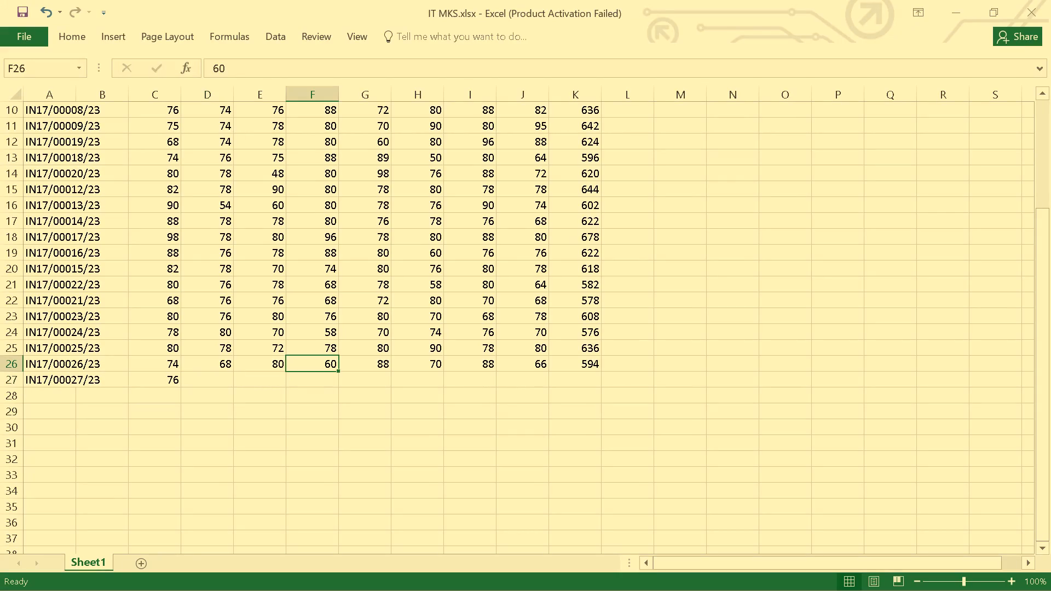
pyautogui.click(209, 384)
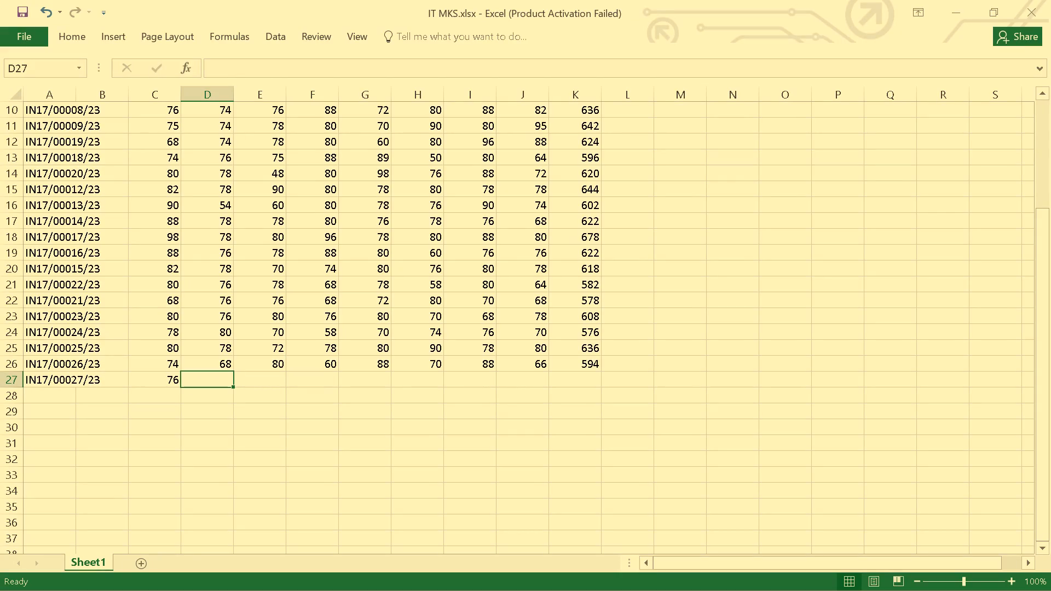
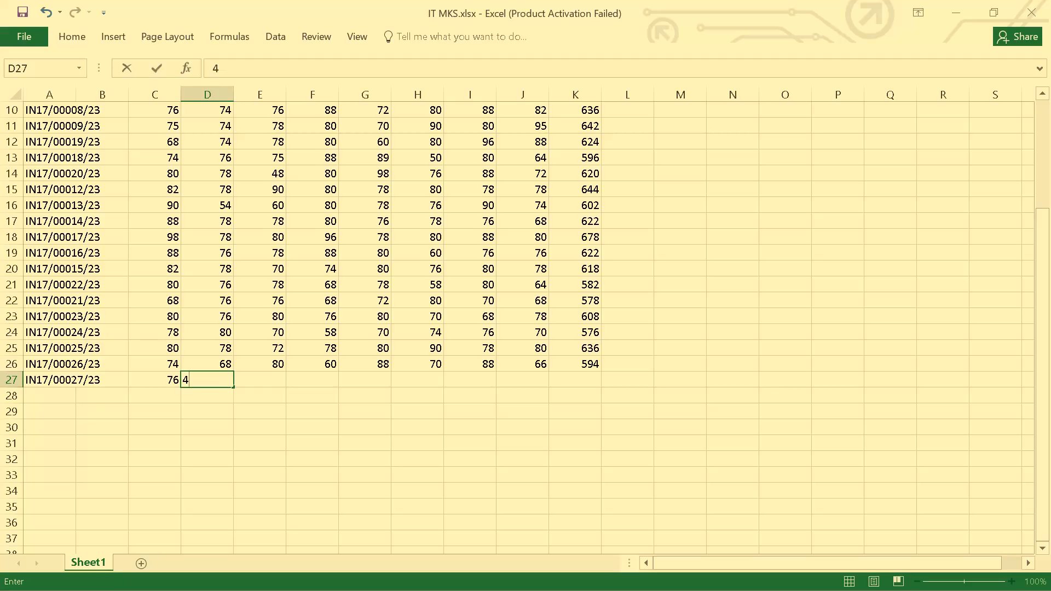
# Continue the new student's unit marks in row 27: 48 in D27, 70 in E27 and 60 in F27.
pyautogui.press('8')
pyautogui.press('Right')
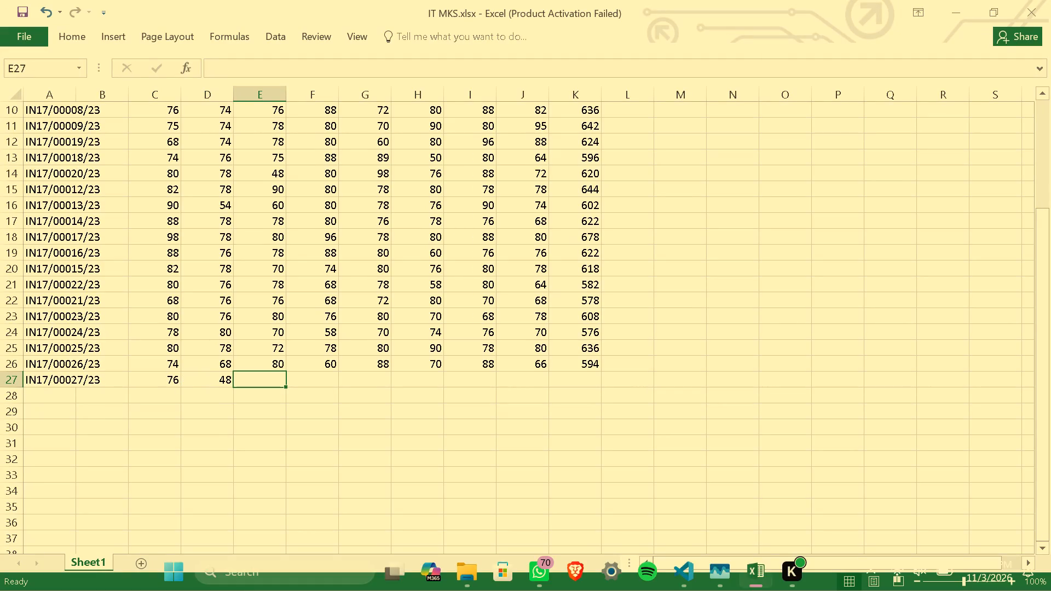
pyautogui.press('7')
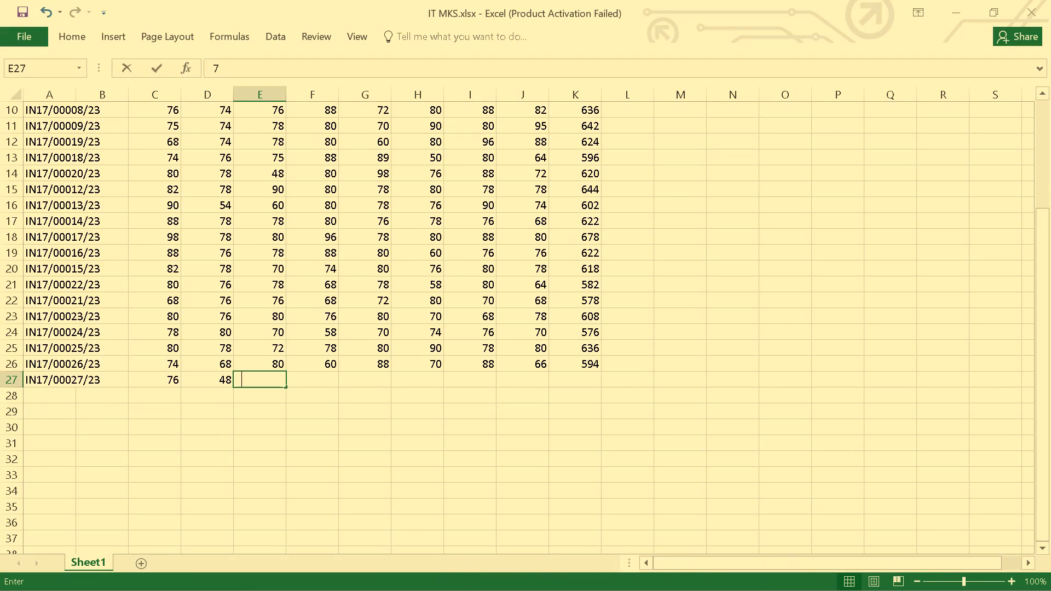
pyautogui.press('0')
pyautogui.press('Right')
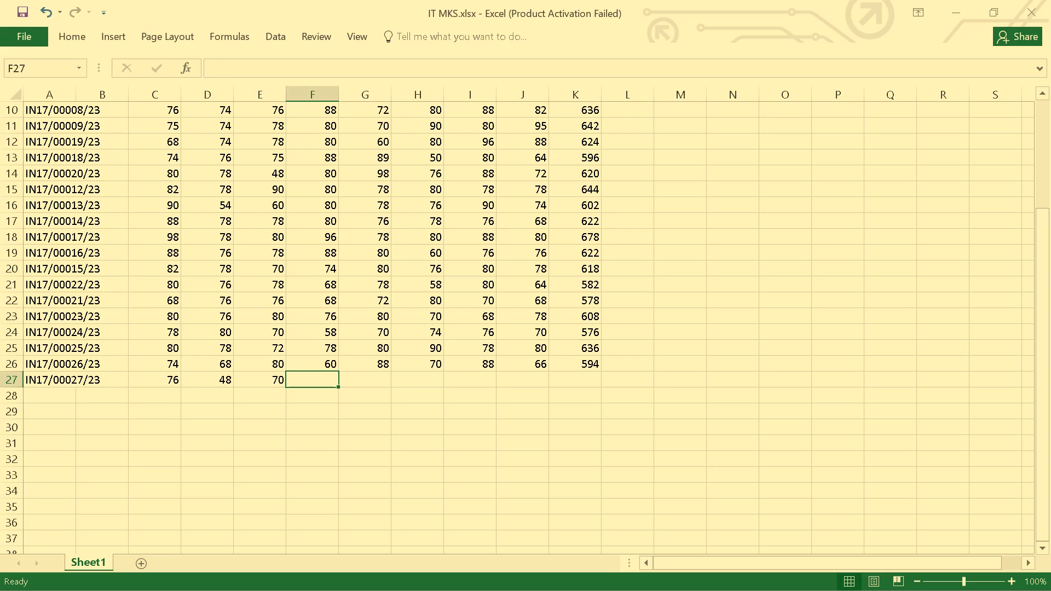
pyautogui.write('60')
pyautogui.press('Right')
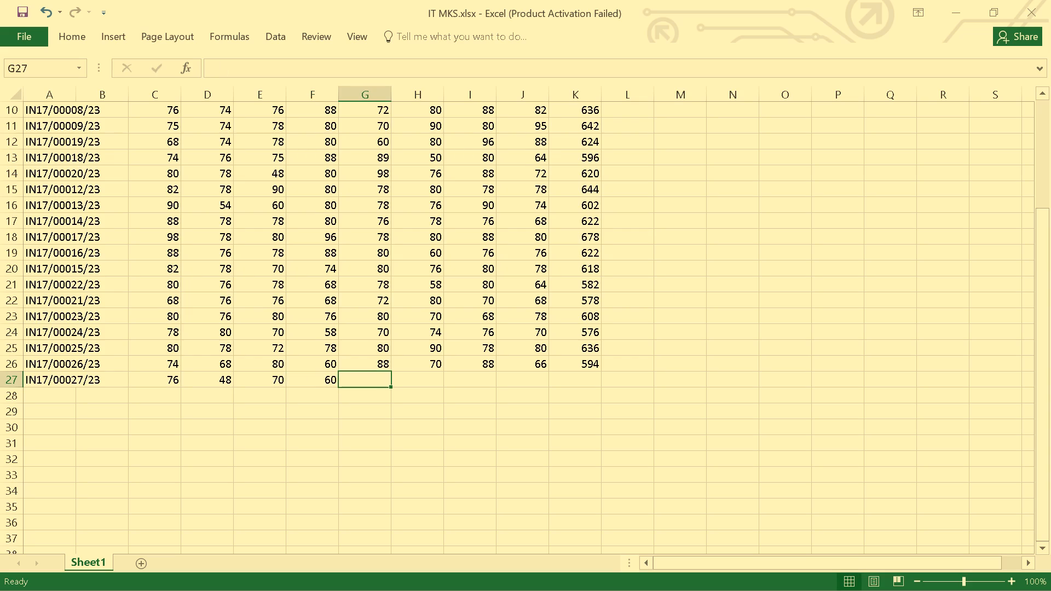
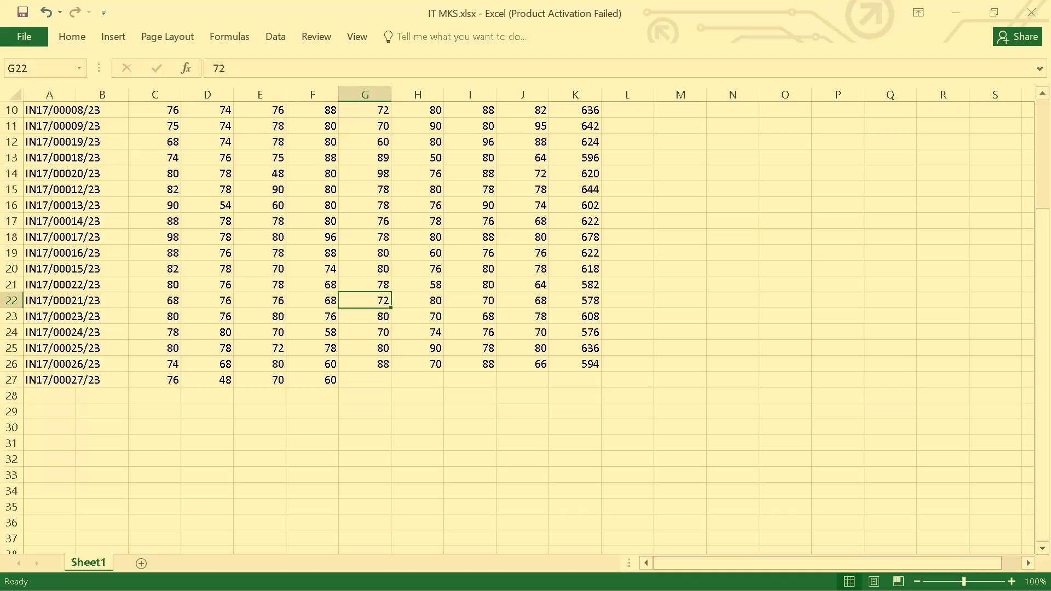
pyautogui.click(365, 378)
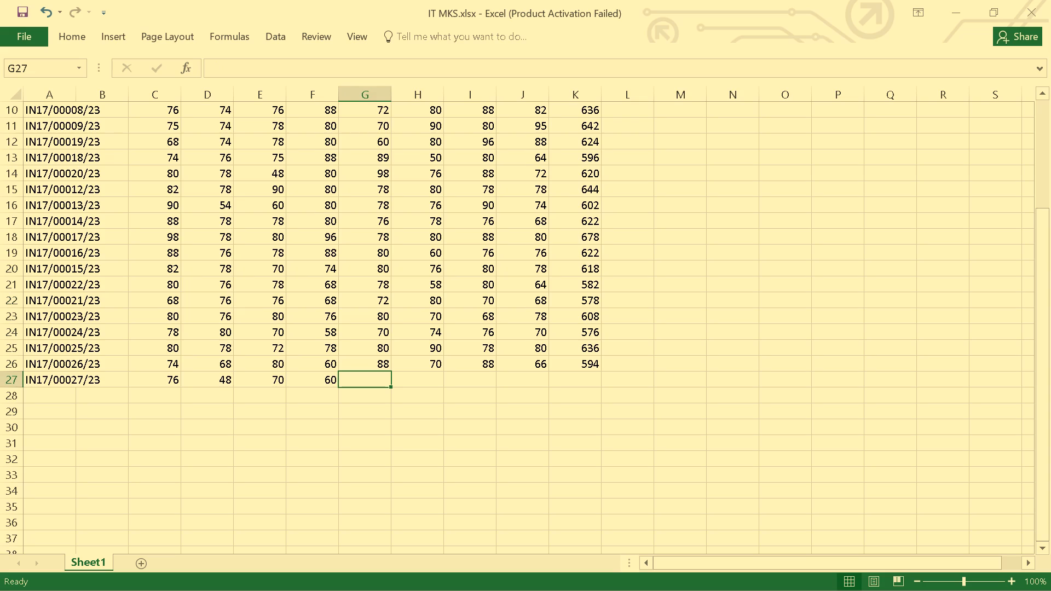
pyautogui.press('6')
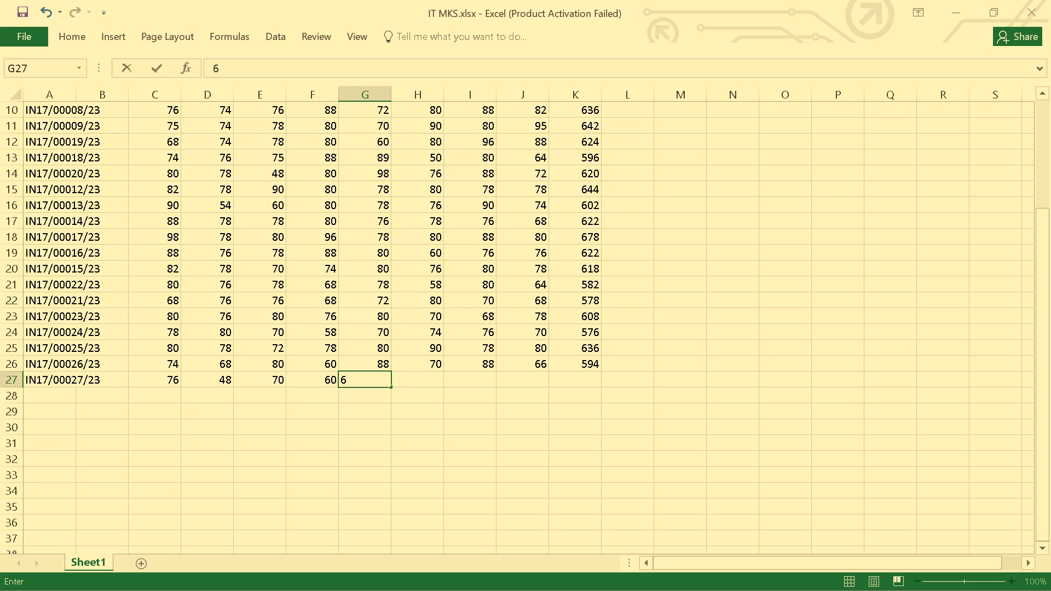
pyautogui.press('6')
pyautogui.press('Right')
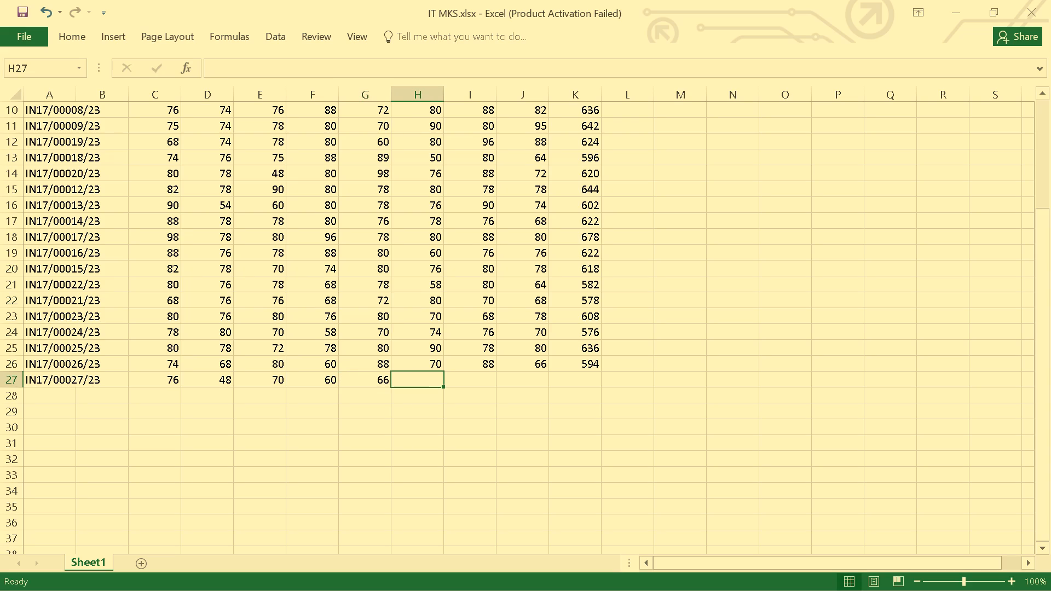
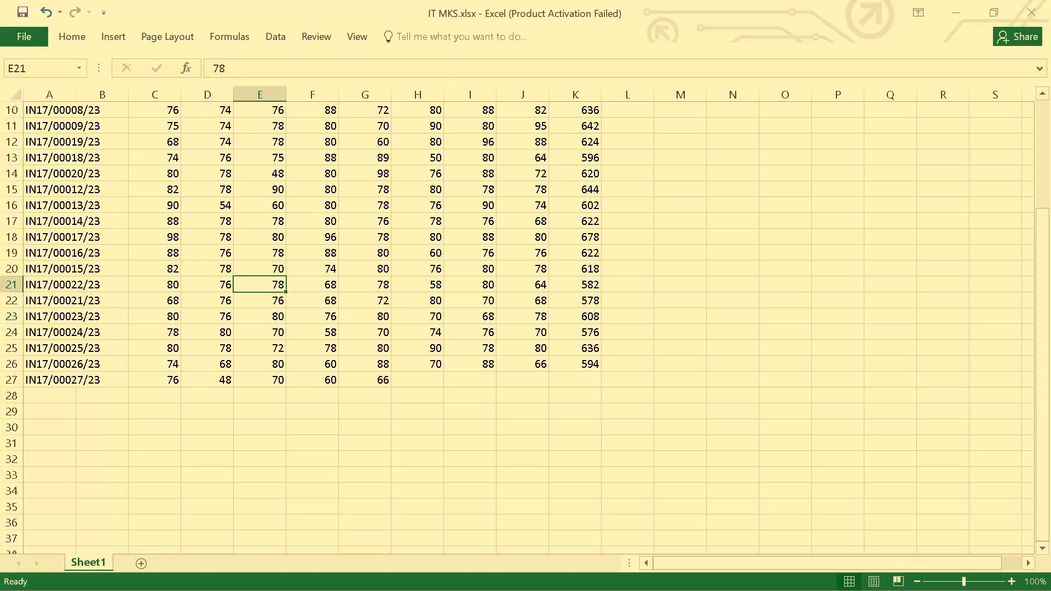
pyautogui.click(434, 381)
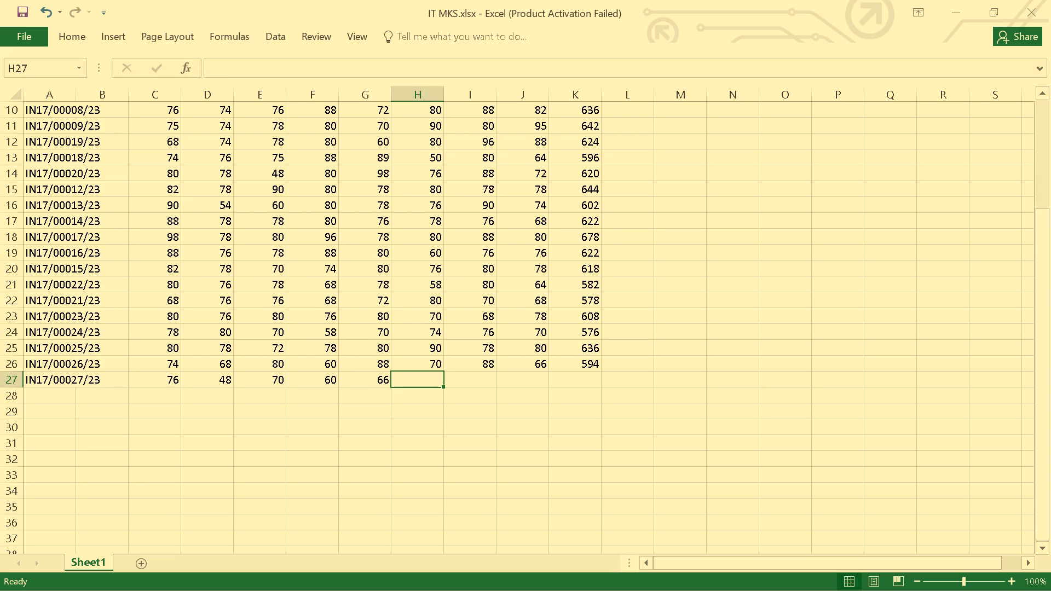
pyautogui.press('7')
pyautogui.press('0')
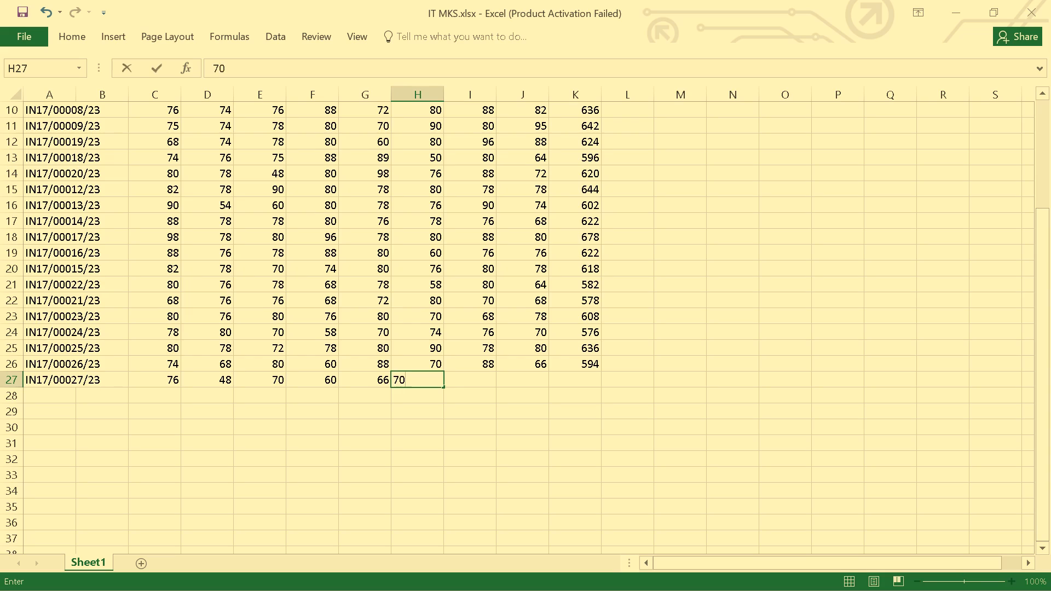
pyautogui.press('Right')
pyautogui.write('88')
pyautogui.press('Right')
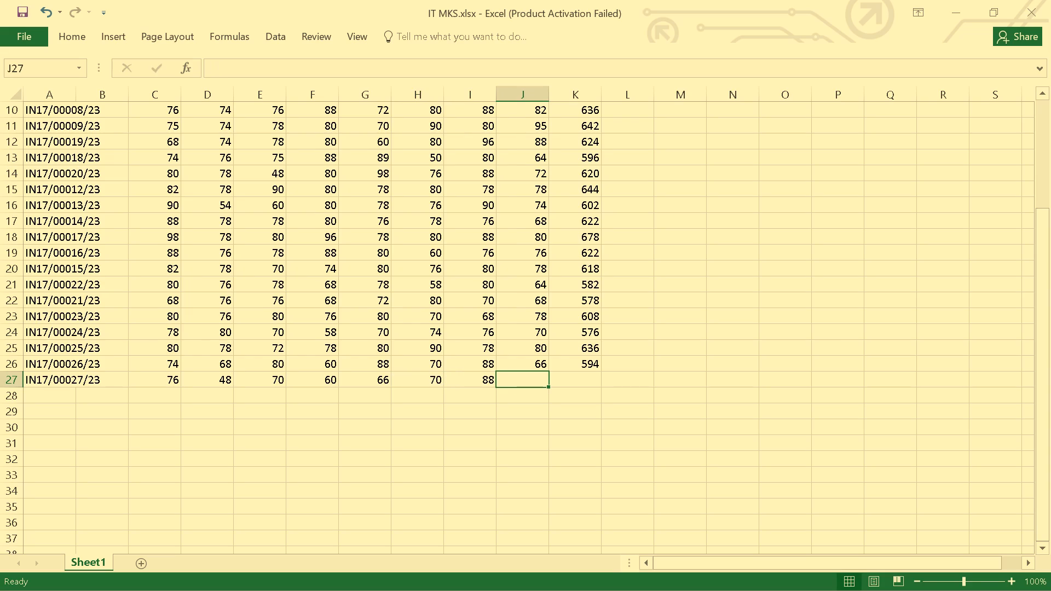
pyautogui.click(505, 380)
pyautogui.write('50')
pyautogui.press('Right')
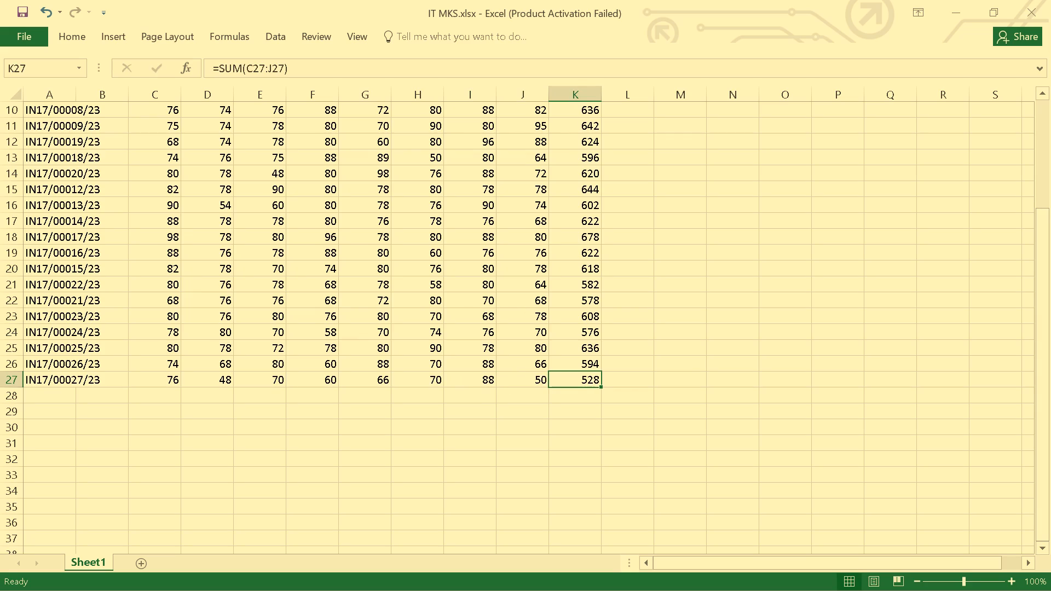
pyautogui.click(280, 188)
pyautogui.press('BackSpace')
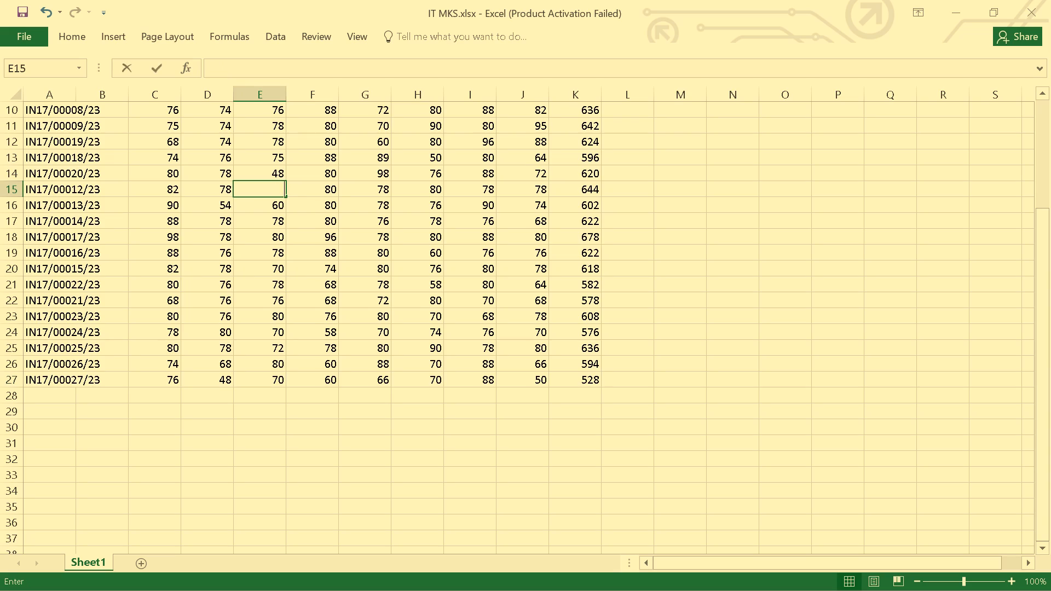
pyautogui.write('60')
pyautogui.press('Return')
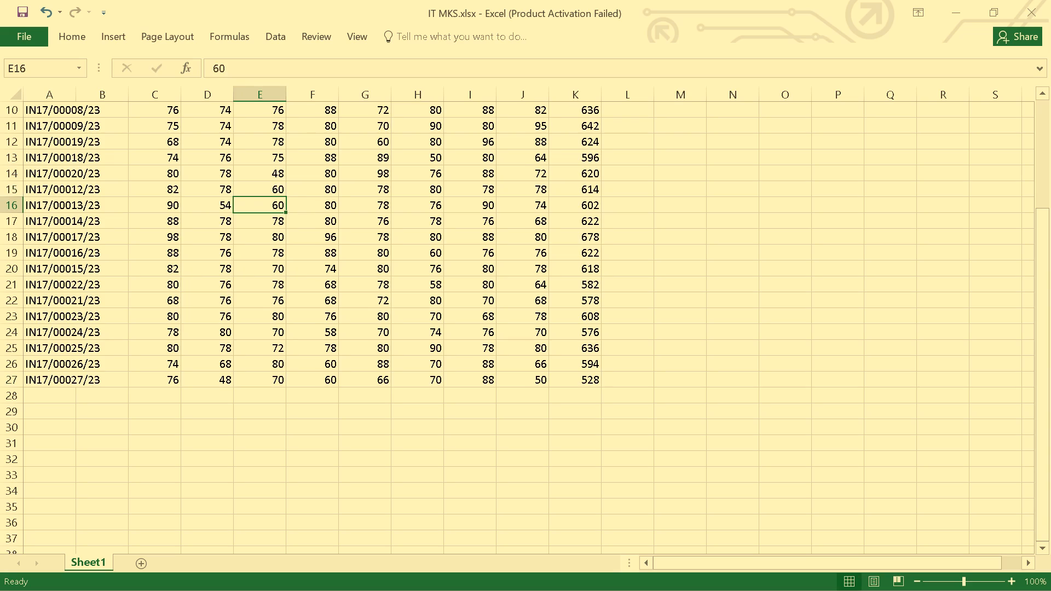
pyautogui.click(385, 174)
pyautogui.press('BackSpace')
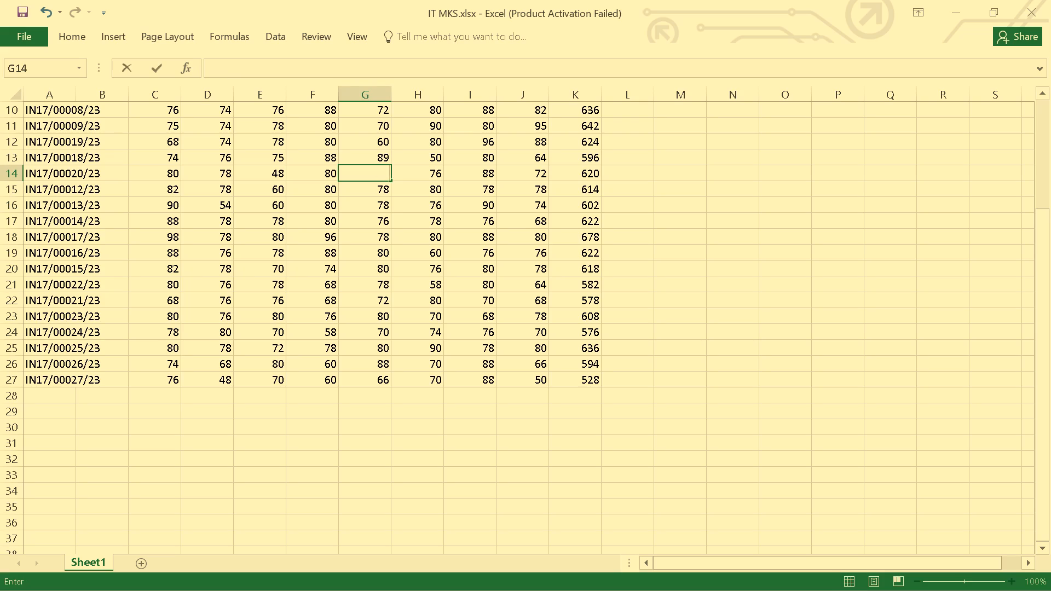
pyautogui.write('54')
pyautogui.press('Return')
pyautogui.scroll(1, 385, 174)
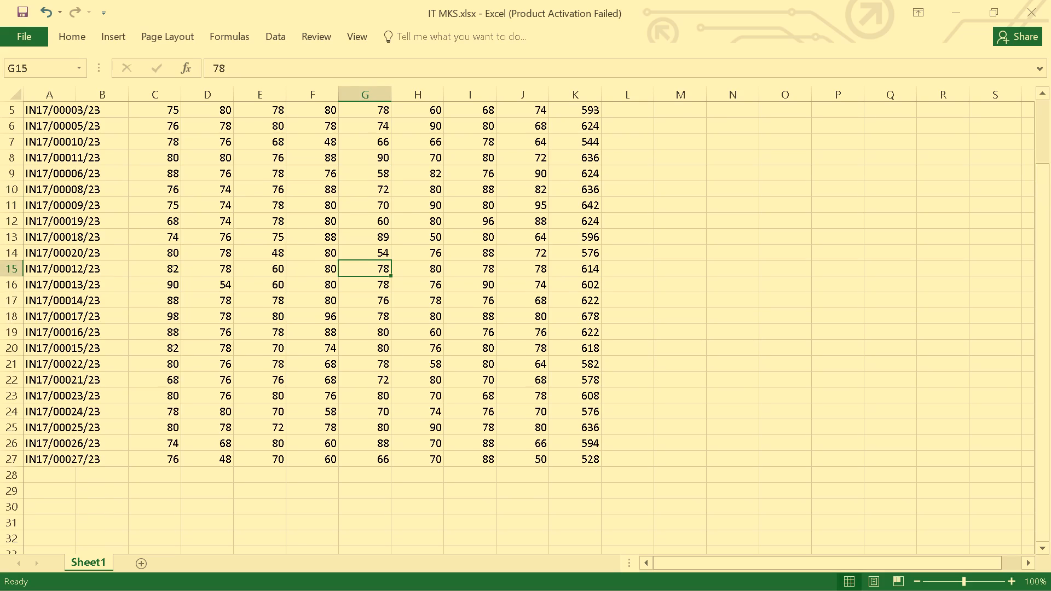
pyautogui.click(432, 205)
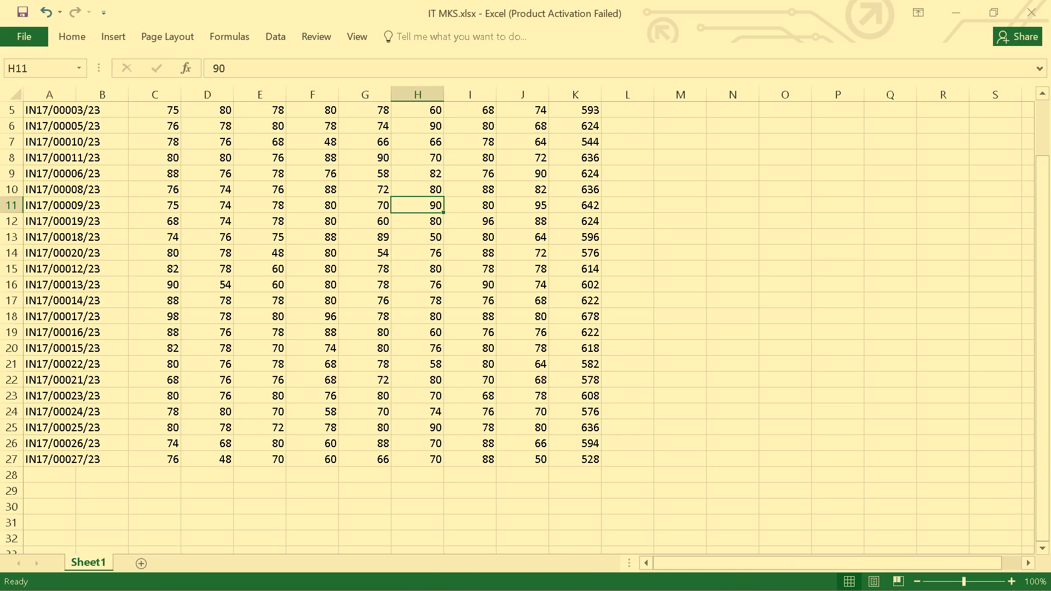
pyautogui.click(439, 205)
pyautogui.press('BackSpace')
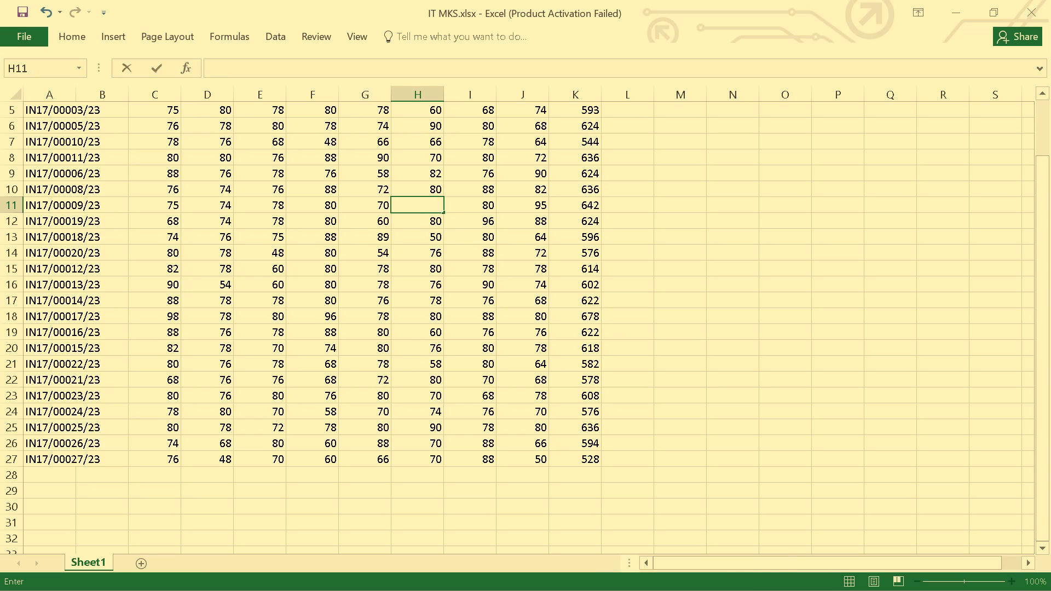
pyautogui.press('5')
pyautogui.press('2')
pyautogui.press('Return')
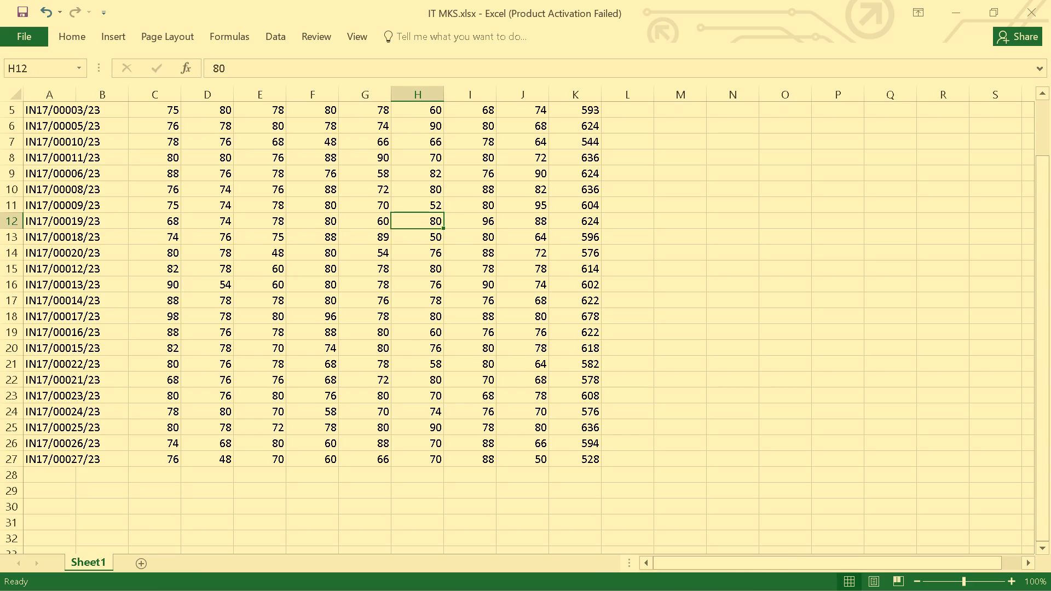
pyautogui.click(437, 134)
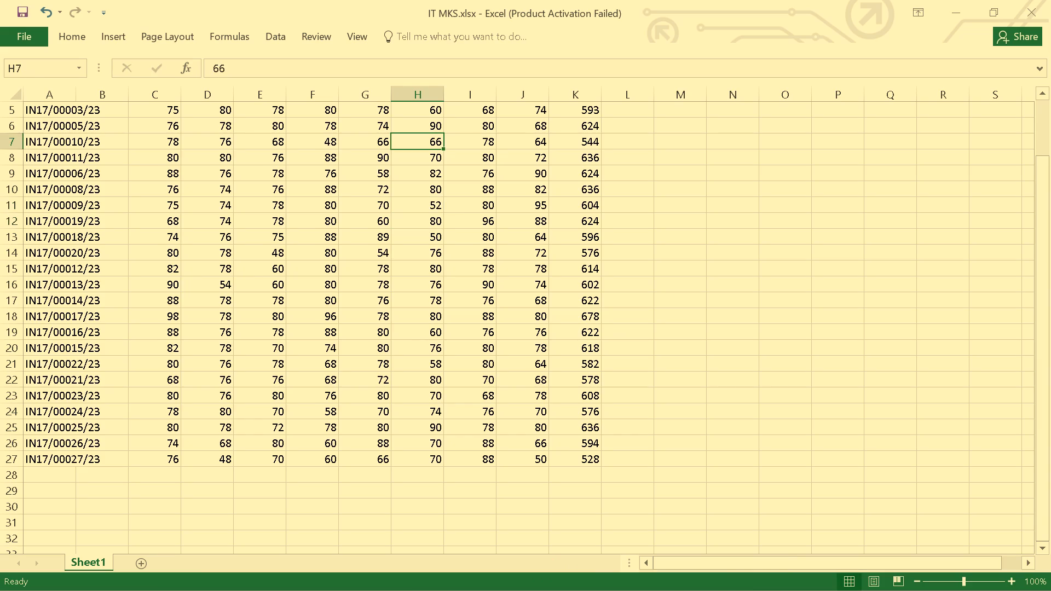
pyautogui.scroll(1, 437, 134)
pyautogui.click(434, 158)
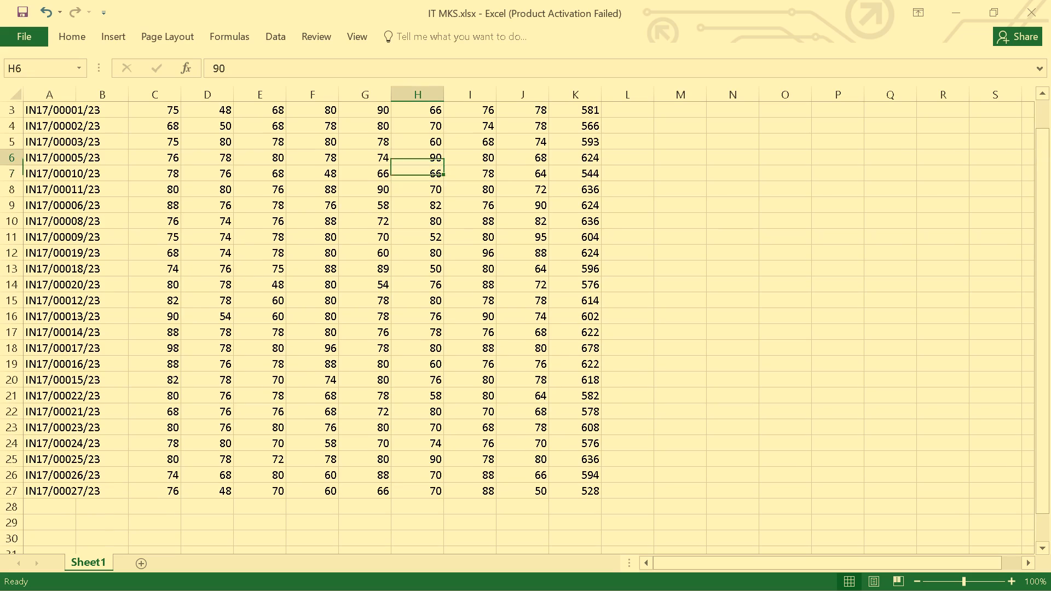
pyautogui.press('BackSpace')
pyautogui.write('64')
pyautogui.press('Return')
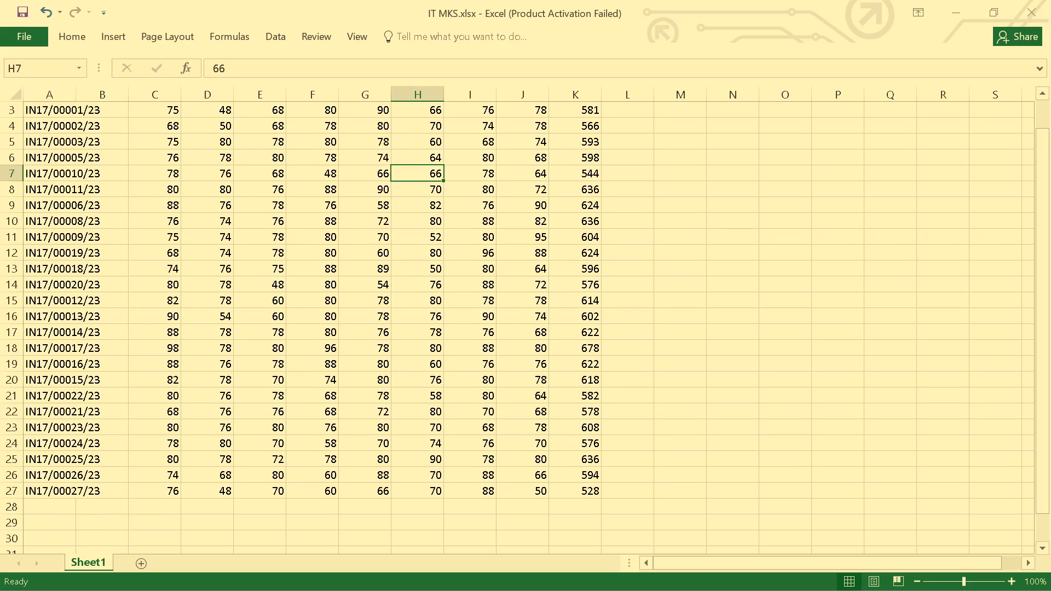
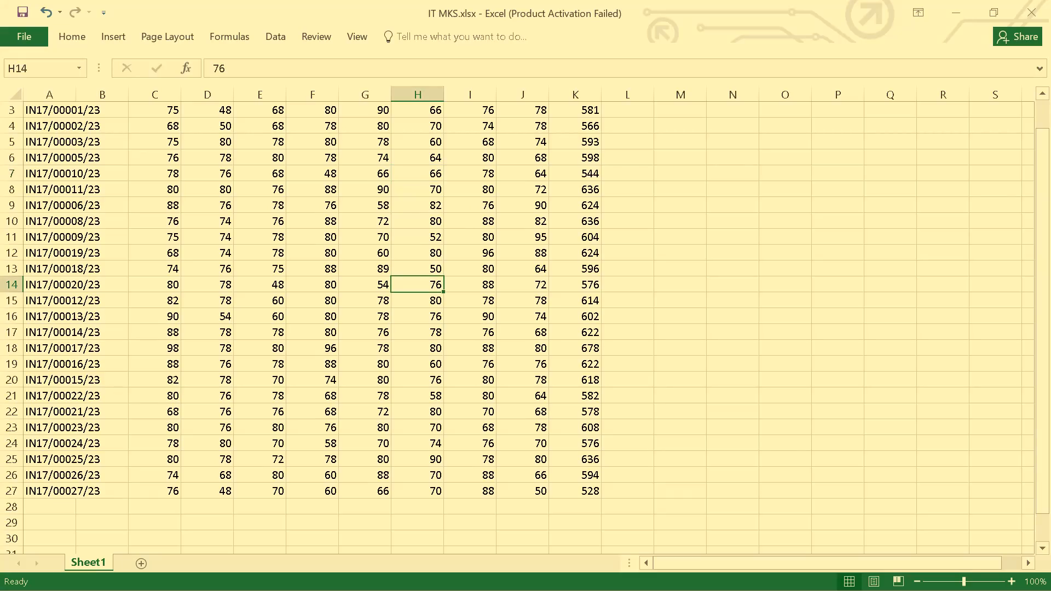
# Review the entered unit marks in columns D to J for the students in rows 5 to 21.
pyautogui.click(277, 332)
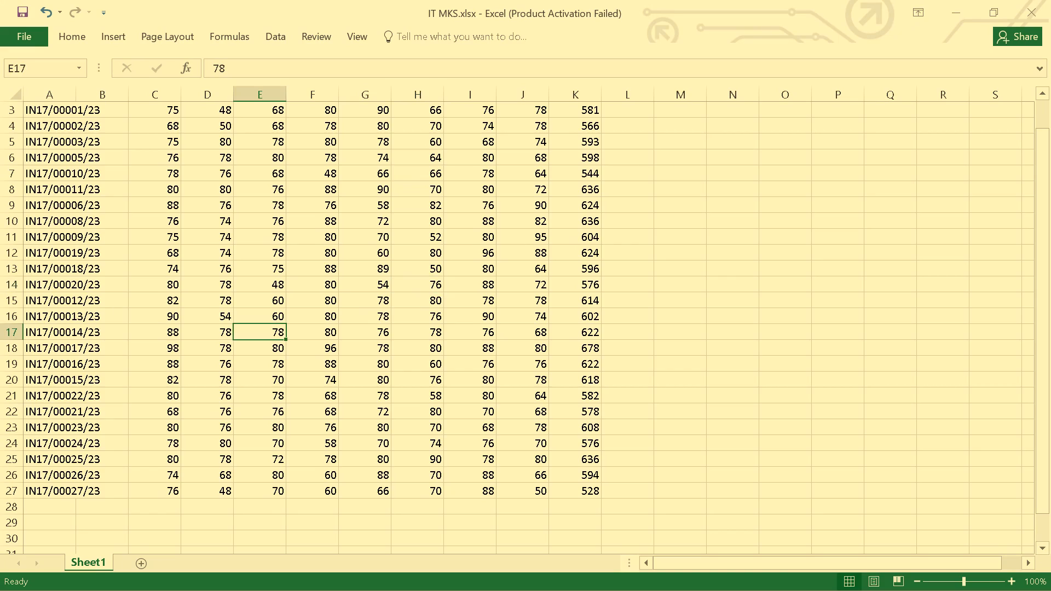
pyautogui.click(252, 397)
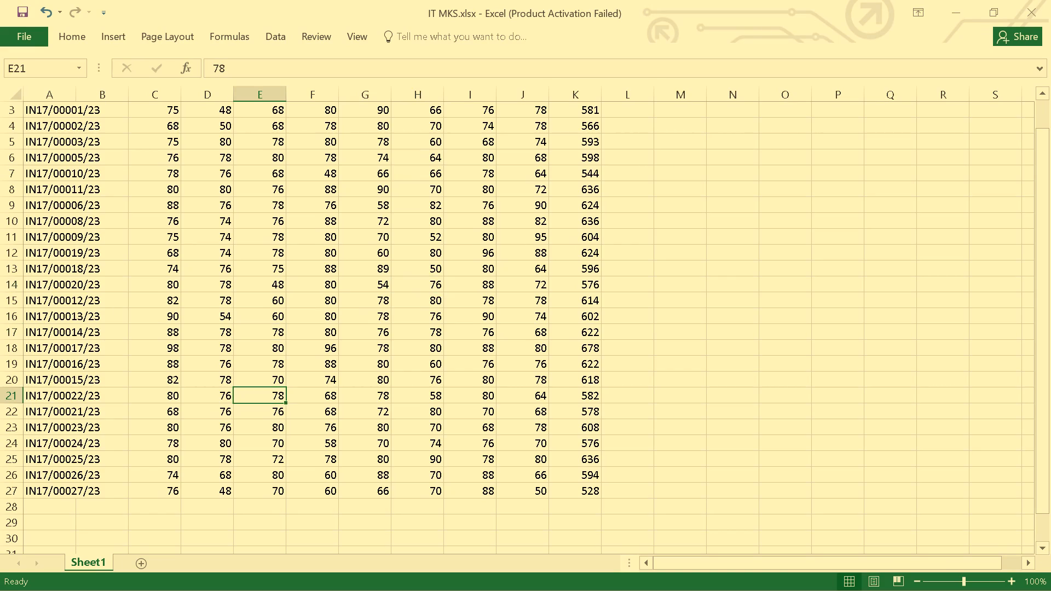
pyautogui.click(406, 309)
pyautogui.click(322, 279)
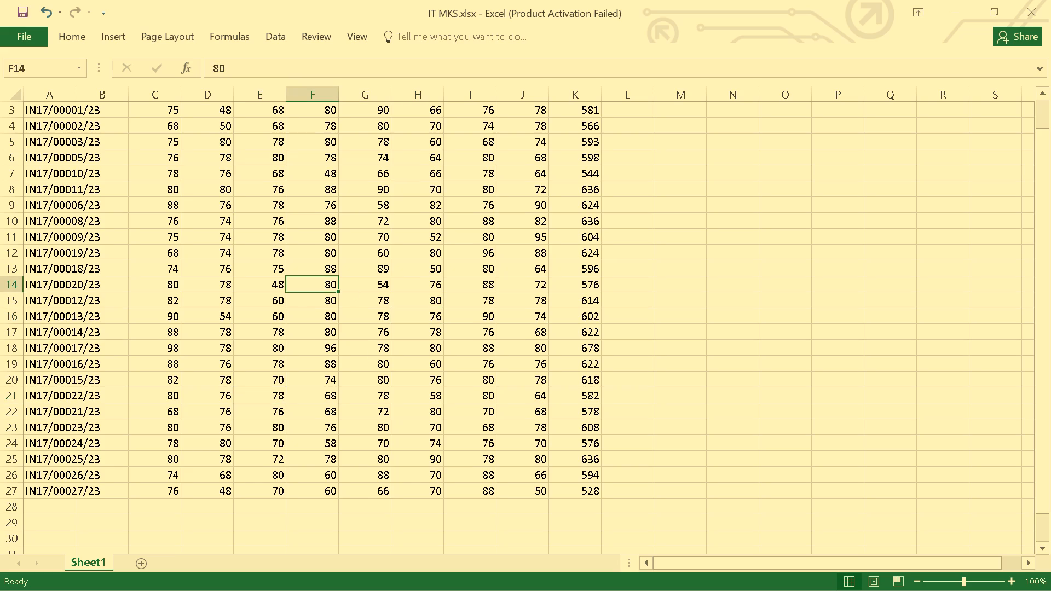
pyautogui.click(309, 349)
pyautogui.click(494, 268)
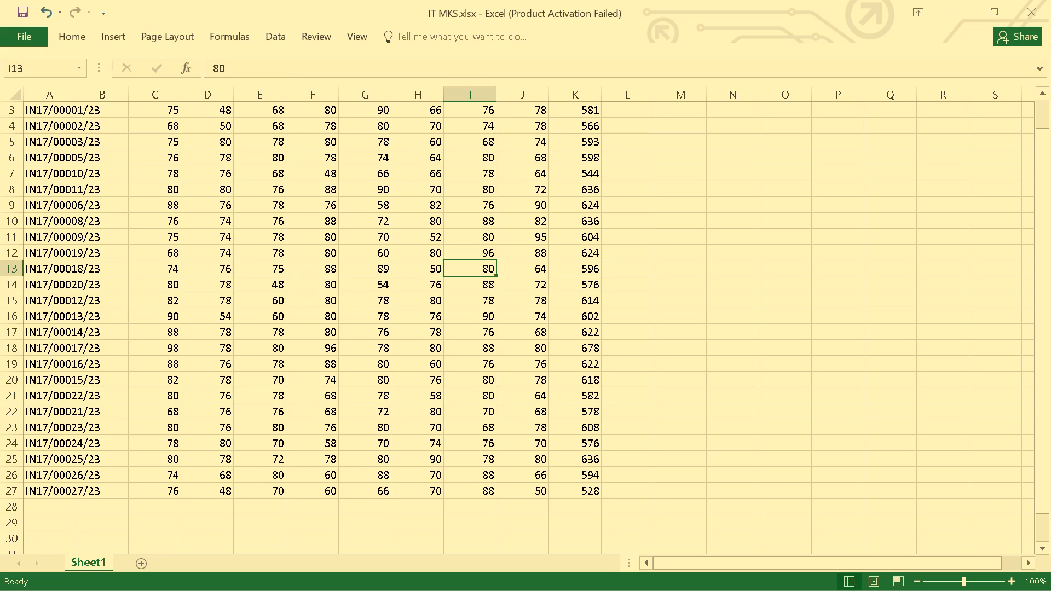
pyautogui.click(382, 321)
pyautogui.click(461, 320)
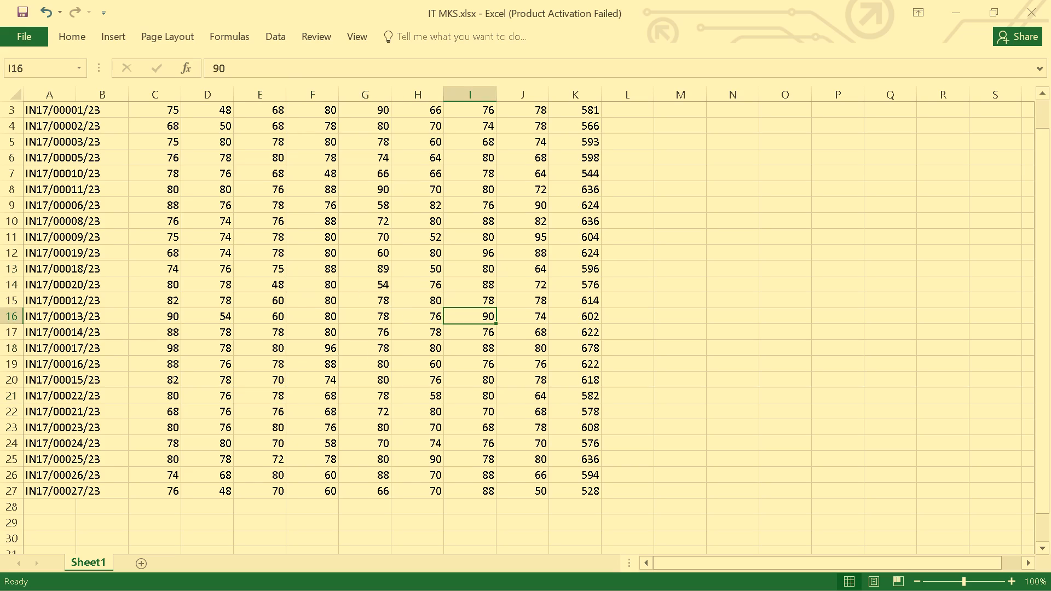
pyautogui.click(404, 355)
pyautogui.click(373, 390)
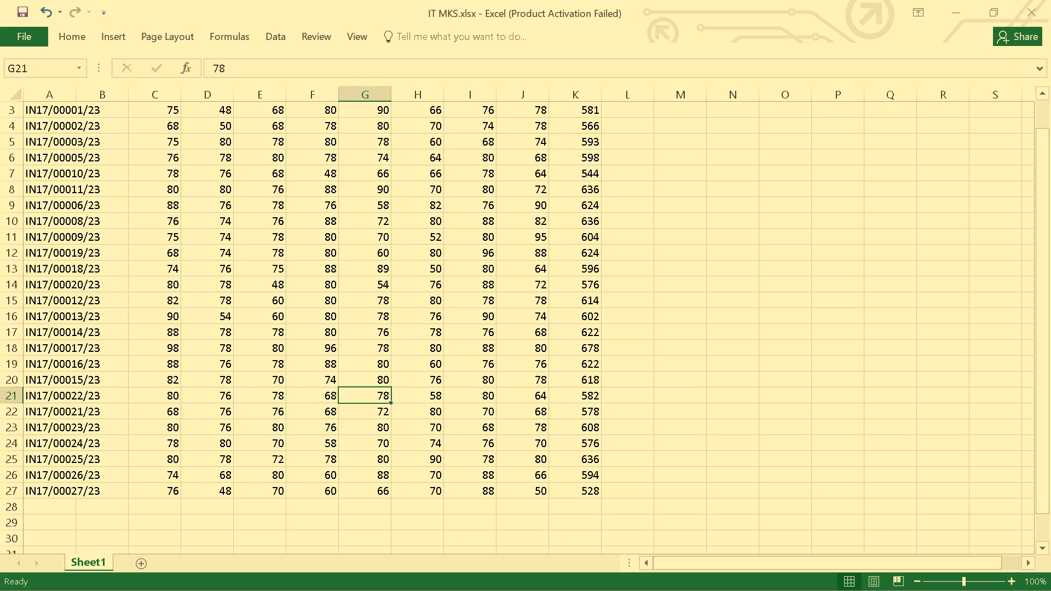
pyautogui.click(401, 247)
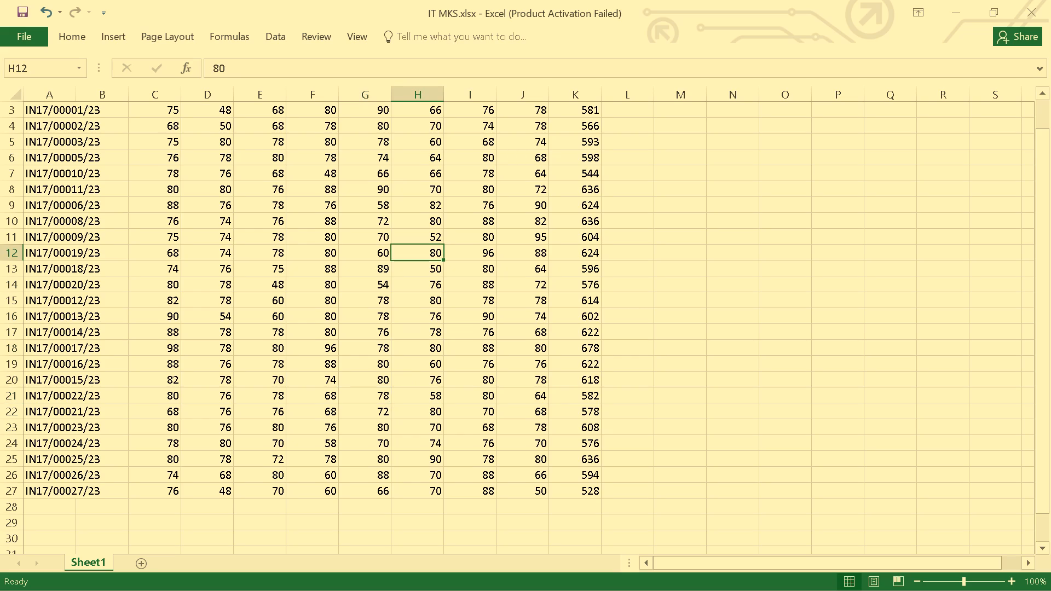
pyautogui.click(284, 141)
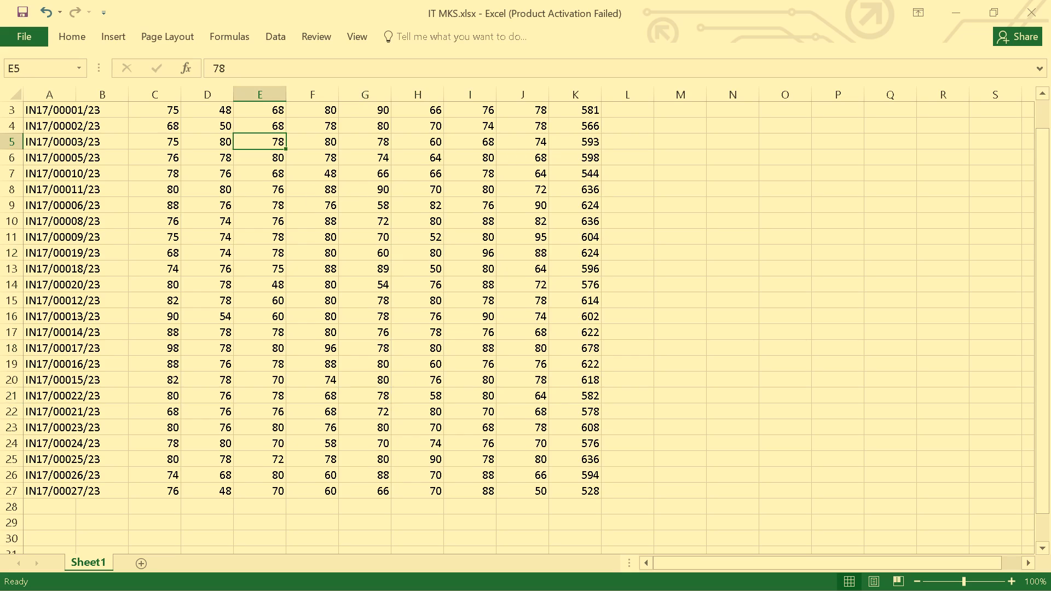
pyautogui.click(214, 204)
pyautogui.click(227, 253)
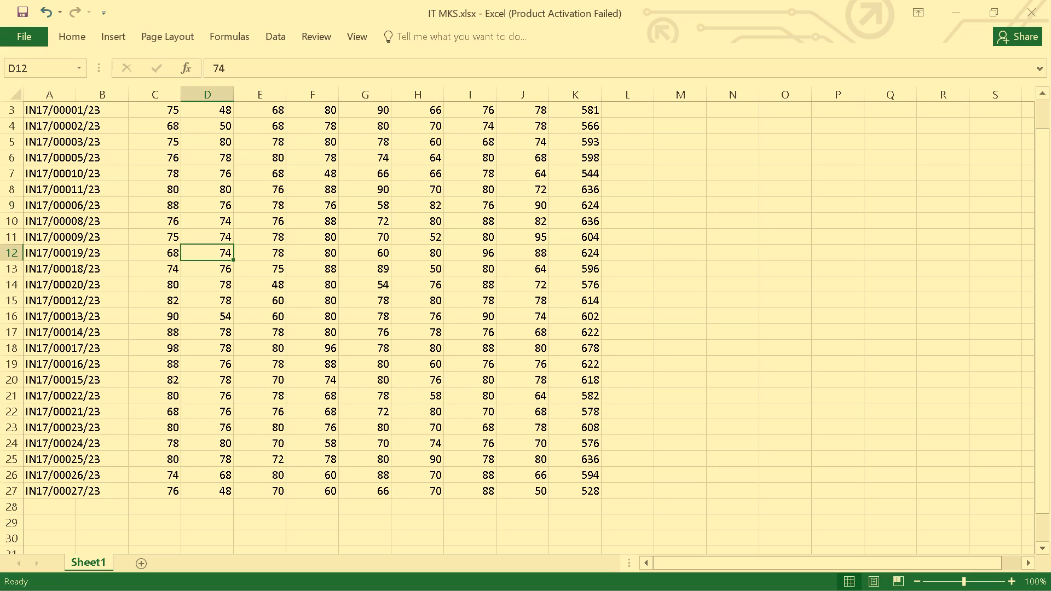
pyautogui.click(291, 181)
pyautogui.click(458, 244)
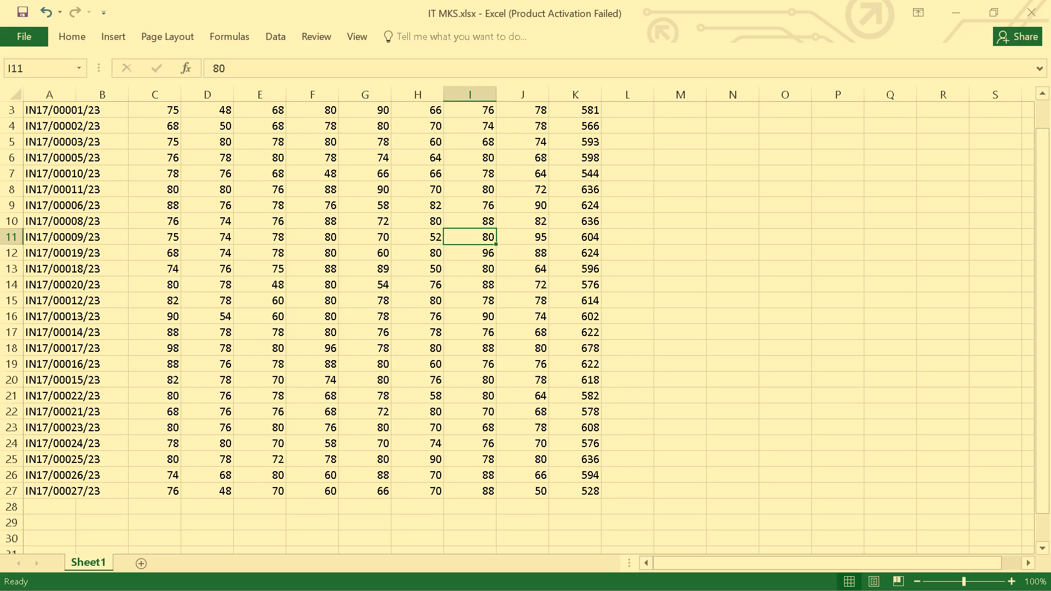
pyautogui.click(316, 331)
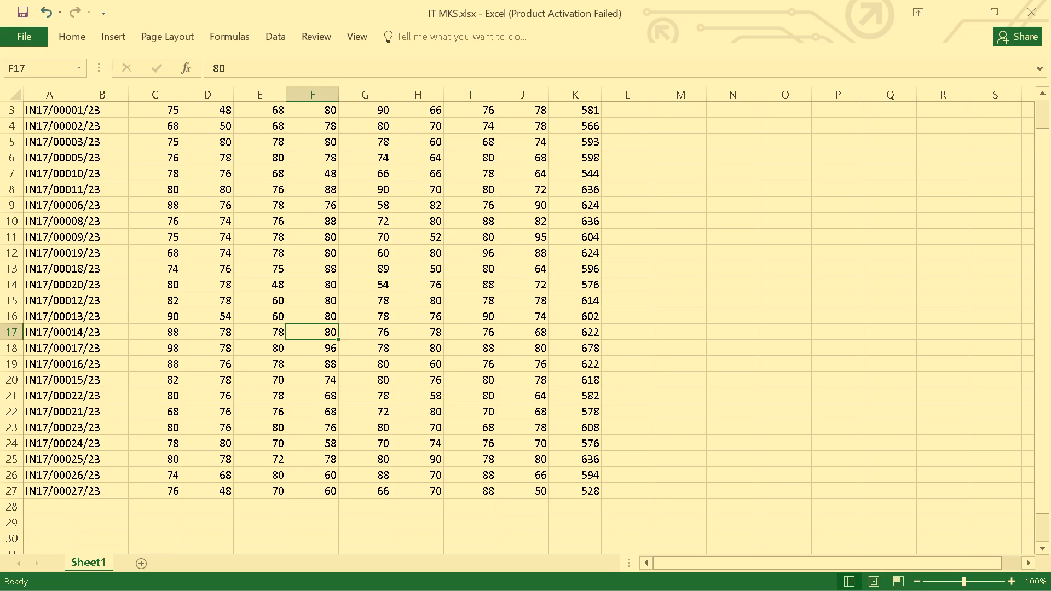
pyautogui.click(409, 358)
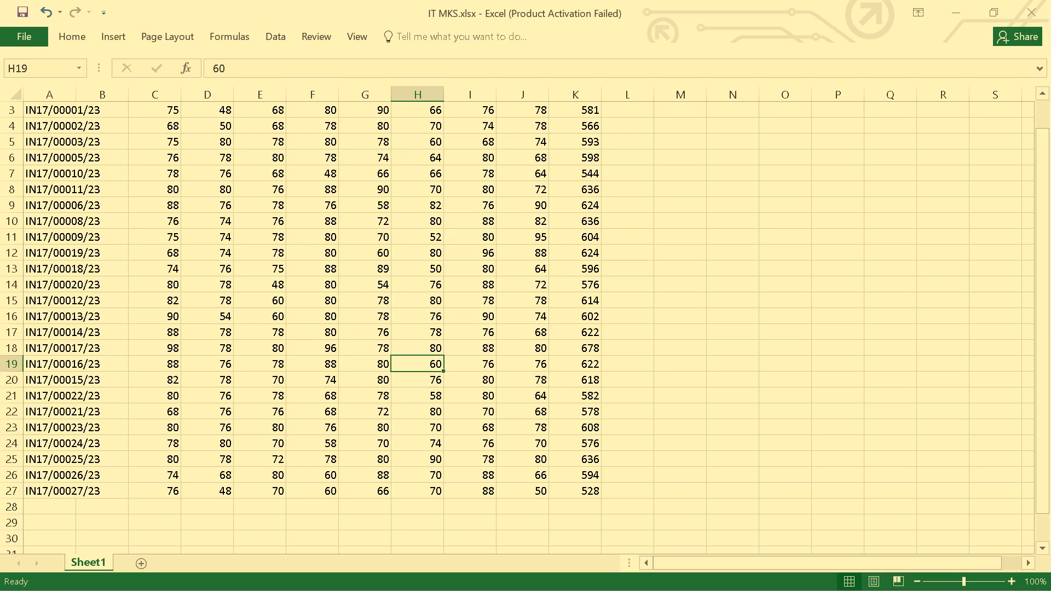
pyautogui.click(394, 275)
pyautogui.click(521, 276)
pyautogui.click(421, 337)
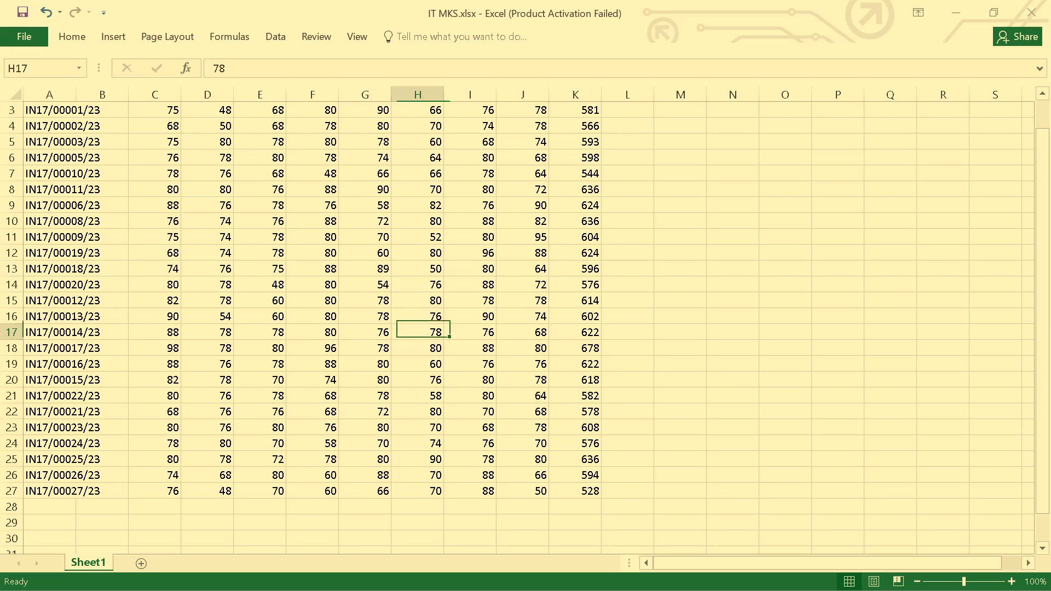
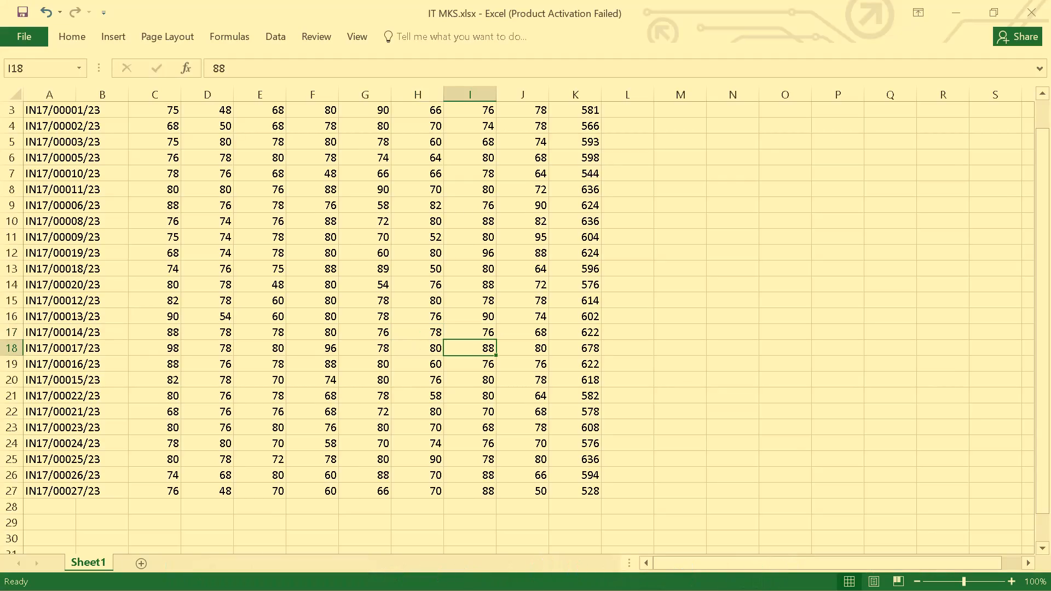
# Enter the next student's registration number in cell A28, continuing the series above with a four-digit middle part.
pyautogui.click(328, 367)
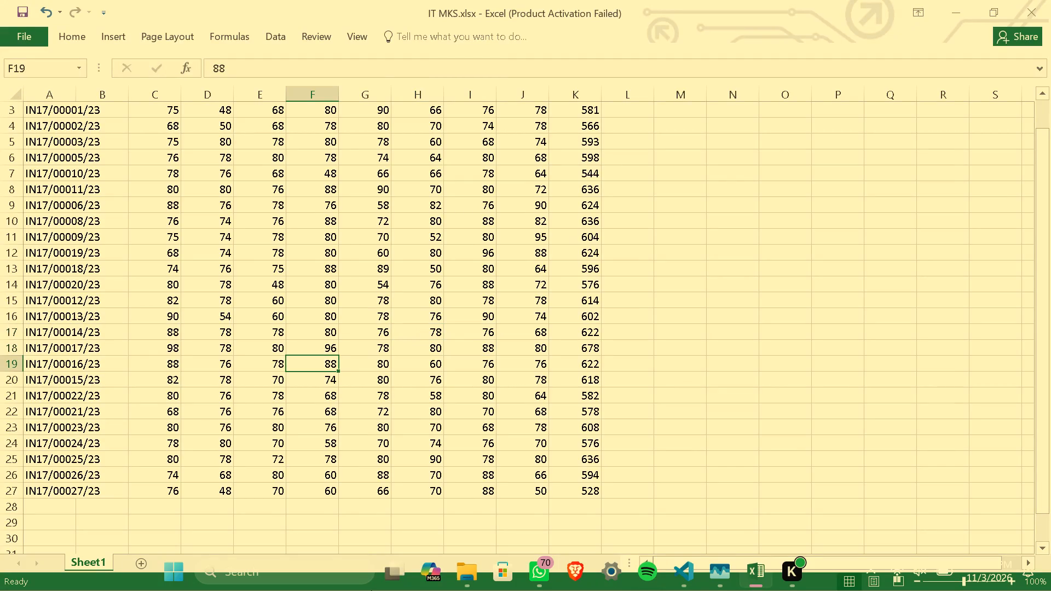
pyautogui.click(50, 501)
pyautogui.press('i')
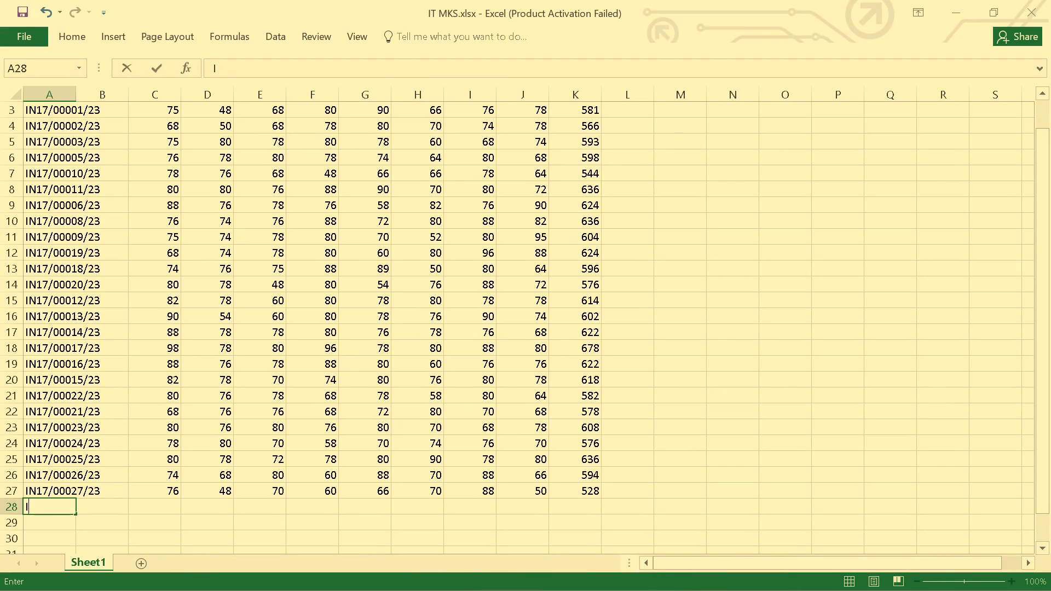
pyautogui.press('n')
pyautogui.press('1')
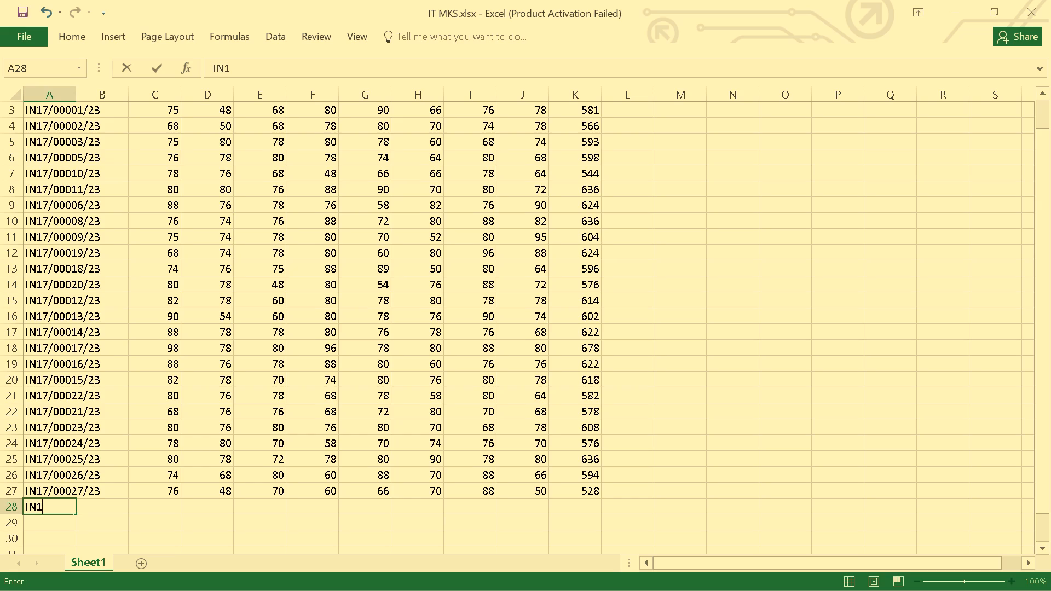
pyautogui.press('7')
pyautogui.press('/')
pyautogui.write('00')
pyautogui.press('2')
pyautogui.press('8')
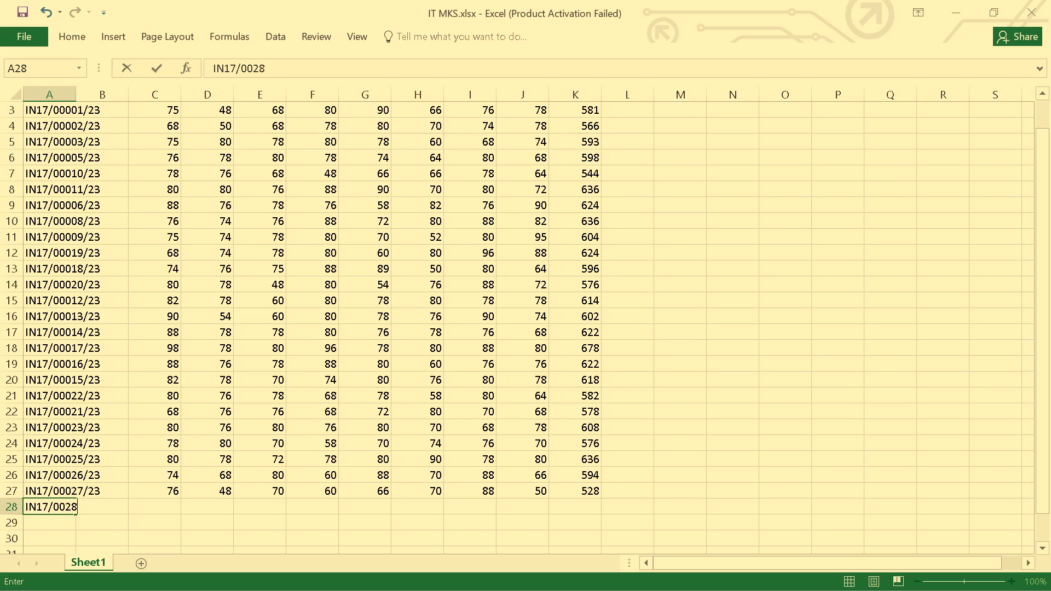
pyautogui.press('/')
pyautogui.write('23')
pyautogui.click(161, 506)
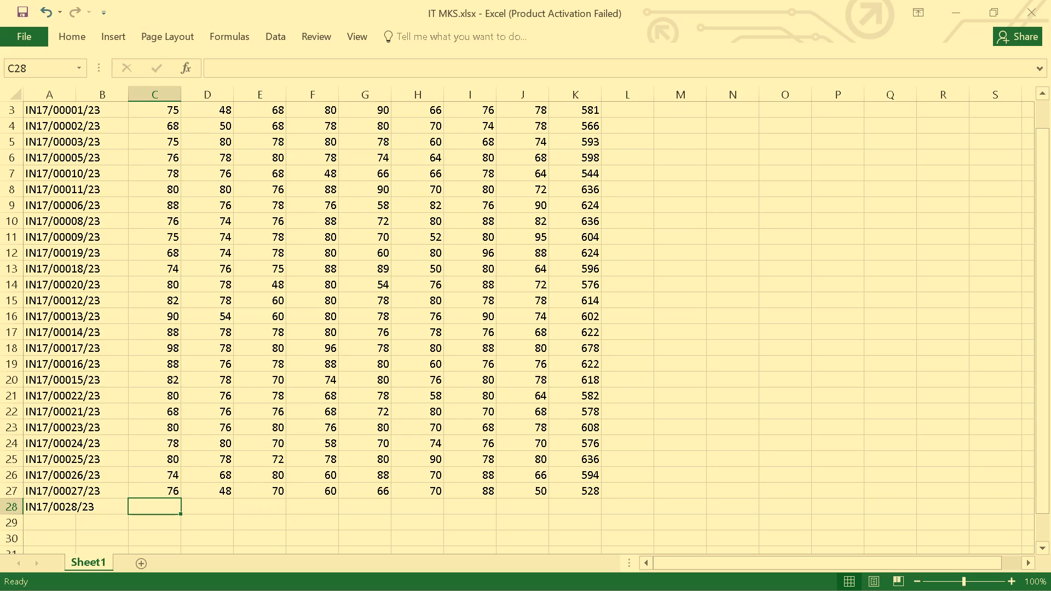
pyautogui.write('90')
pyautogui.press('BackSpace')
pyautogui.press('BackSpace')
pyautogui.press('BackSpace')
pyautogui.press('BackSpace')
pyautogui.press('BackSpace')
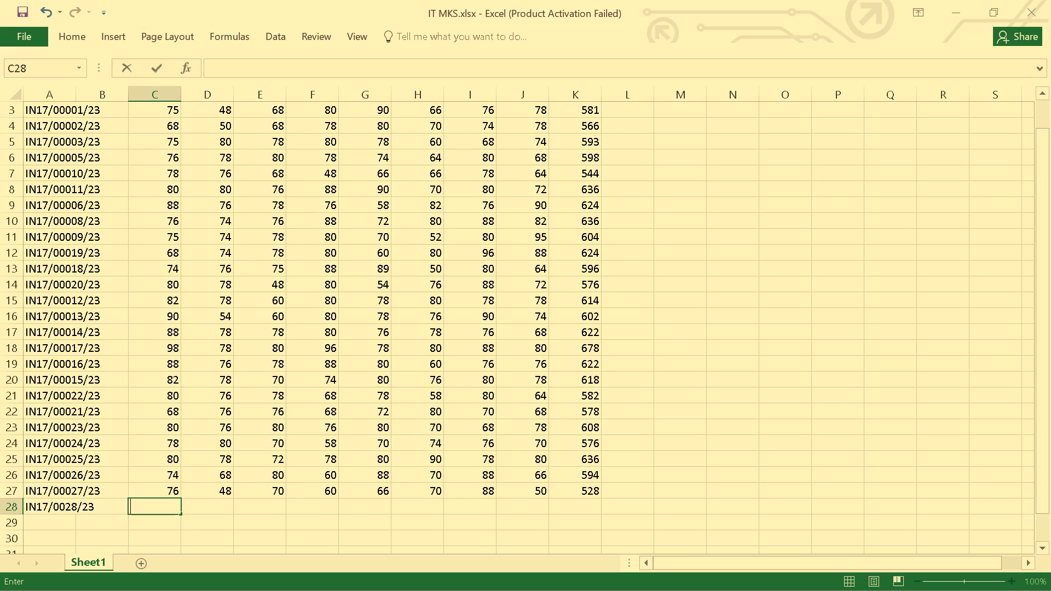
# Correct the registration number in A28 by adding a zero so its middle part has five digits.
pyautogui.click(70, 505)
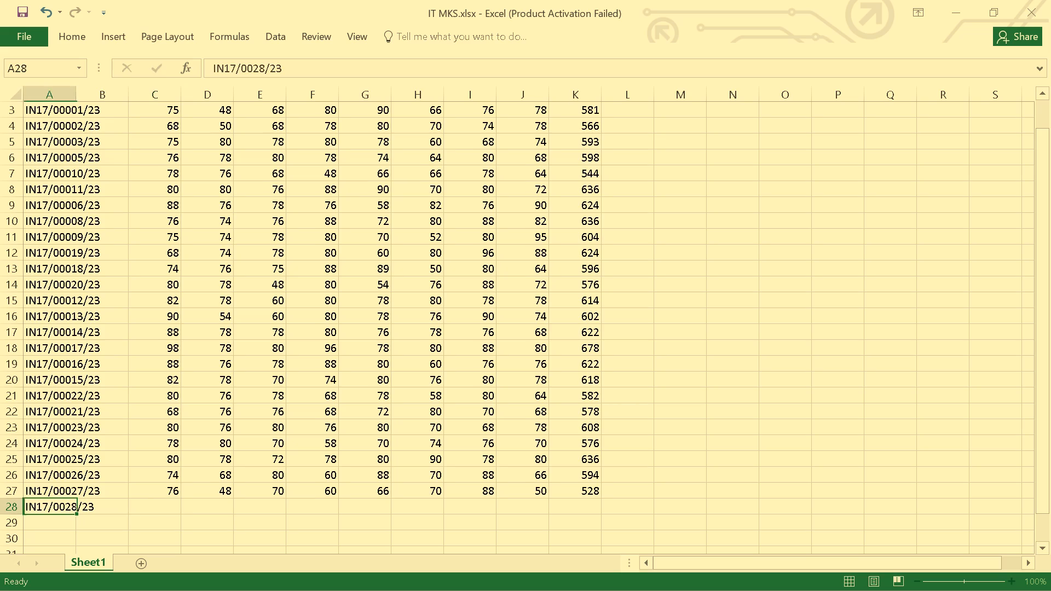
pyautogui.click(252, 67)
pyautogui.press('0')
pyautogui.click(316, 68)
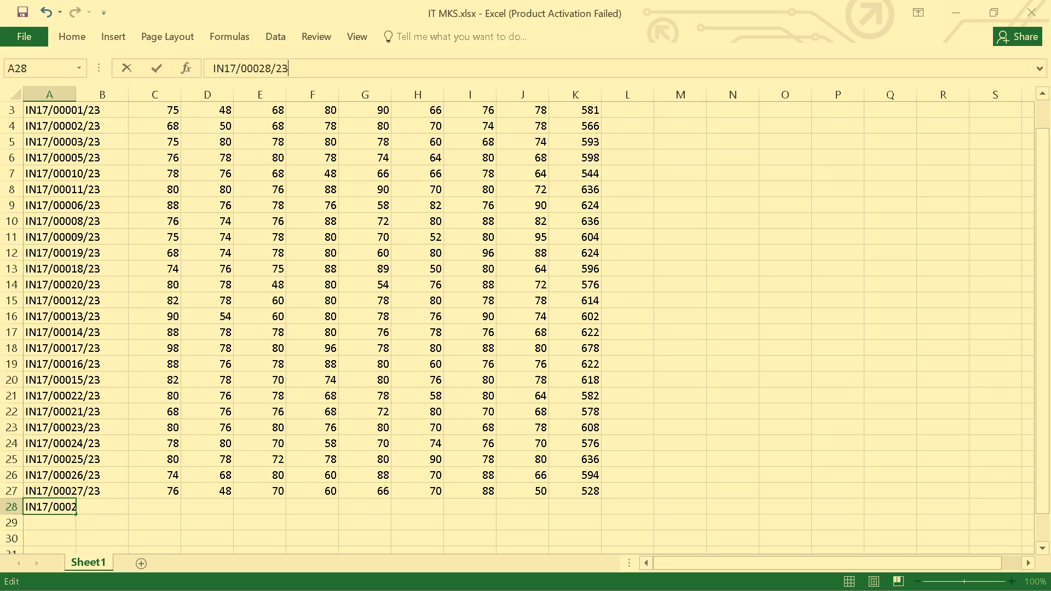
pyautogui.press('Return')
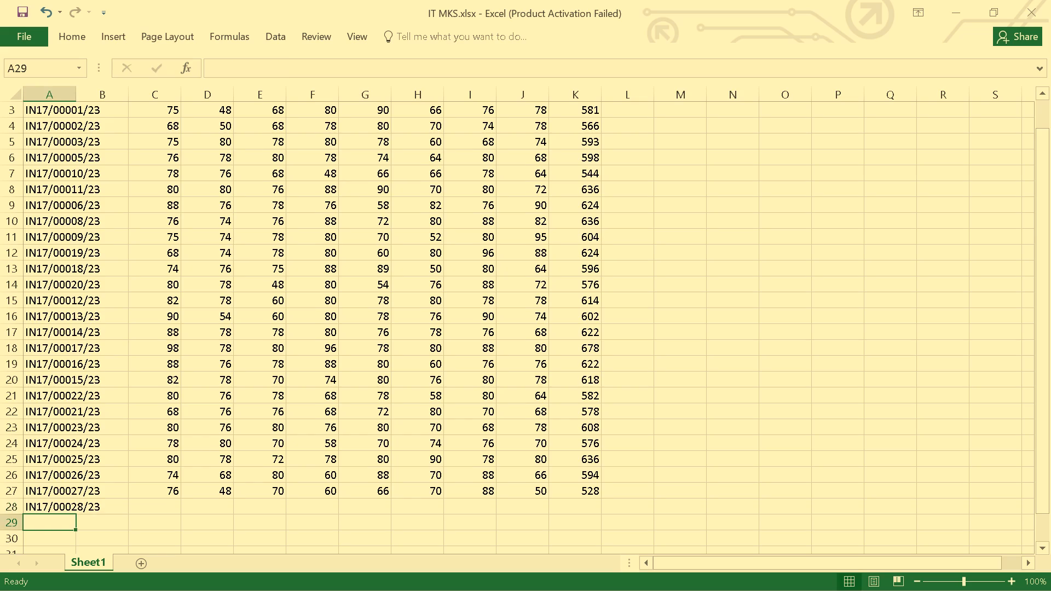
# Enter the row 28 student's unit marks: 68 in column C and 70 in column D.
pyautogui.click(88, 507)
pyautogui.click(180, 507)
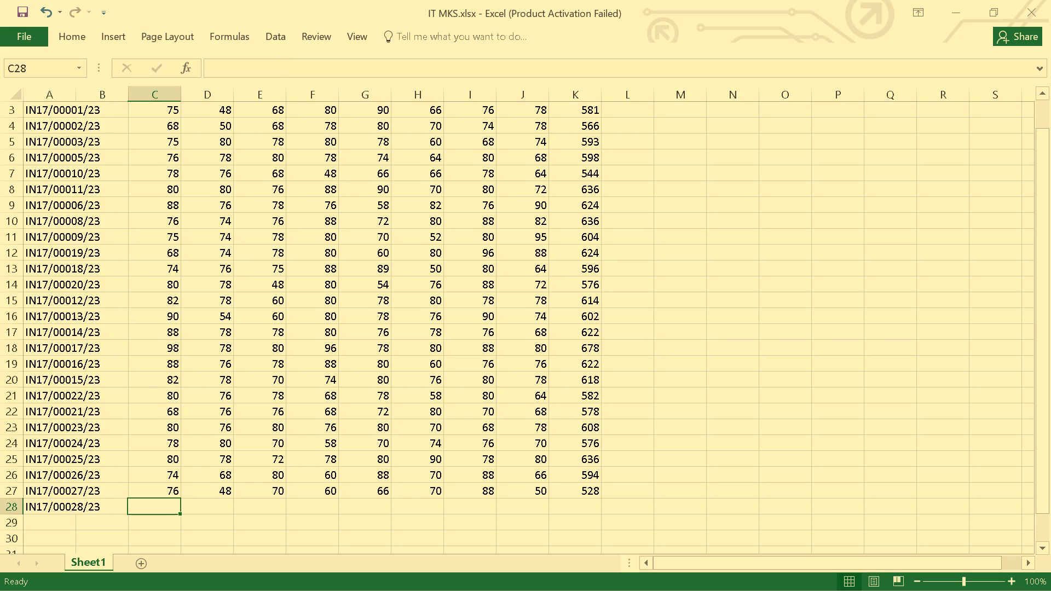
pyautogui.write('68')
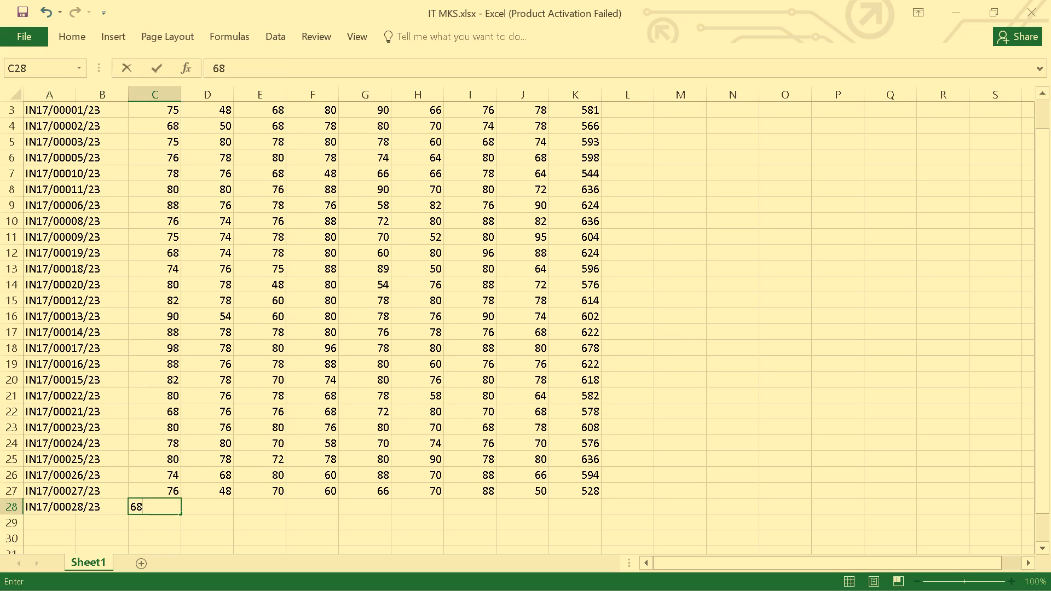
pyautogui.click(203, 511)
pyautogui.write('70')
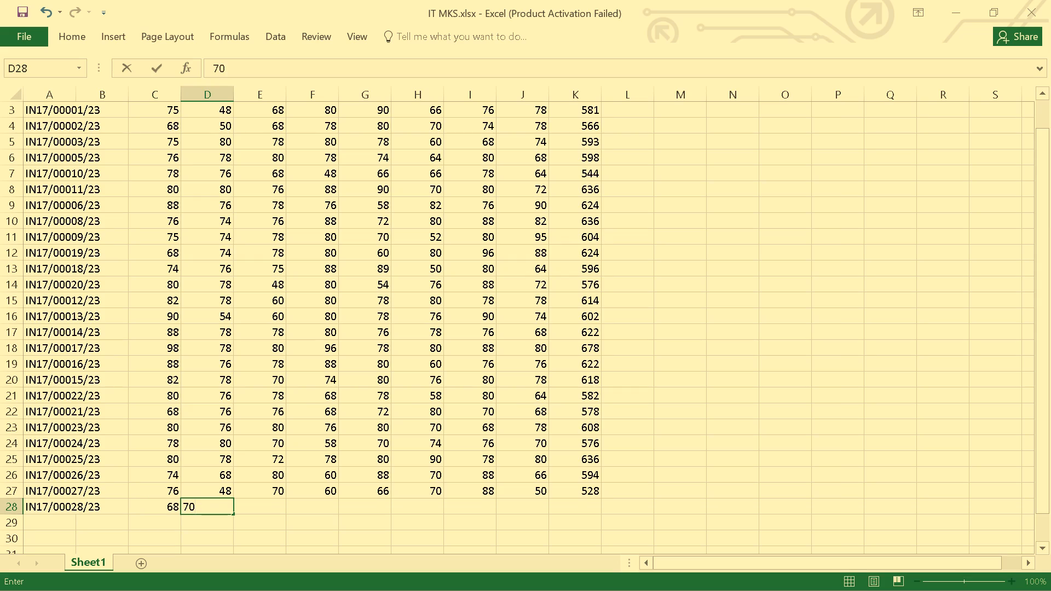
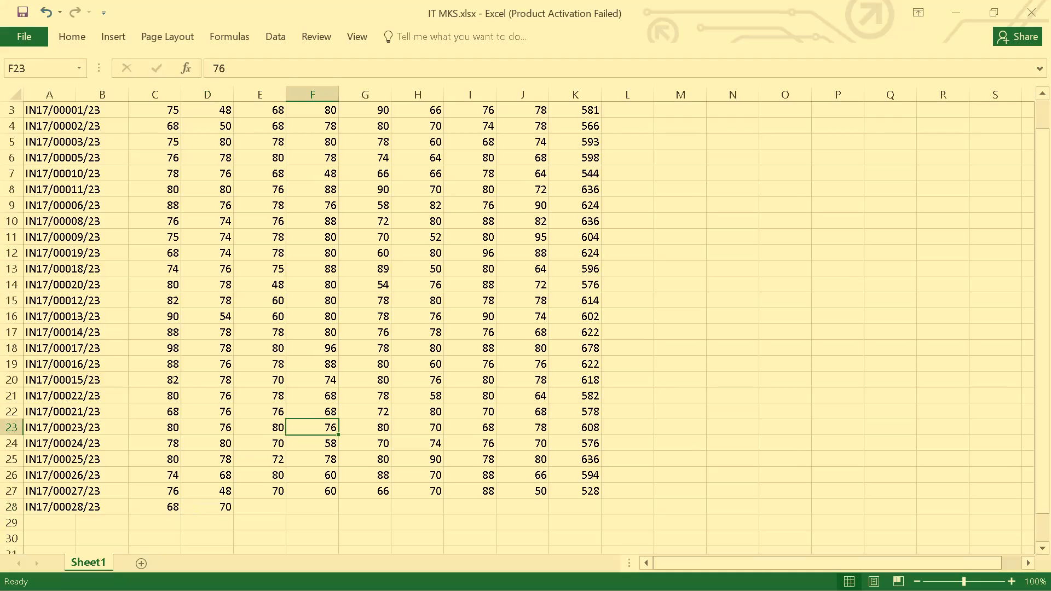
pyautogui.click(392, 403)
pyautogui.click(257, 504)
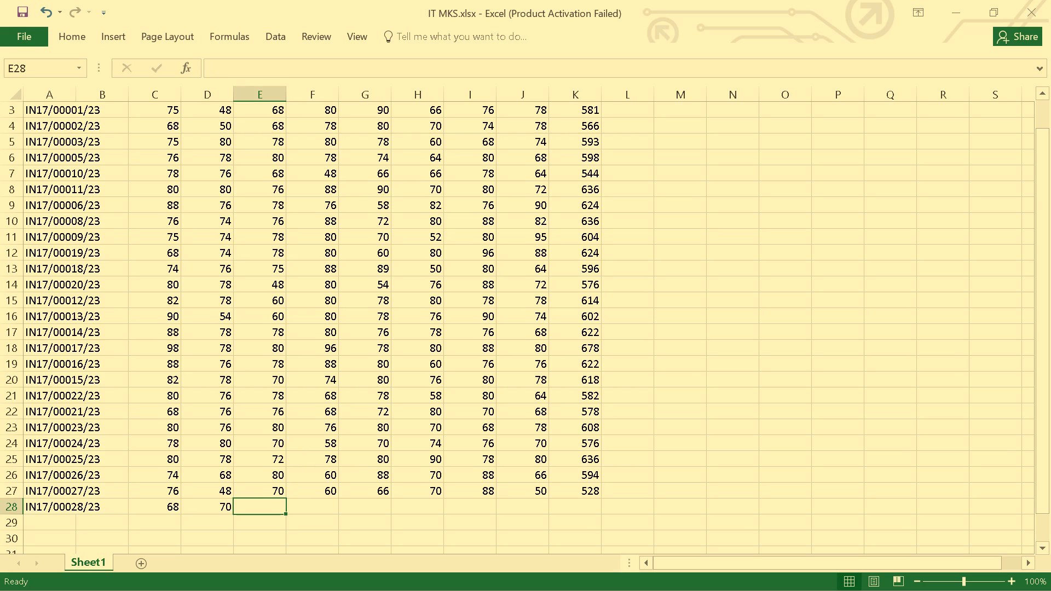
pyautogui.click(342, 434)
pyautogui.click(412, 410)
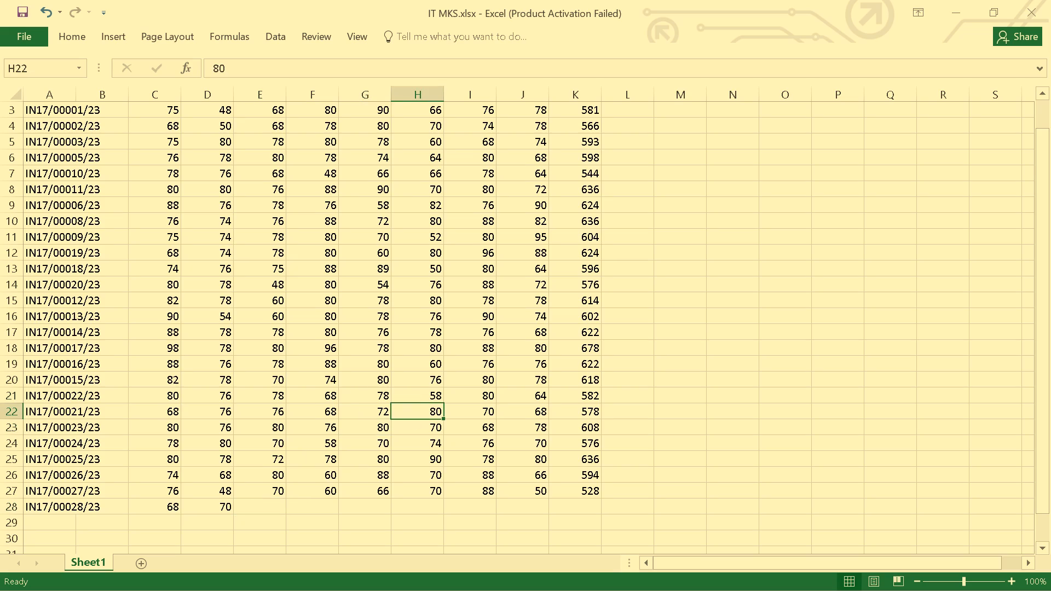
# Enter the row 28 student's marks in columns E to H: 58, 70, 66 and 80.
pyautogui.click(253, 511)
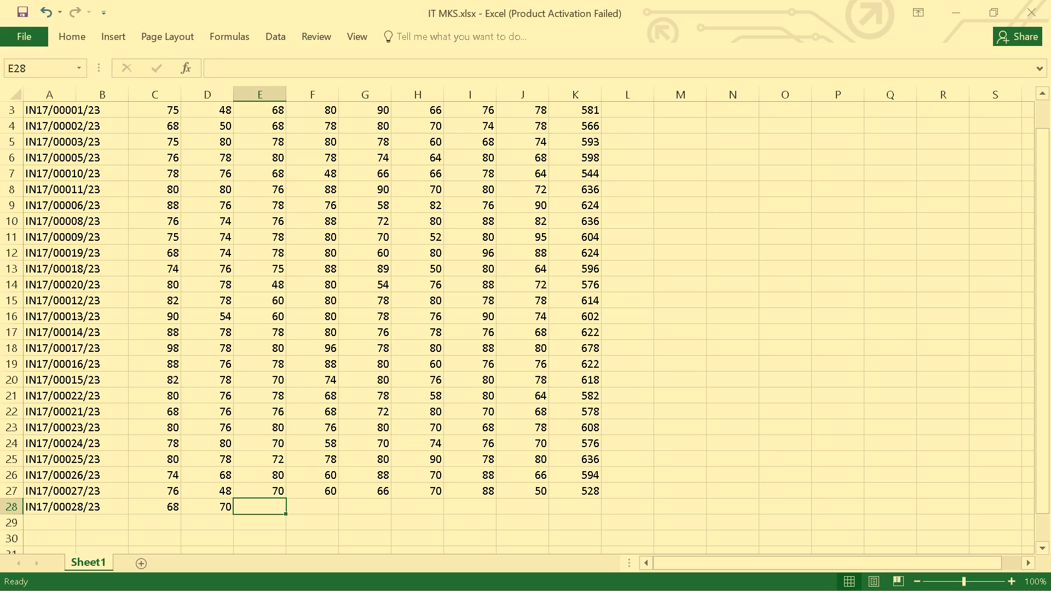
pyautogui.press('5')
pyautogui.press('8')
pyautogui.press('Right')
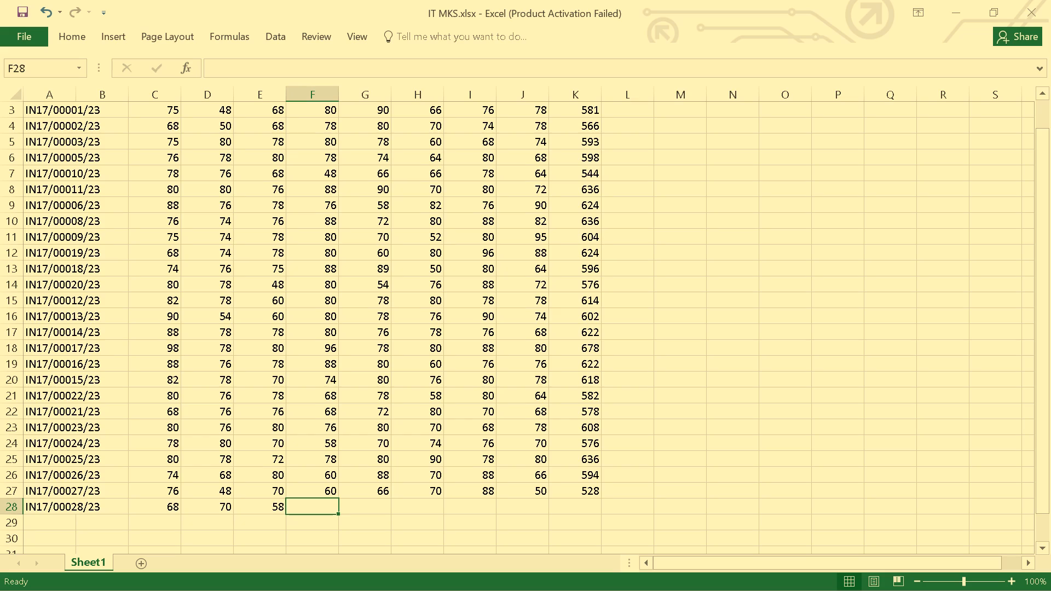
pyautogui.press('7')
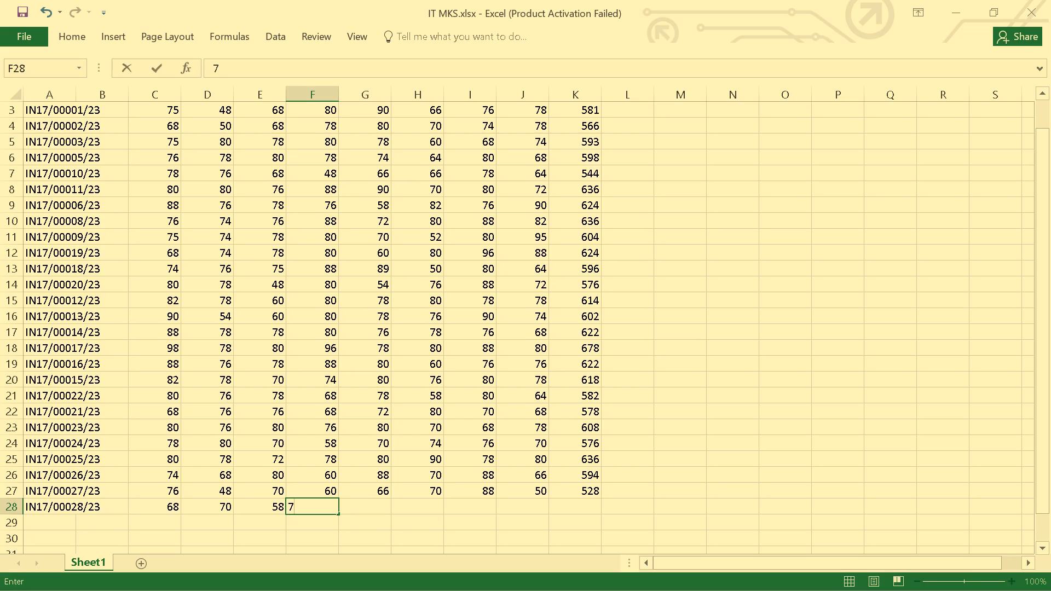
pyautogui.press('0')
pyautogui.press('Right')
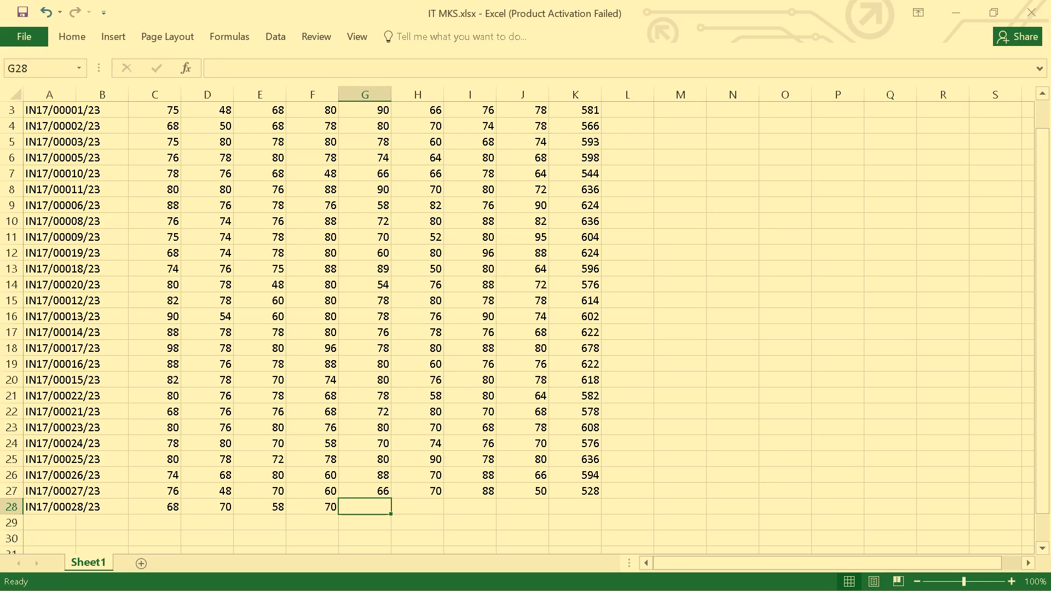
pyautogui.write('66')
pyautogui.press('Right')
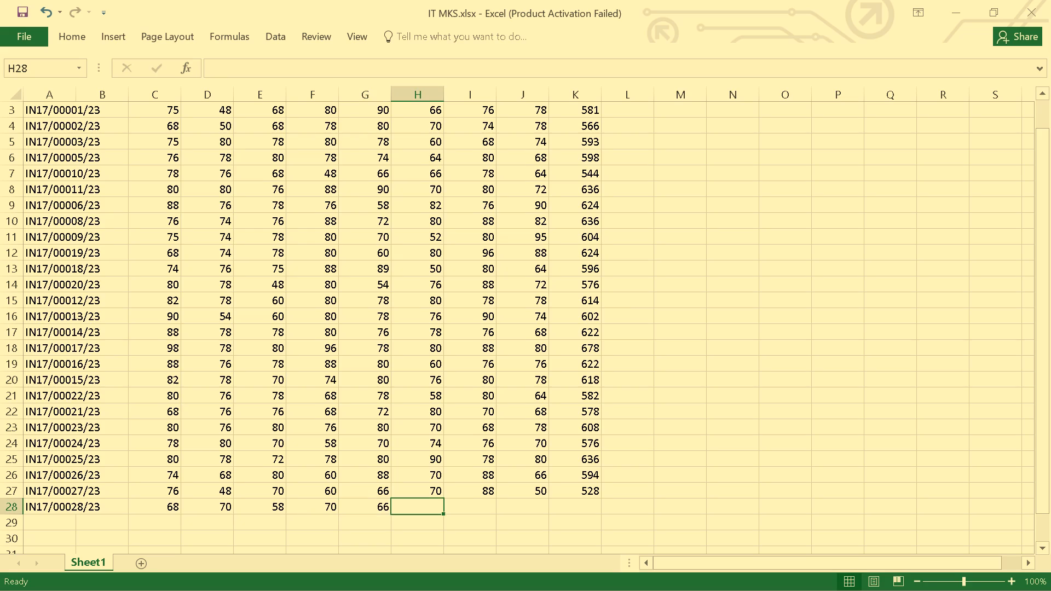
pyautogui.write('80')
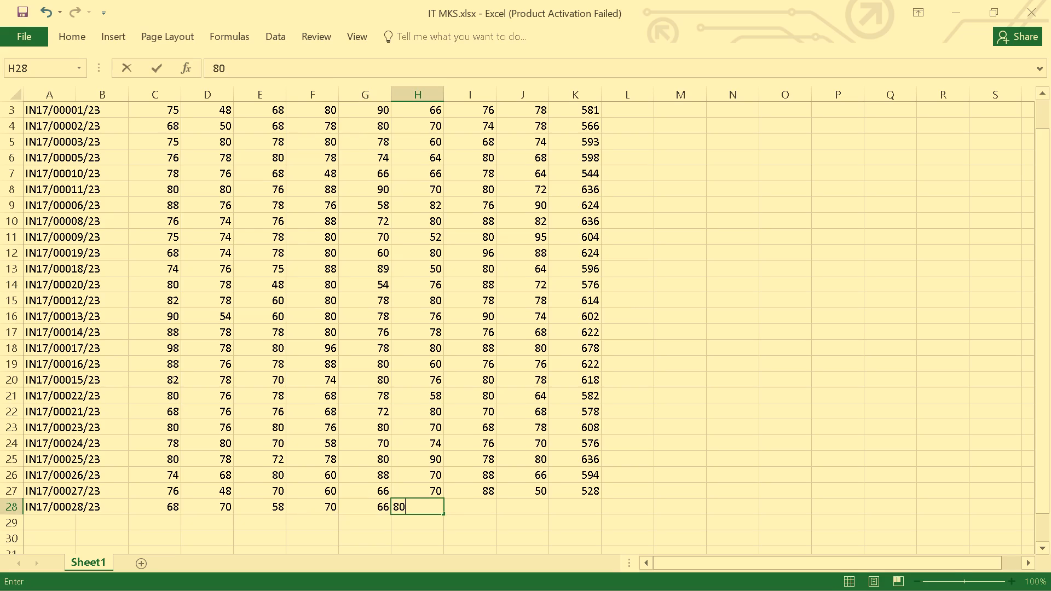
pyautogui.press('Right')
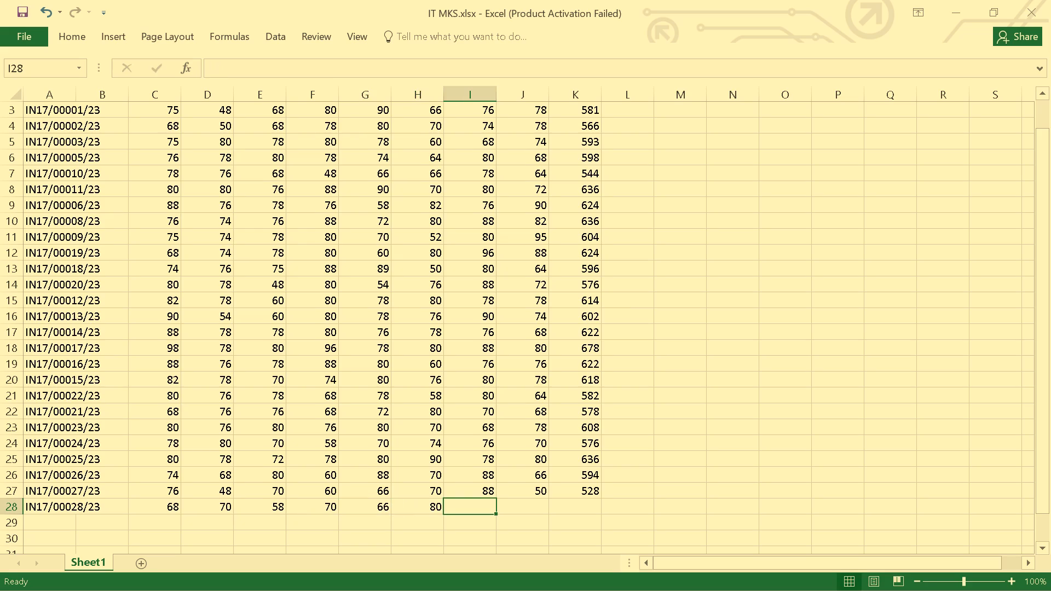
# Enter the row 28 student's last two unit marks: 90 in column I and 72 in column J.
pyautogui.write('80')
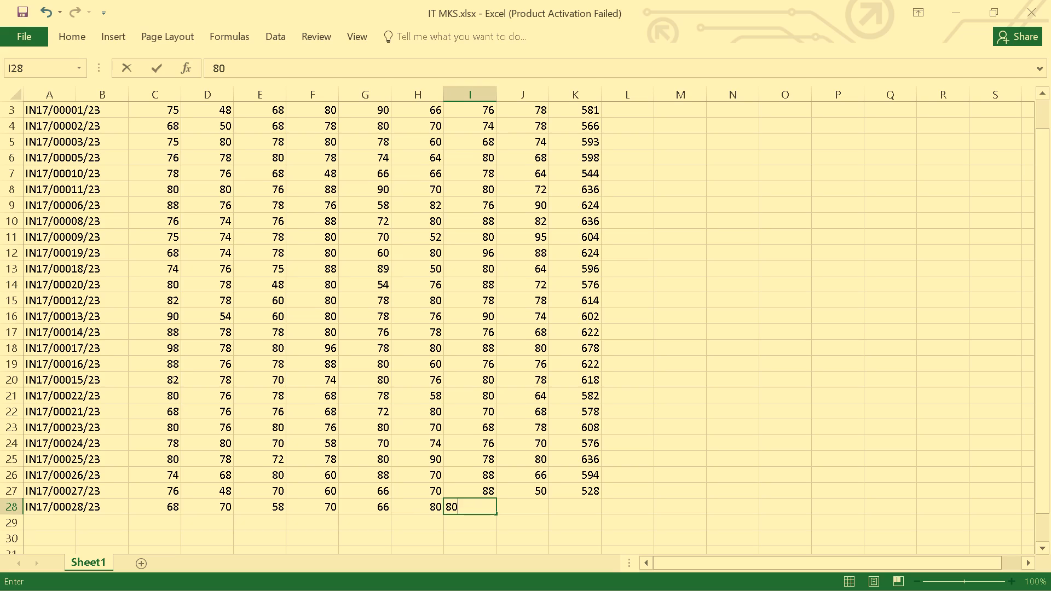
pyautogui.press('BackSpace')
pyautogui.press('BackSpace')
pyautogui.press('1')
pyautogui.press('BackSpace')
pyautogui.write('90')
pyautogui.press('Right')
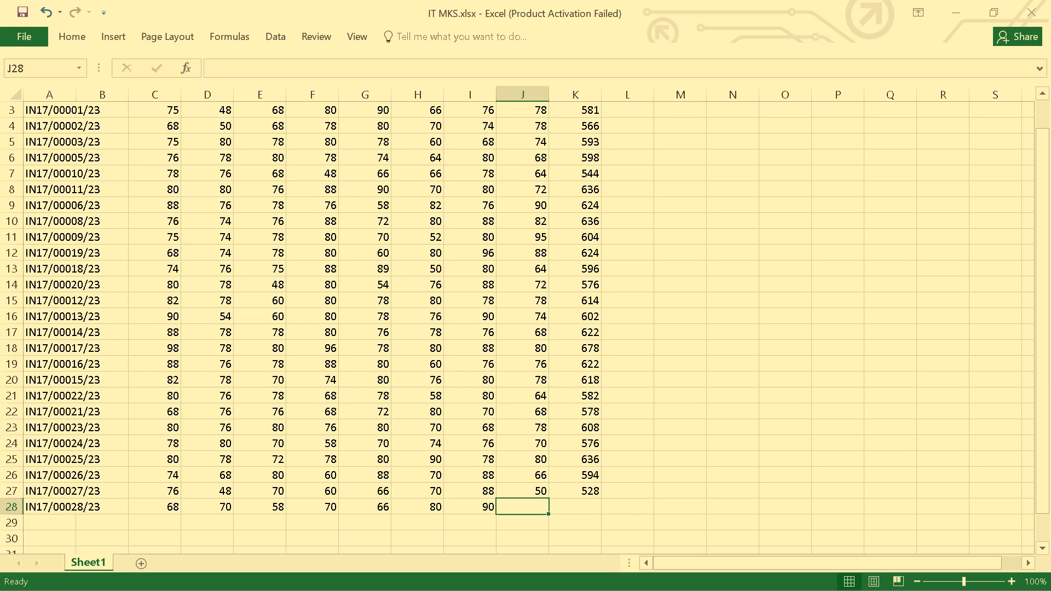
pyautogui.write('72')
pyautogui.press('Right')
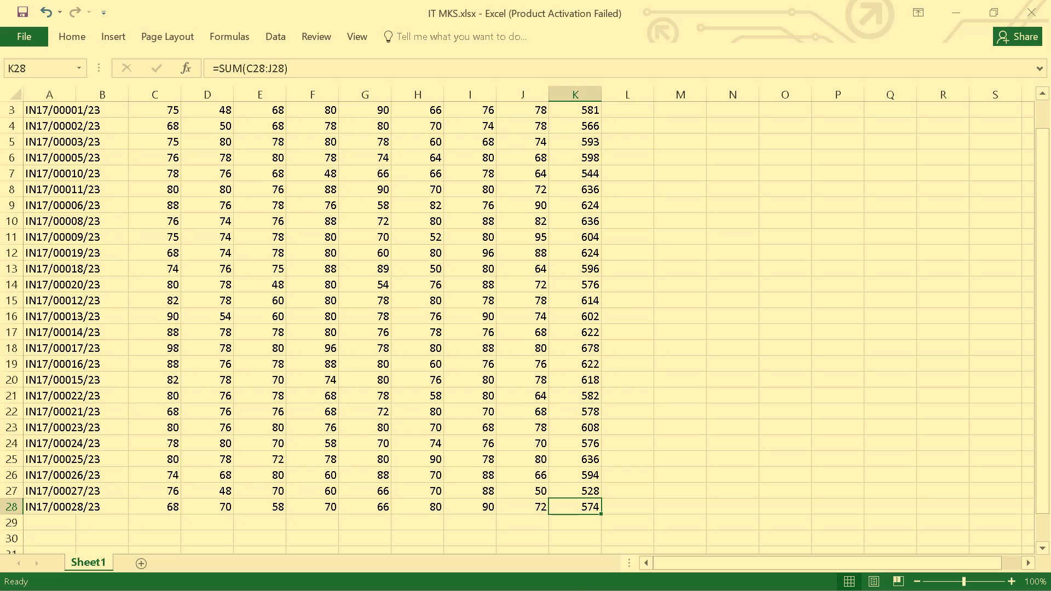
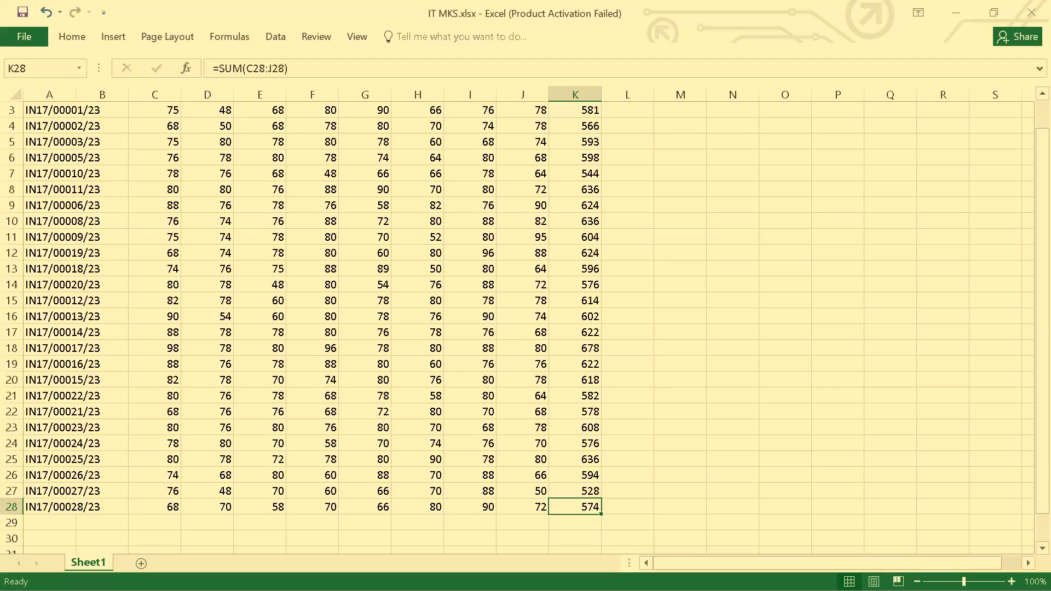
# Enter the next student's registration number in cell A29, continuing the sequence from row 28.
pyautogui.click(50, 524)
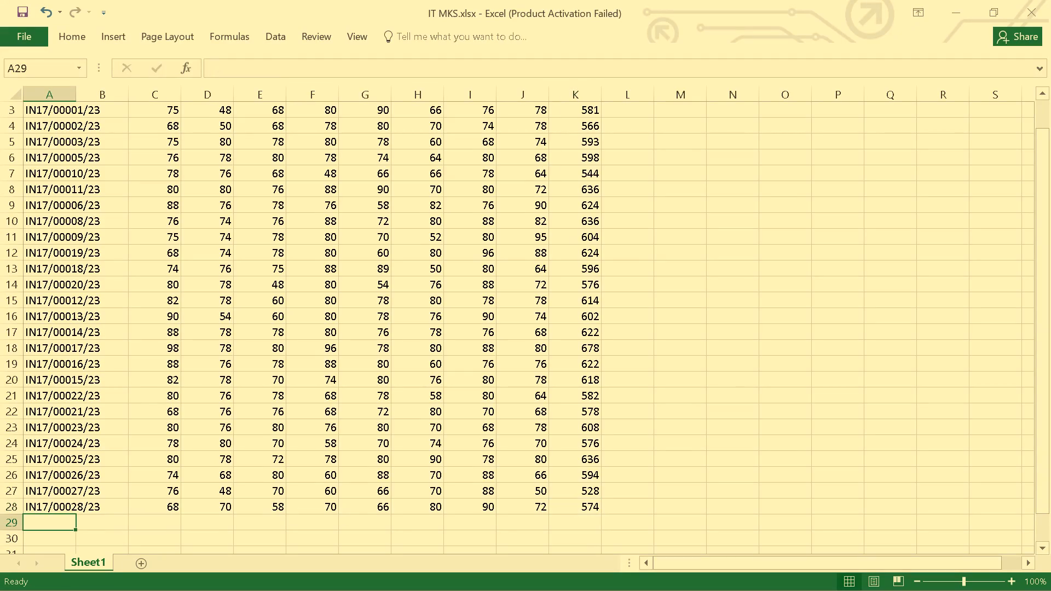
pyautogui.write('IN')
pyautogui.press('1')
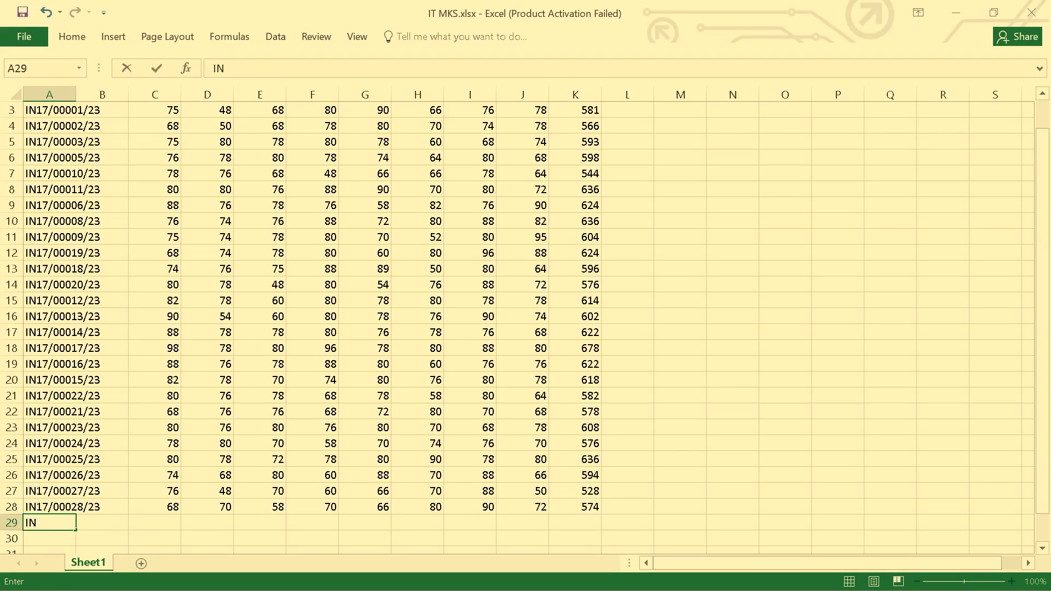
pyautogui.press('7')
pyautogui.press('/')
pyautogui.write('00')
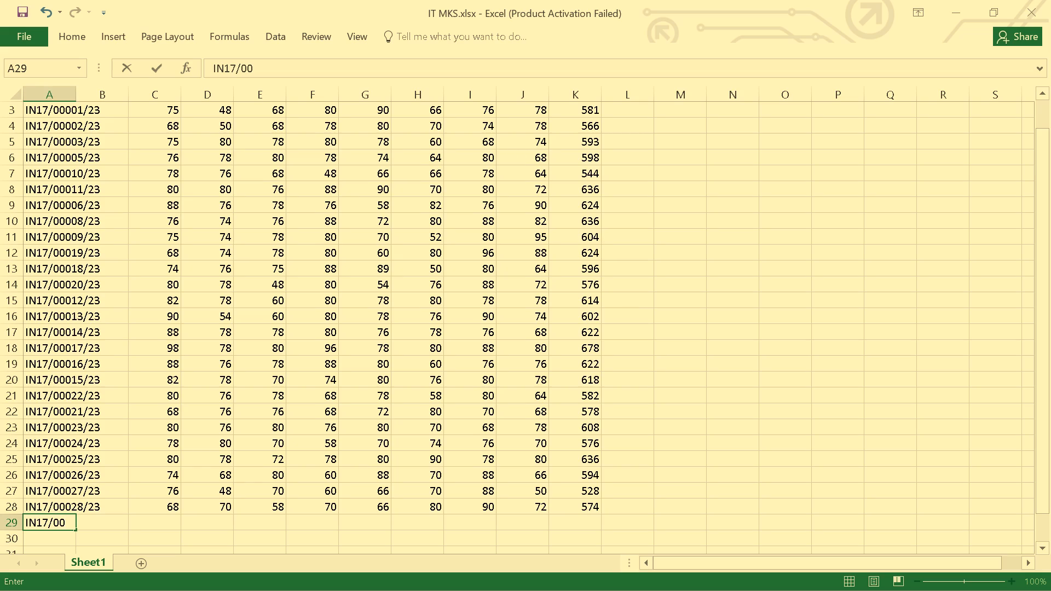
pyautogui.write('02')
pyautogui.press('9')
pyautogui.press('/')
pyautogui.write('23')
# Enter the row 29 student's marks in columns C to H: 70, 80, 68, 88, 60 and 55.
pyautogui.click(178, 518)
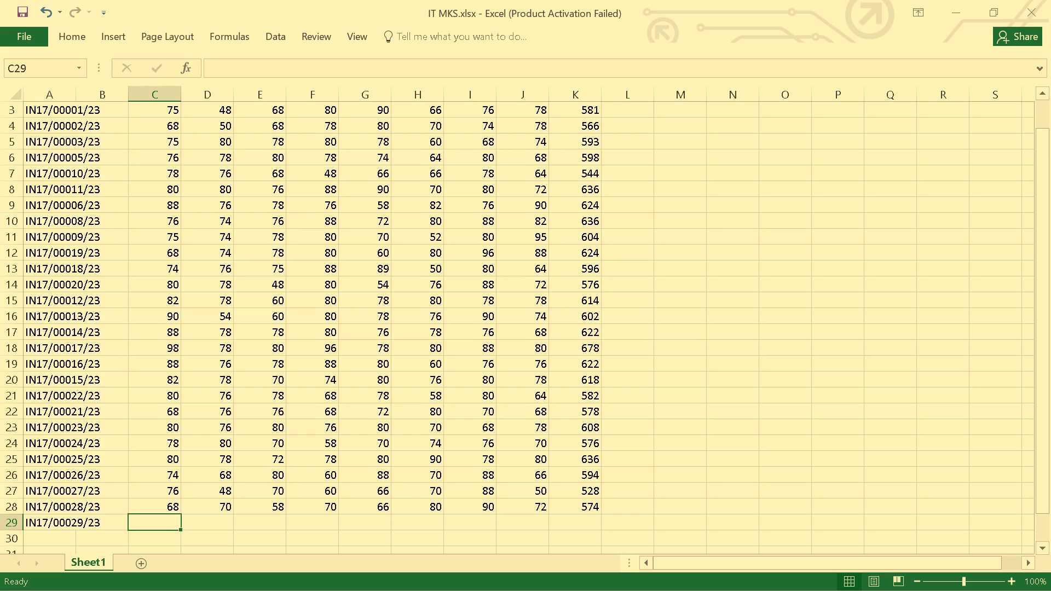
pyautogui.press('7')
pyautogui.press('0')
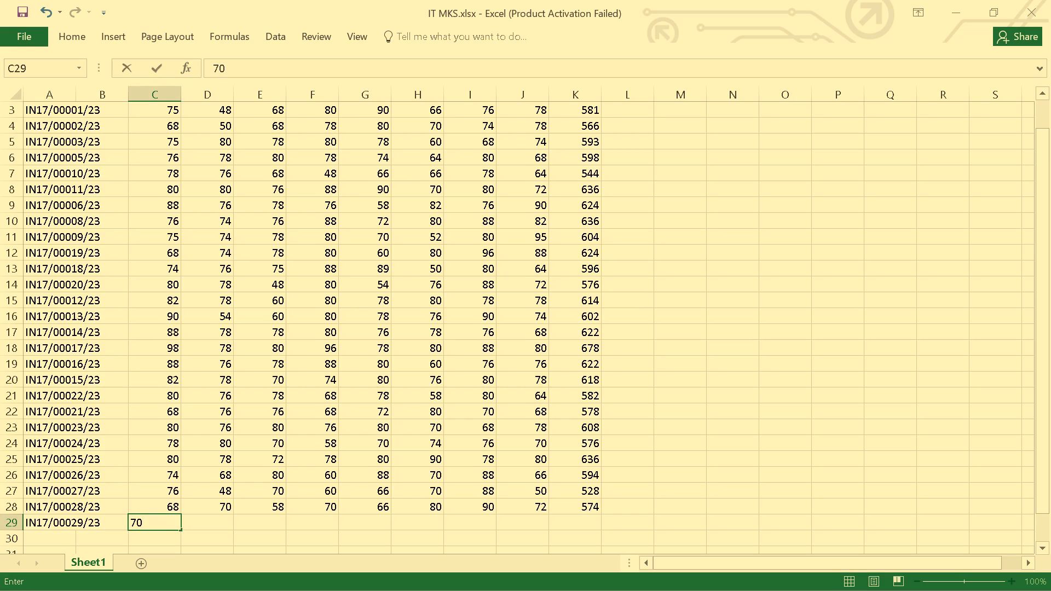
pyautogui.press('Right')
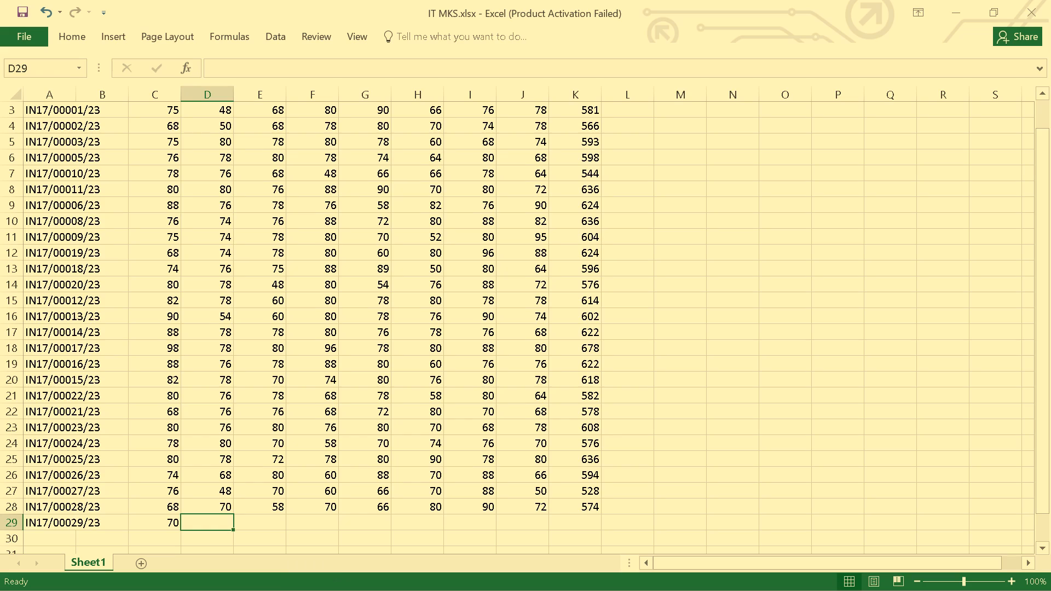
pyautogui.write('80')
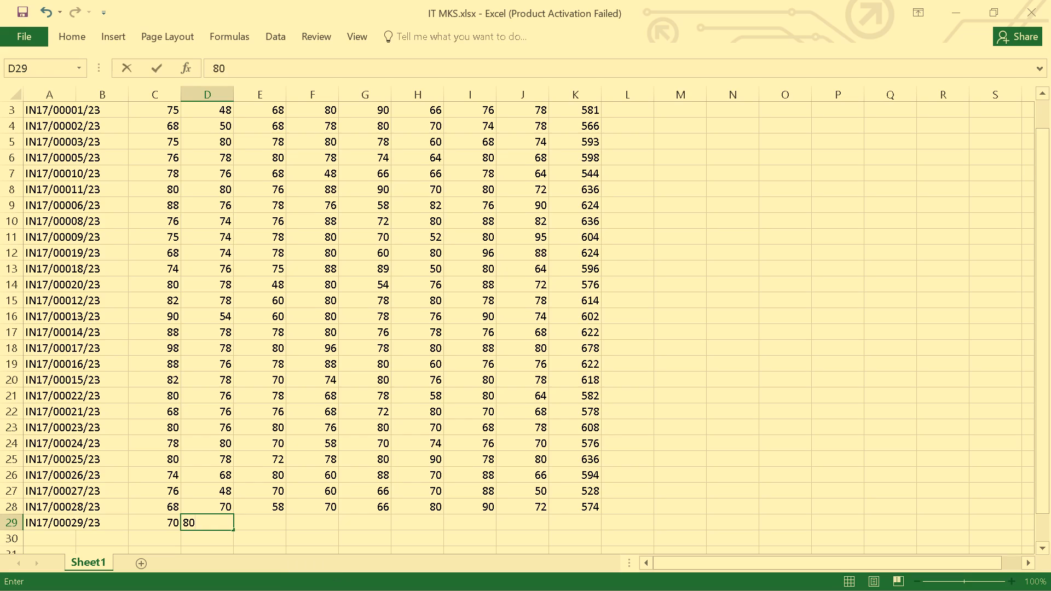
pyautogui.press('Right')
pyautogui.write('68')
pyautogui.press('Right')
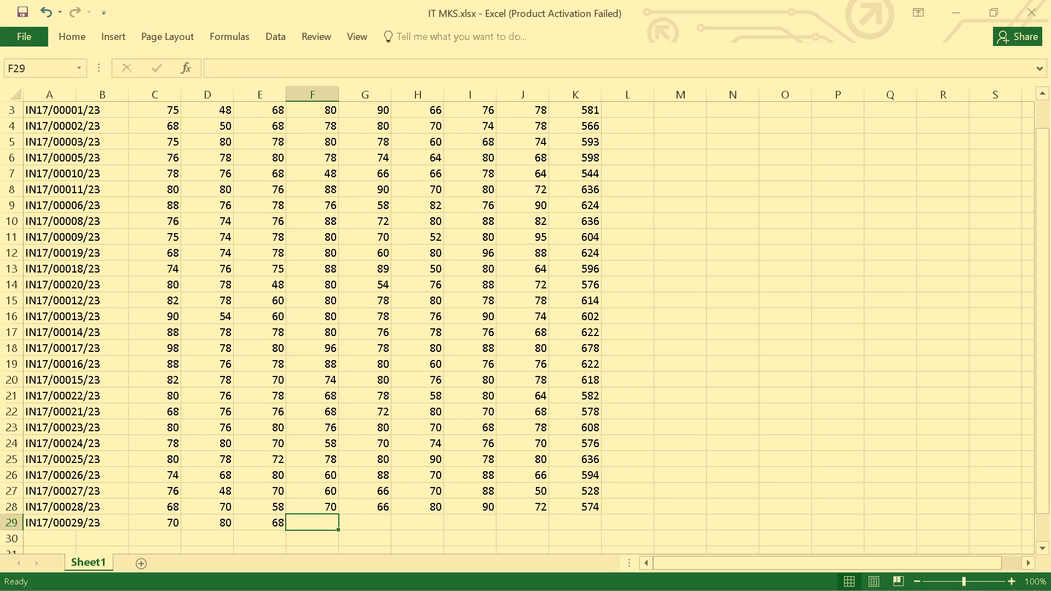
pyautogui.write('88')
pyautogui.press('Right')
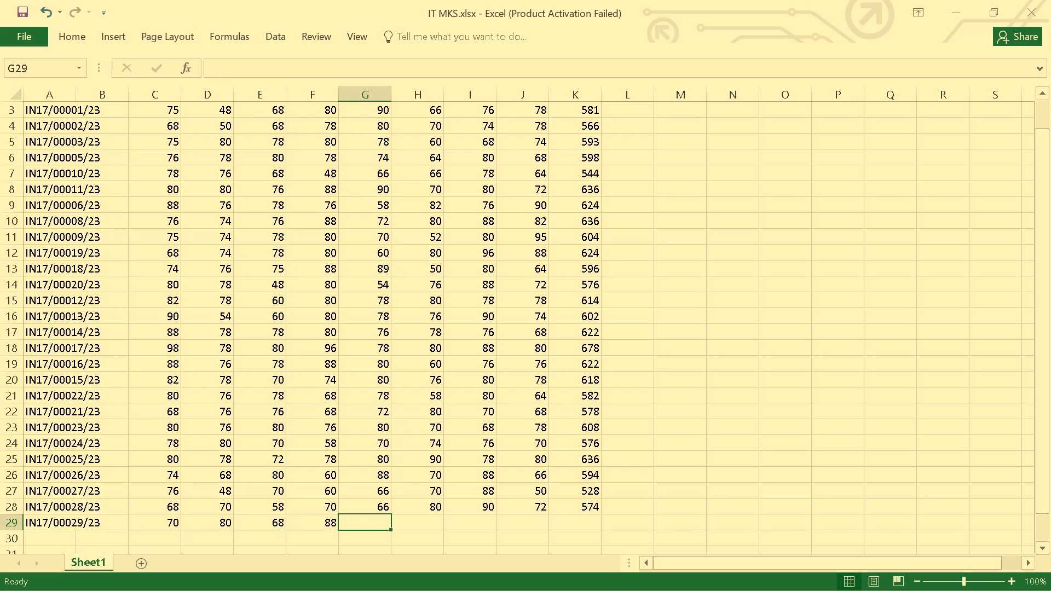
pyautogui.write('60')
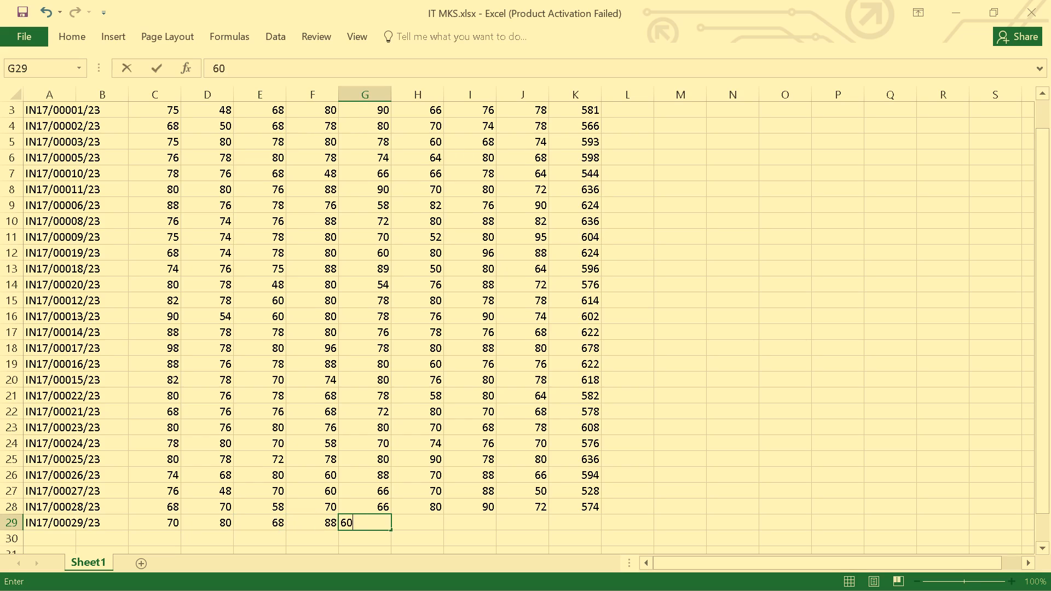
pyautogui.press('Right')
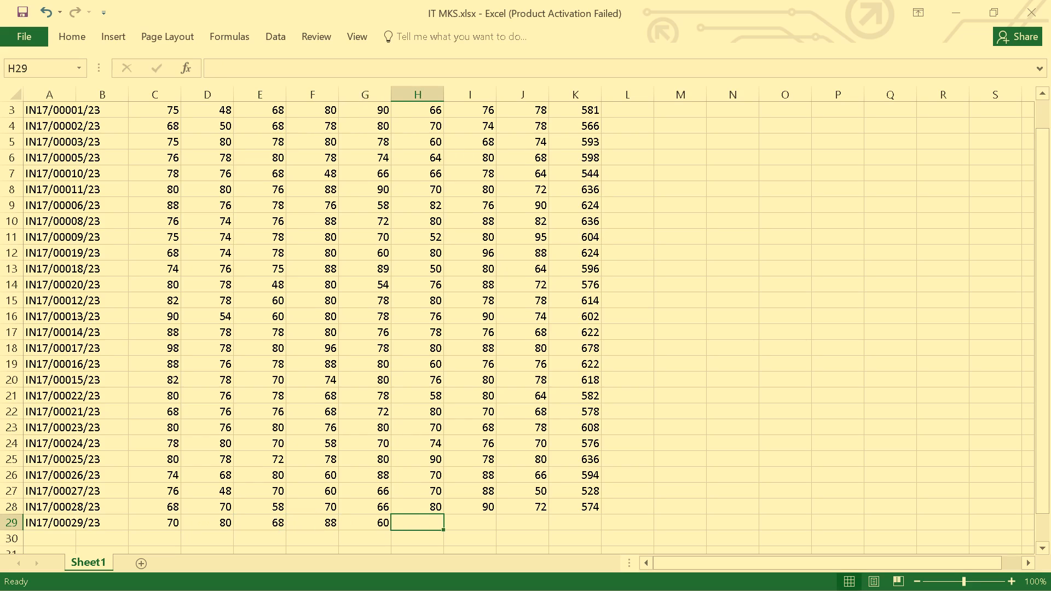
pyautogui.write('55')
pyautogui.press('Right')
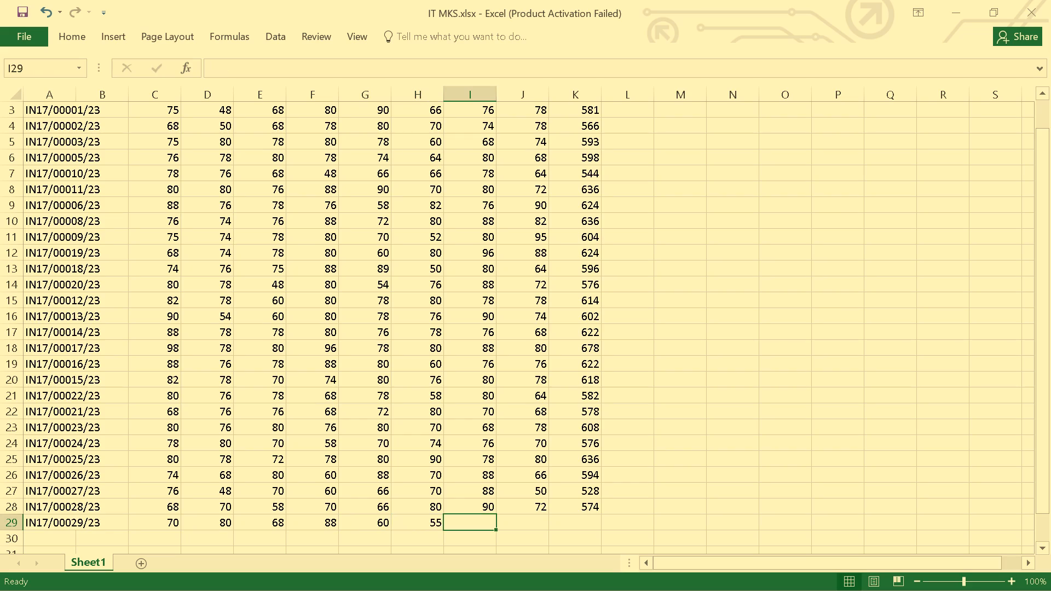
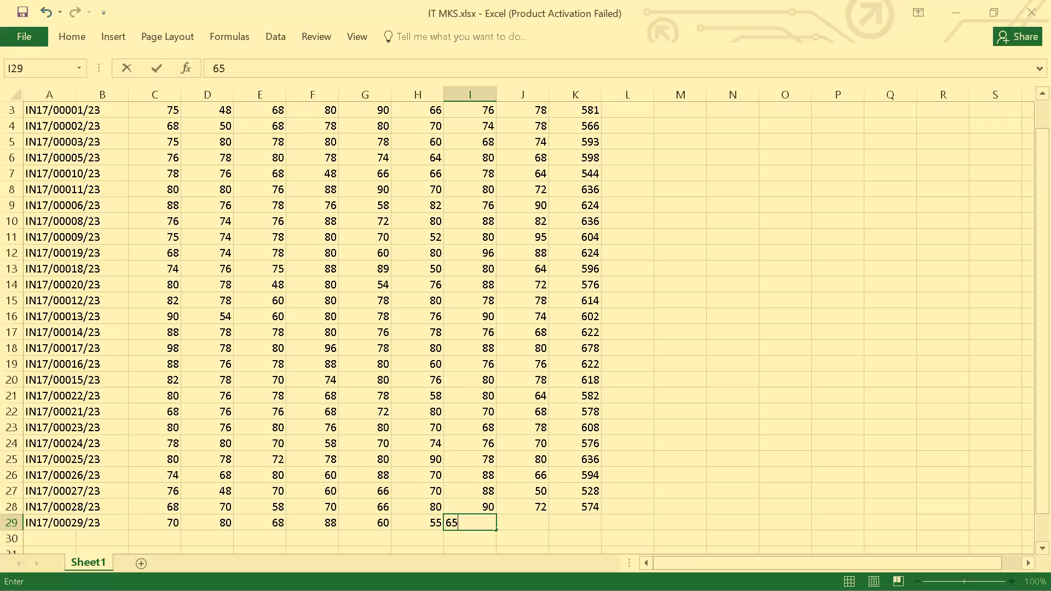
# Complete the row 29 student's marks with 65 in column I and 70 in column J.
pyautogui.press('Right')
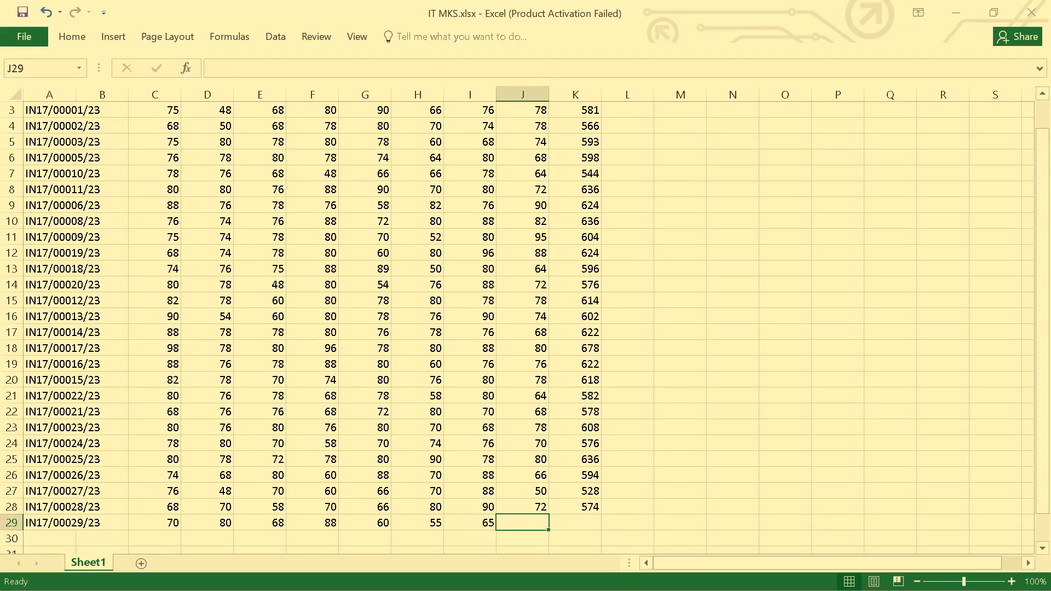
pyautogui.write('70')
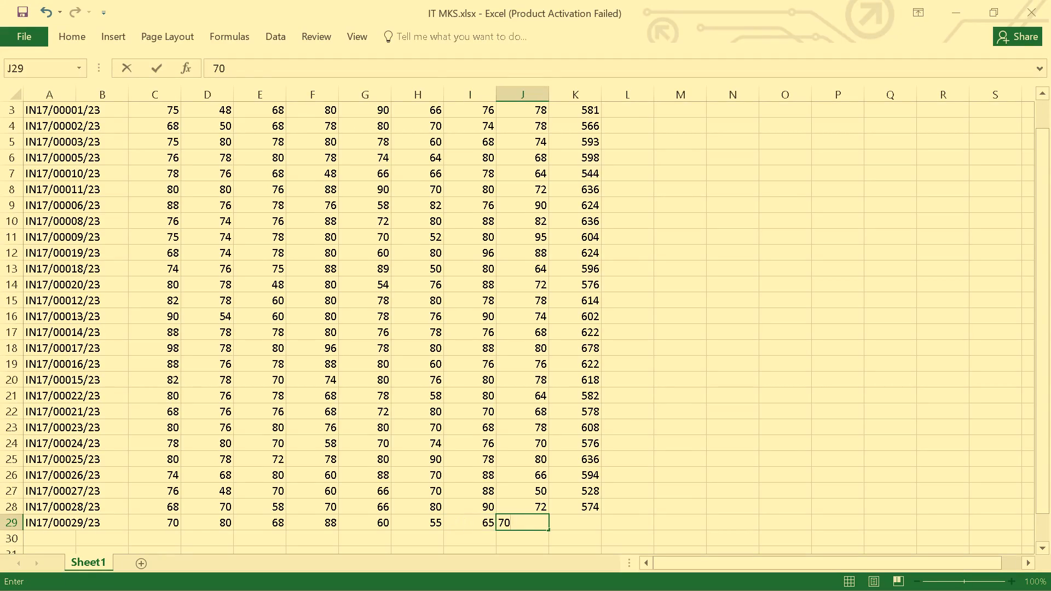
pyautogui.press('Right')
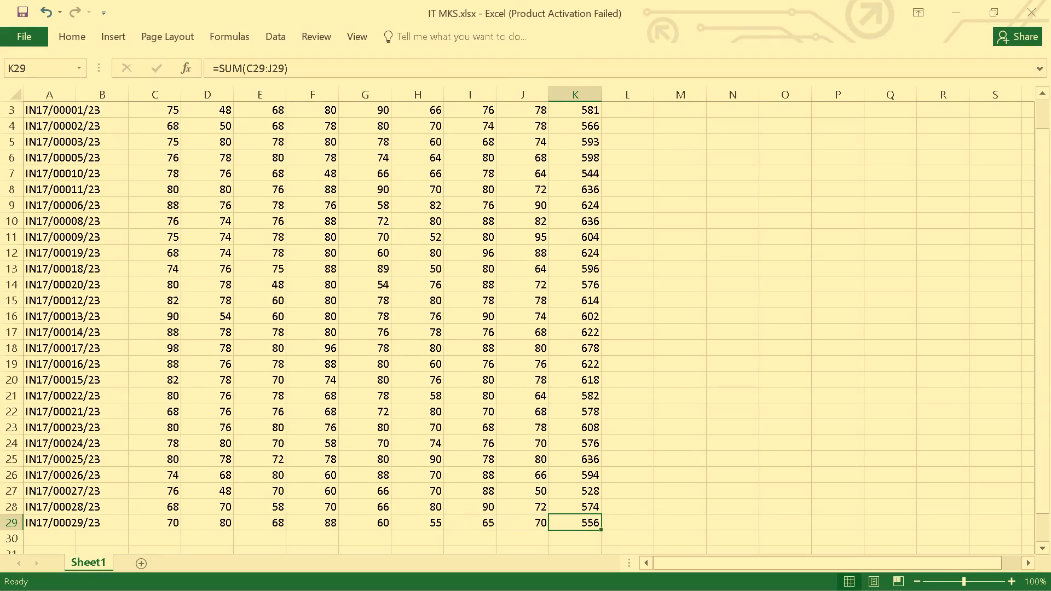
# Revise the BIT205 marks in column G to 60 for row 3 and 48 for row 8.
pyautogui.scroll(-2, 209, 524)
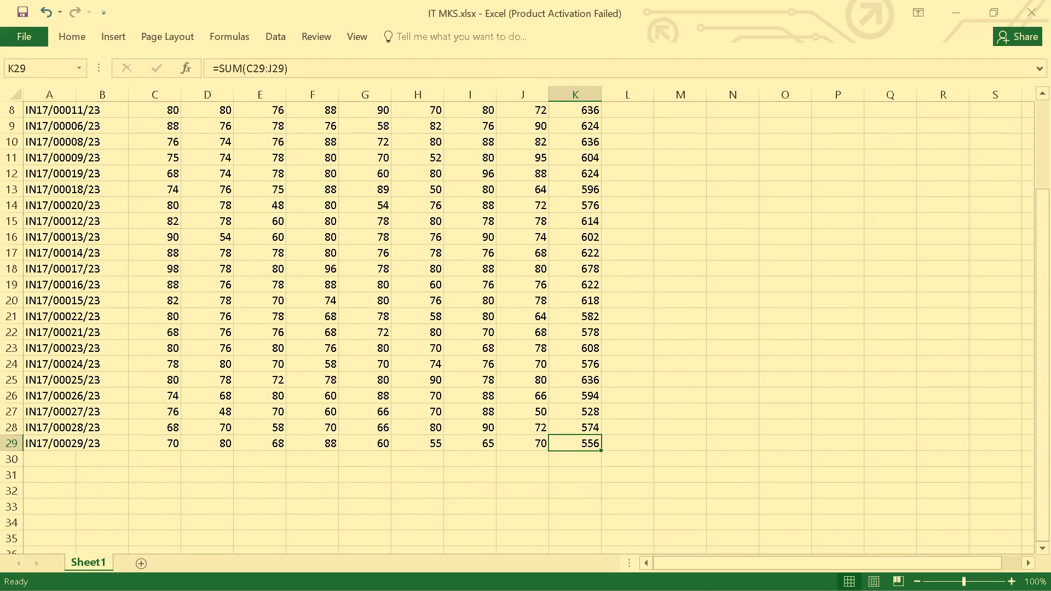
pyautogui.scroll(4, 247, 323)
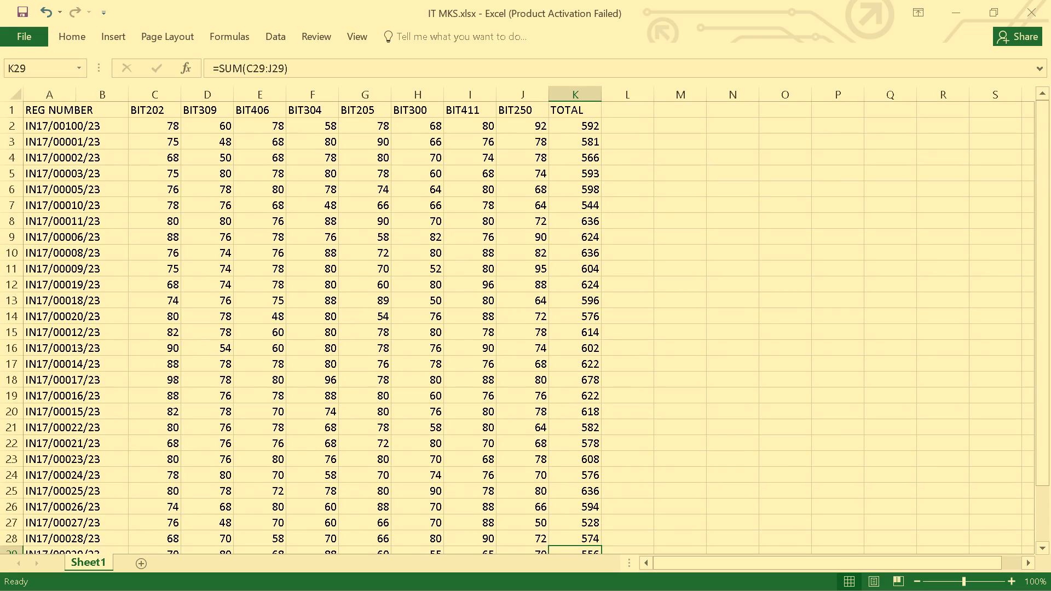
pyautogui.click(384, 142)
pyautogui.press('BackSpace')
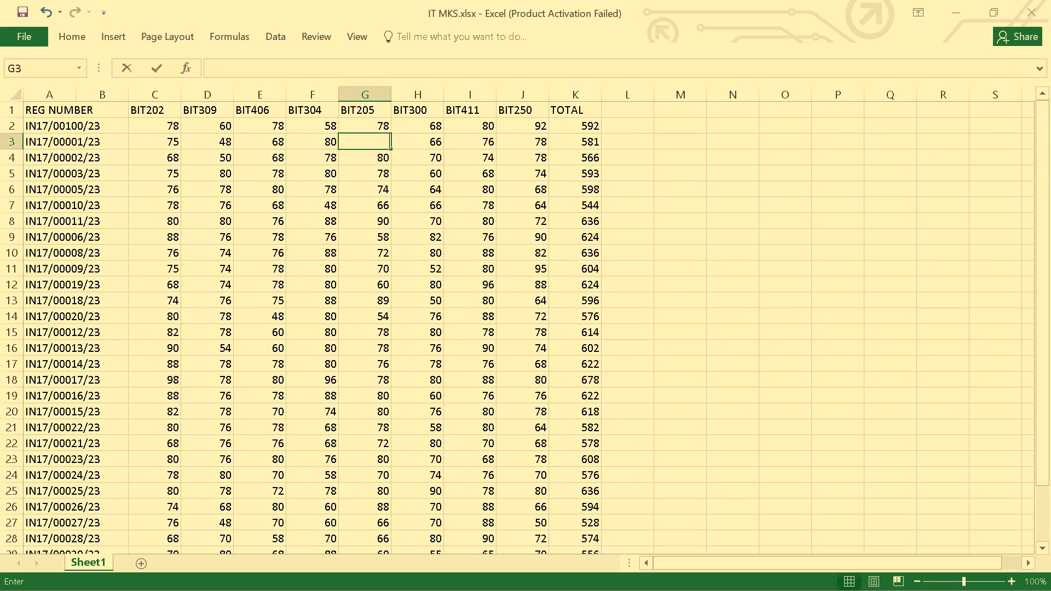
pyautogui.write('60')
pyautogui.press('Return')
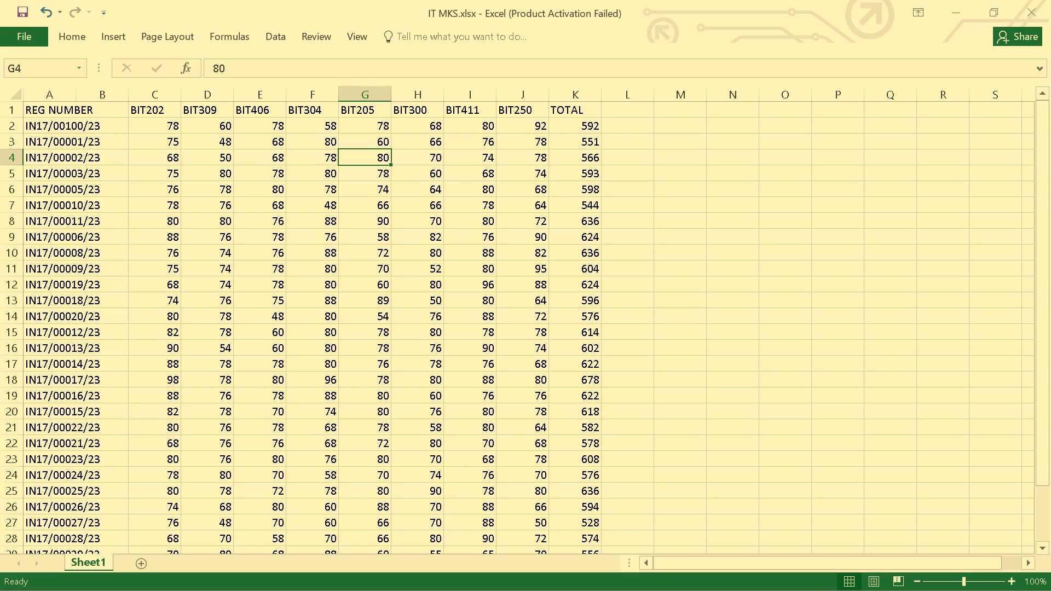
pyautogui.click(382, 225)
pyautogui.press('BackSpace')
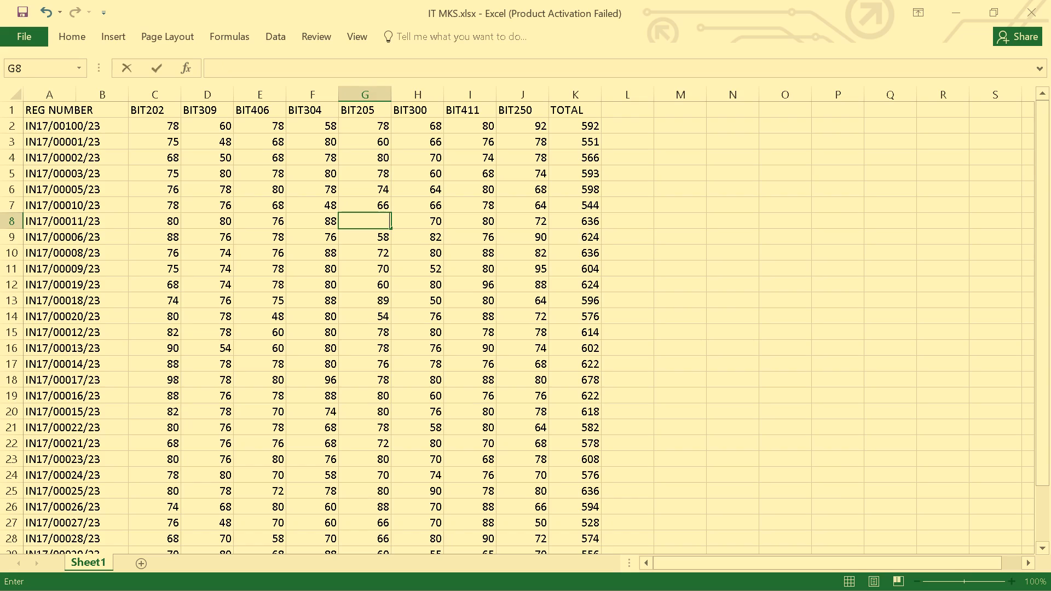
pyautogui.write('48')
pyautogui.press('Return')
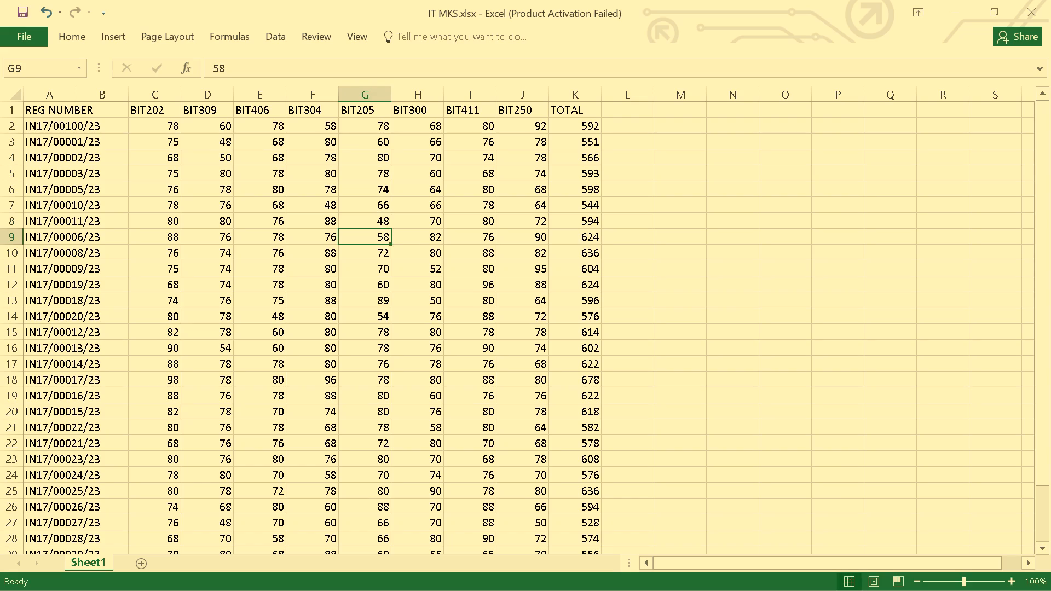
# Revise the BIT304 marks in column F to 76 for row 10 and 66 for row 11.
pyautogui.click(330, 253)
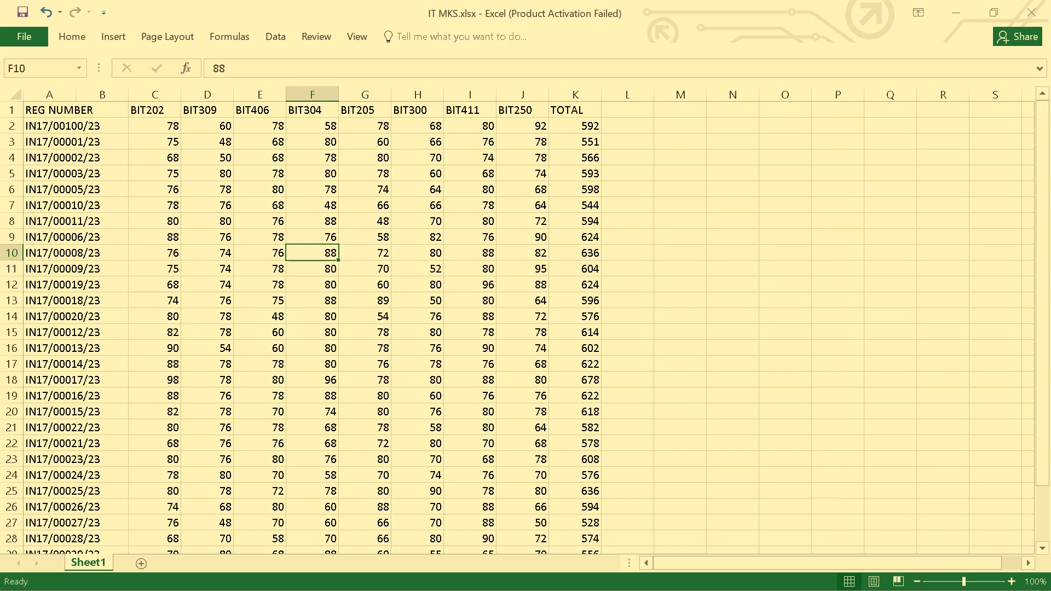
pyautogui.press('BackSpace')
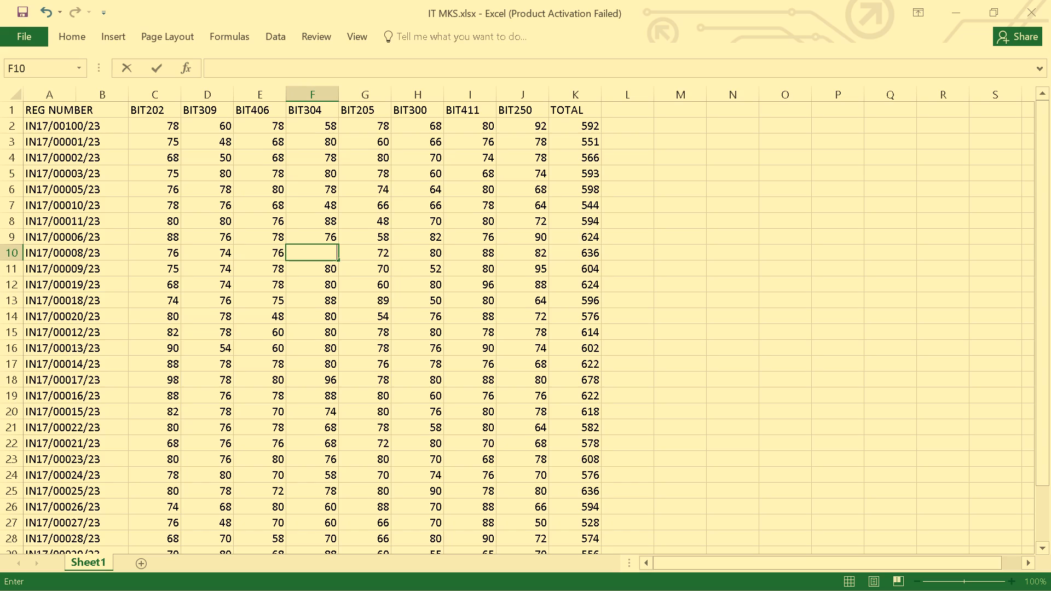
pyautogui.write('76')
pyautogui.press('Return')
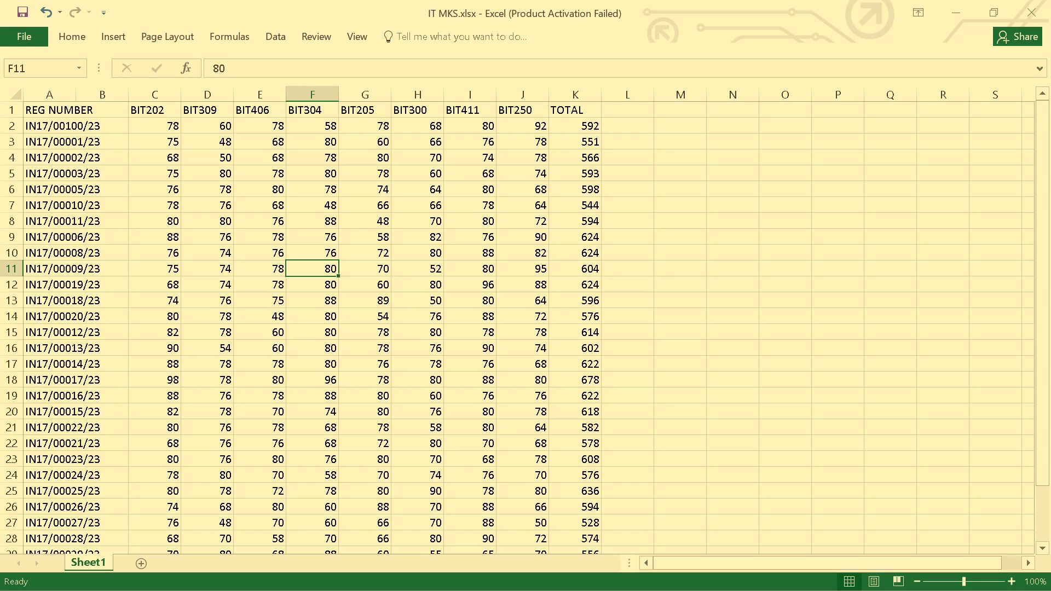
pyautogui.press('BackSpace')
pyautogui.write('66')
pyautogui.press('Return')
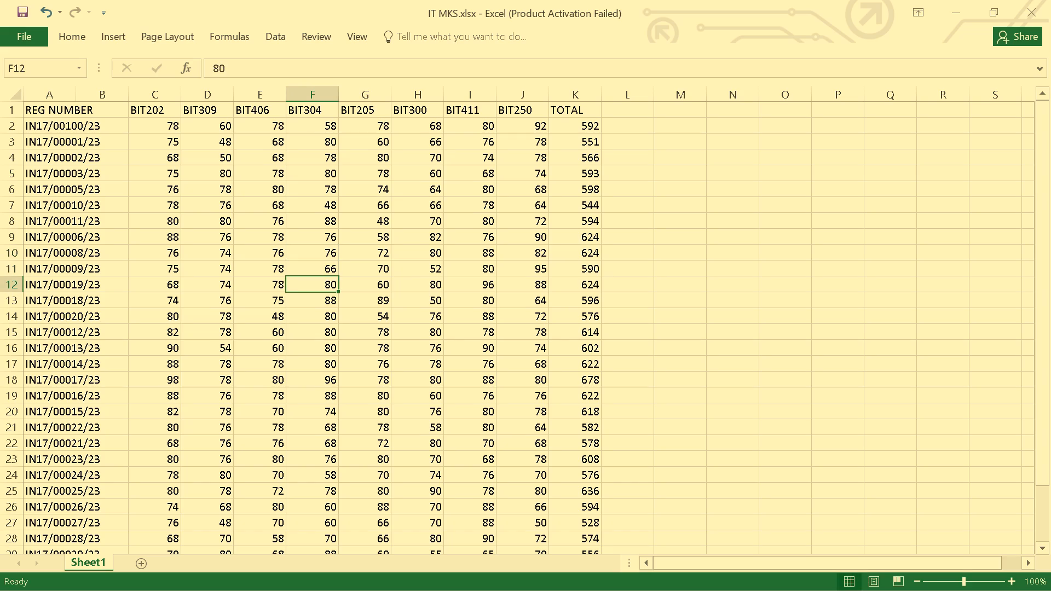
# Change the BIT411 mark in cell I12 to 58.
pyautogui.click(481, 286)
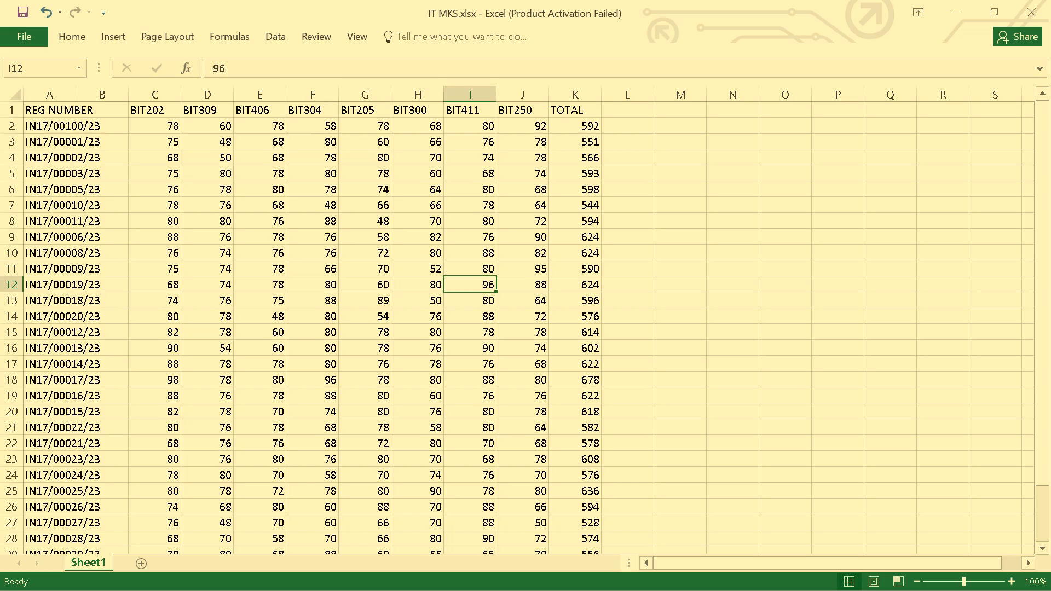
pyautogui.press('BackSpace')
pyautogui.press('4')
pyautogui.press('BackSpace')
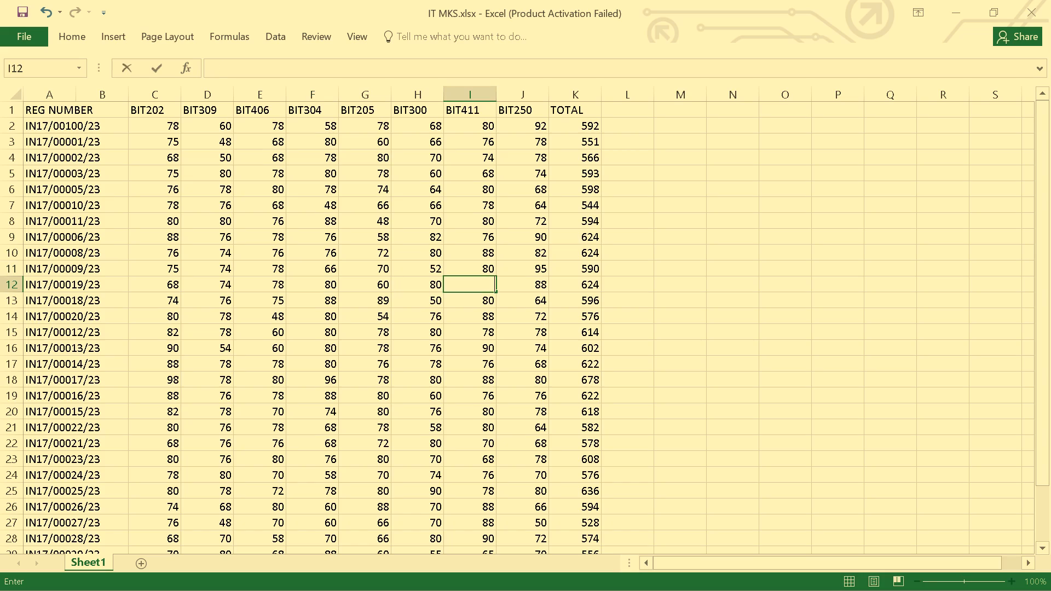
pyautogui.write('58')
pyautogui.press('Return')
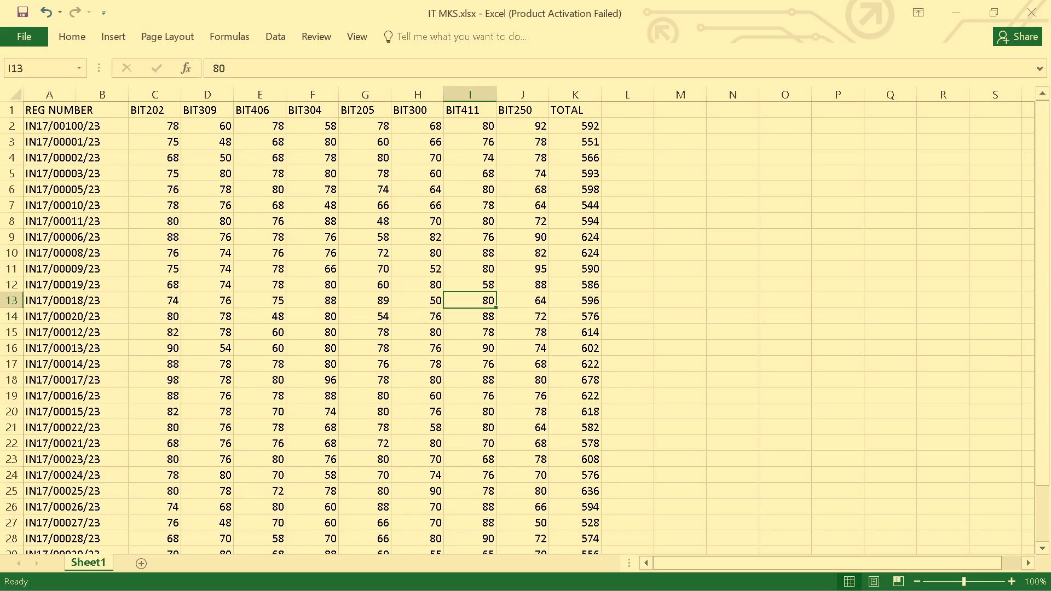
# Change the BIT304 mark in cell F18 to 46.
pyautogui.click(326, 380)
pyautogui.press('BackSpace')
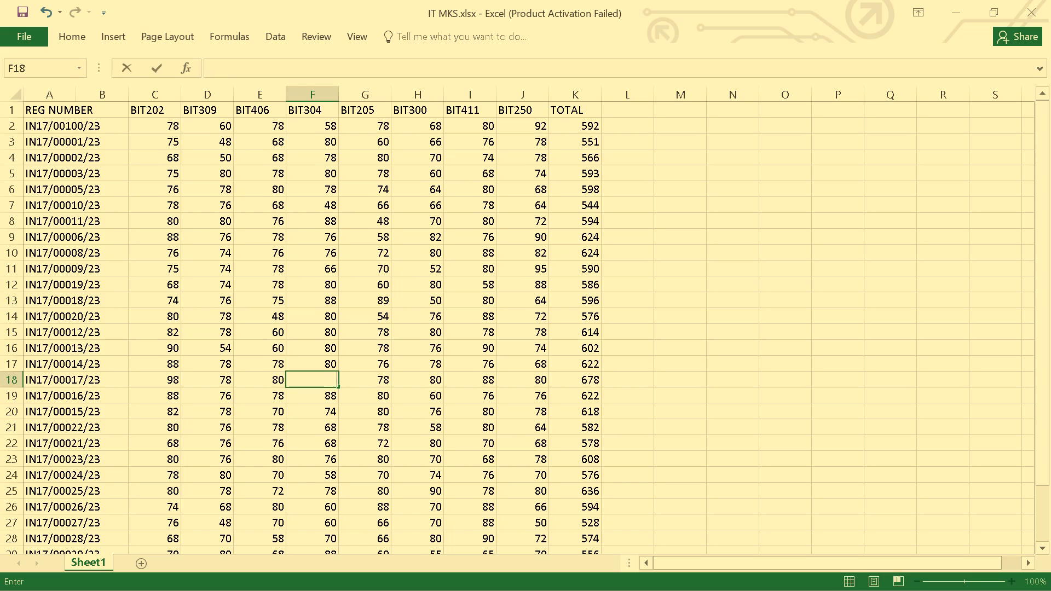
pyautogui.write('46')
pyautogui.press('Return')
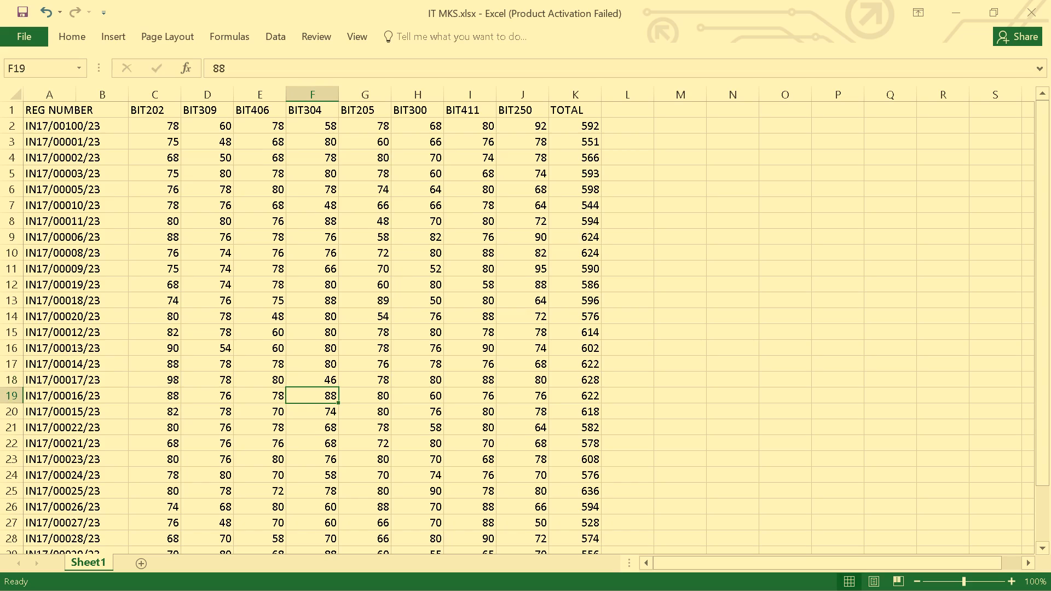
# Review the students' unit marks and totals across the sheet for further entries to revise.
pyautogui.scroll(-2, 433, 383)
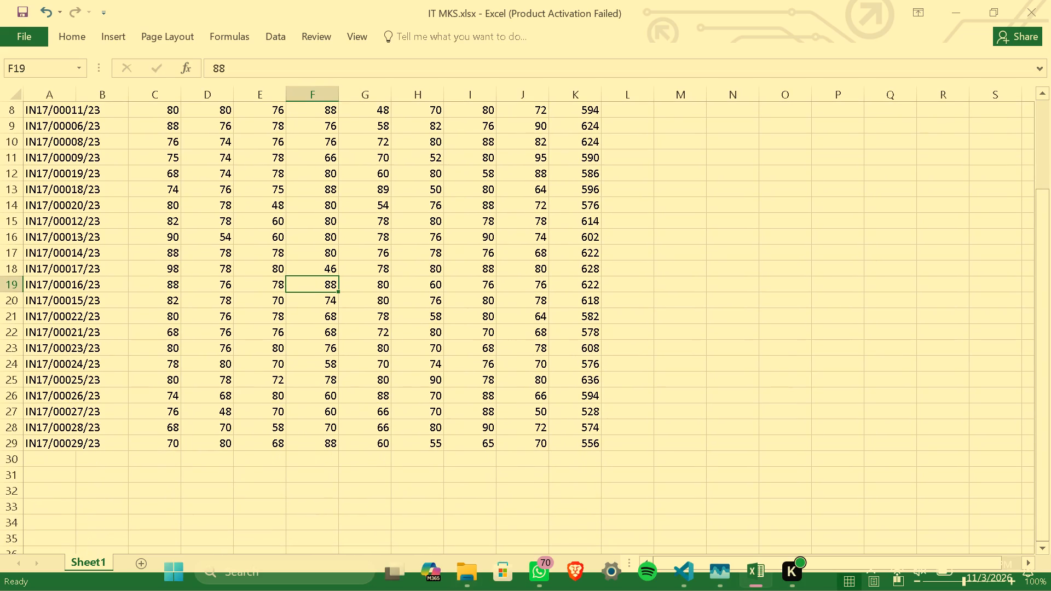
pyautogui.scroll(1, 497, 351)
pyautogui.click(263, 410)
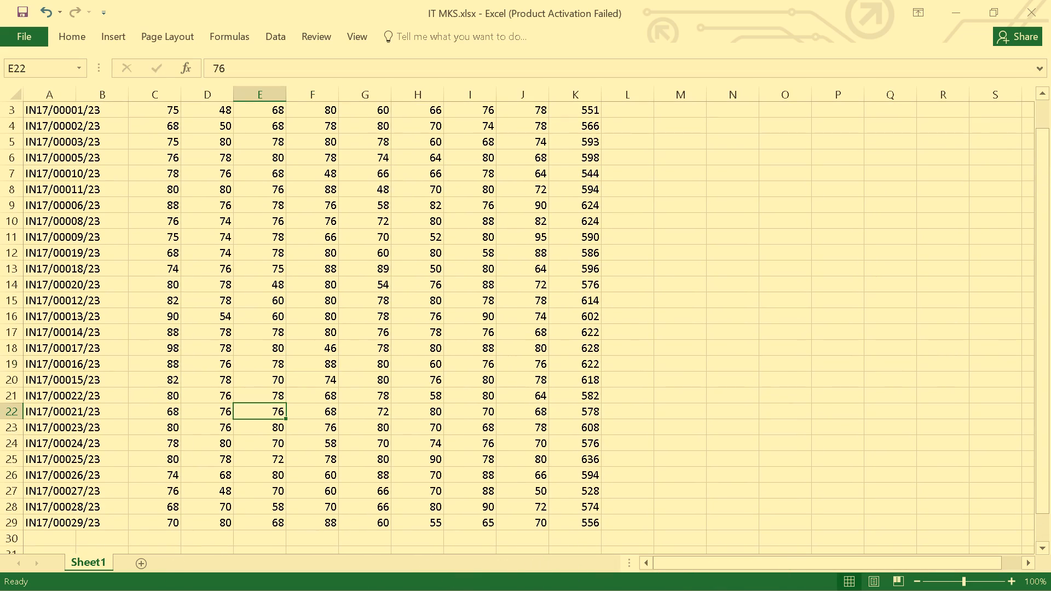
pyautogui.click(345, 381)
pyautogui.click(228, 372)
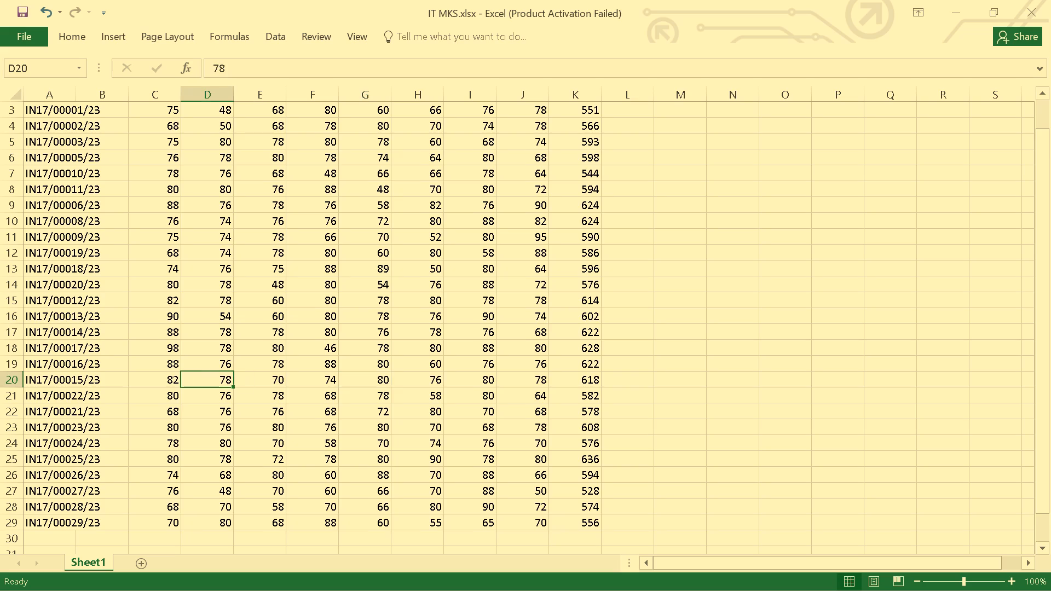
pyautogui.click(187, 421)
pyautogui.click(291, 417)
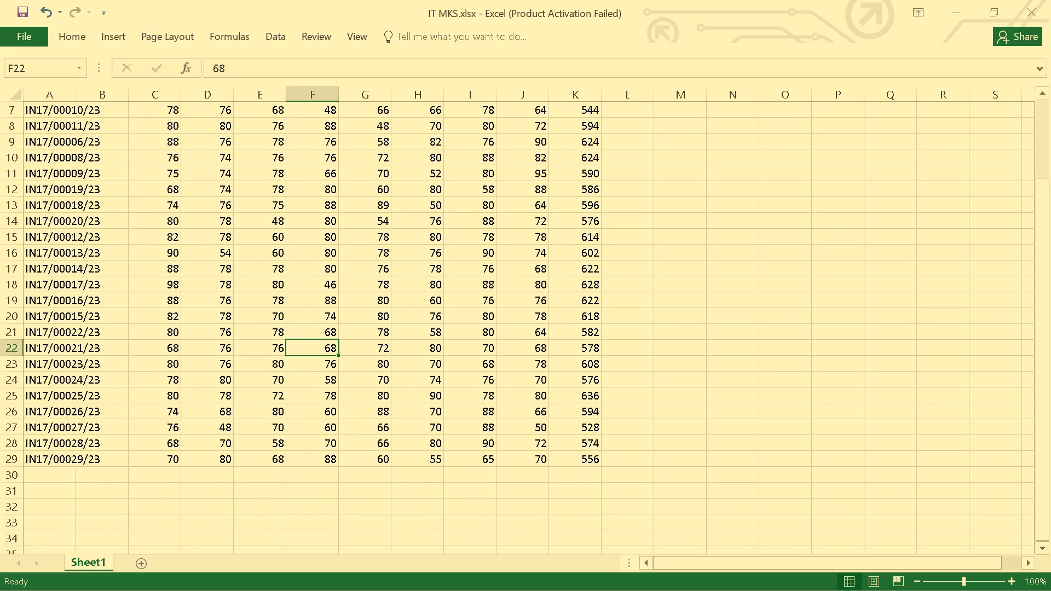
pyautogui.scroll(4, 360, 347)
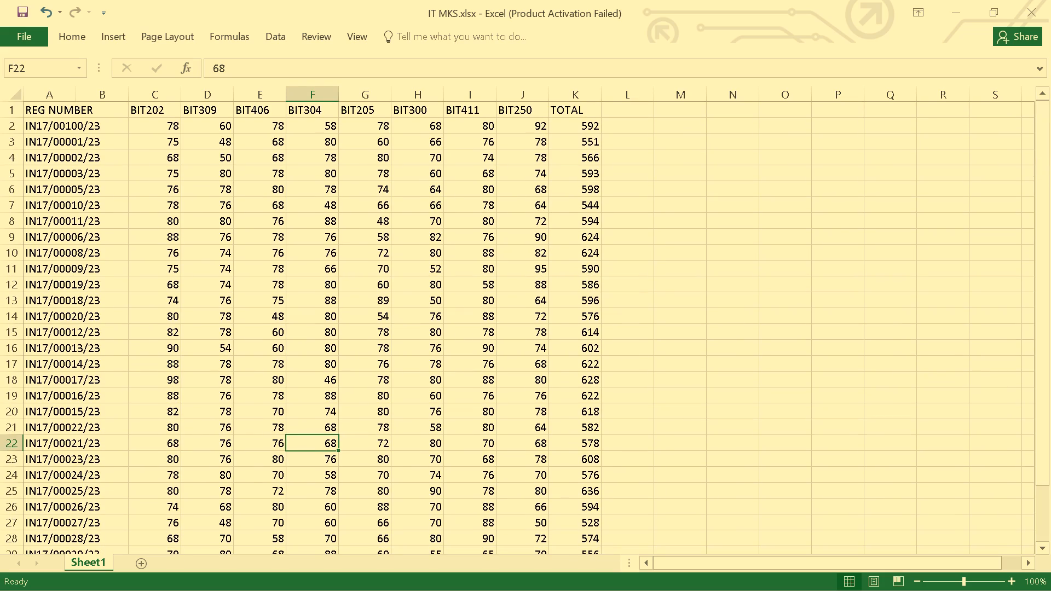
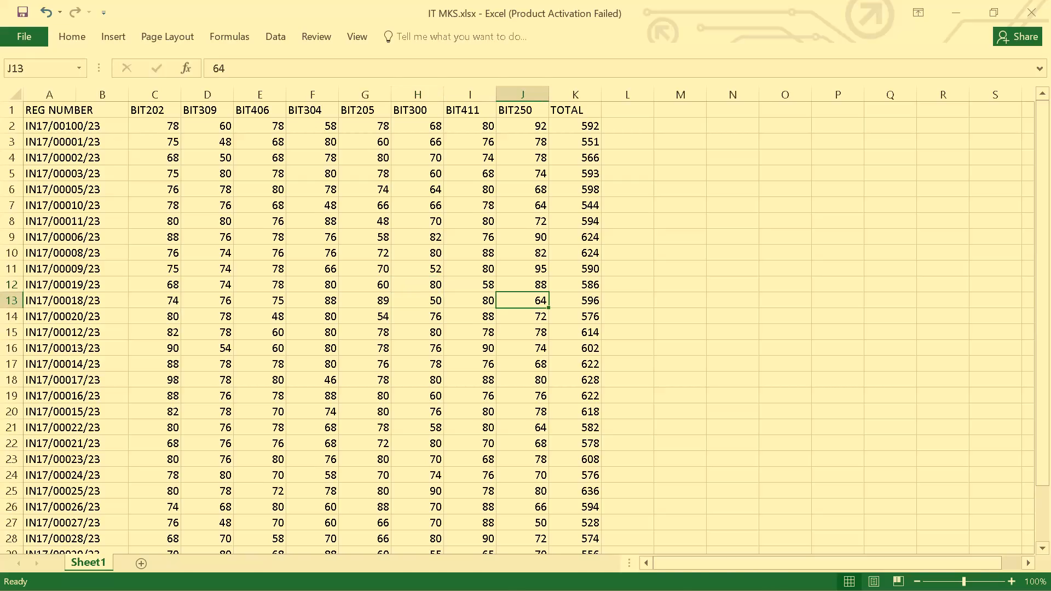
# Review the unit marks and totals down to row 29 for further marks to revise.
pyautogui.click(426, 447)
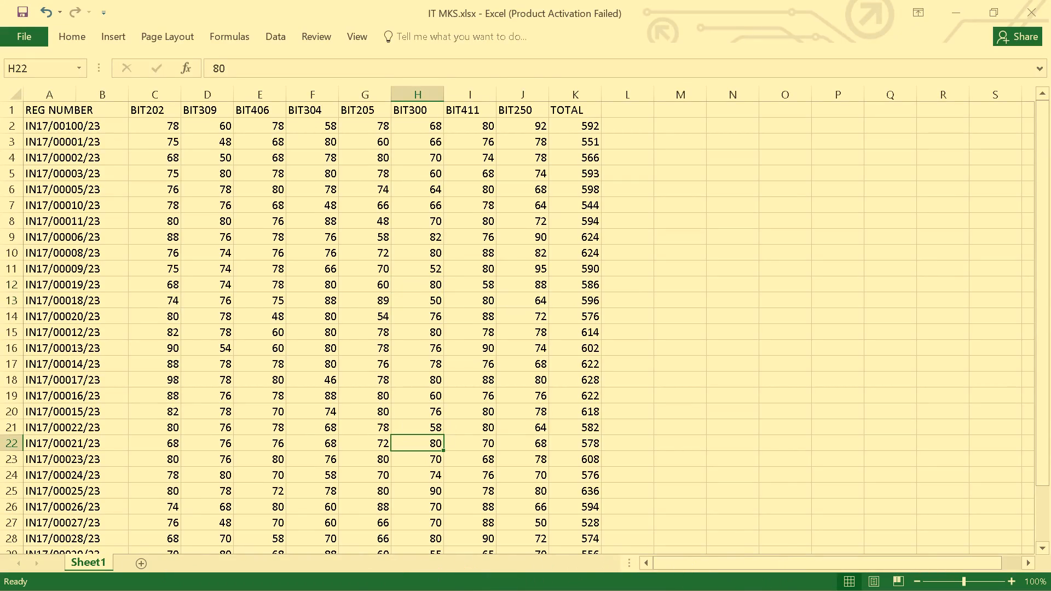
pyautogui.click(323, 376)
pyautogui.click(433, 362)
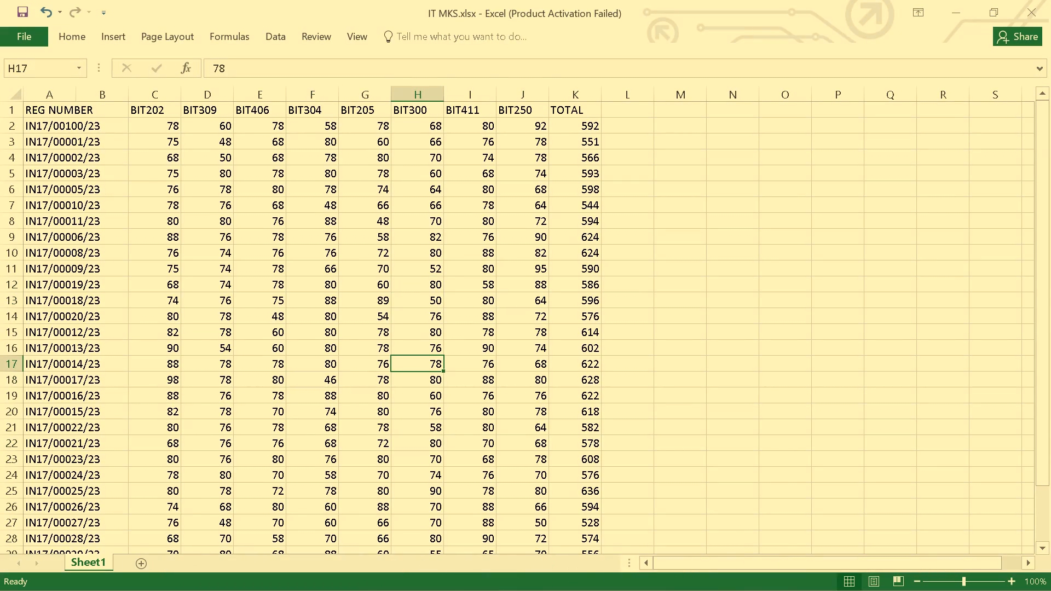
pyautogui.click(579, 349)
pyautogui.scroll(-1, 431, 306)
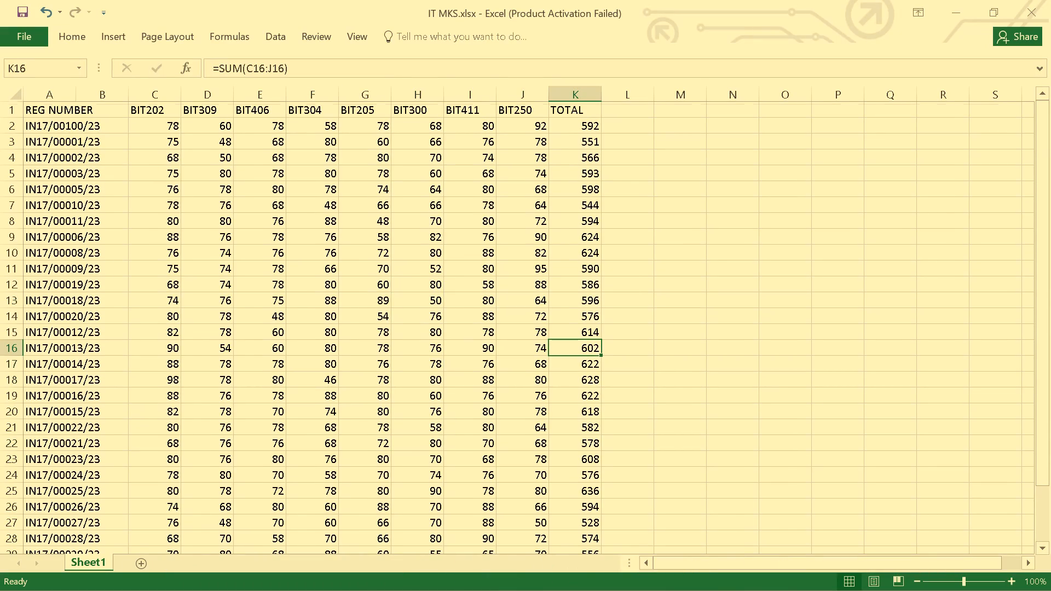
pyautogui.scroll(-1, 431, 306)
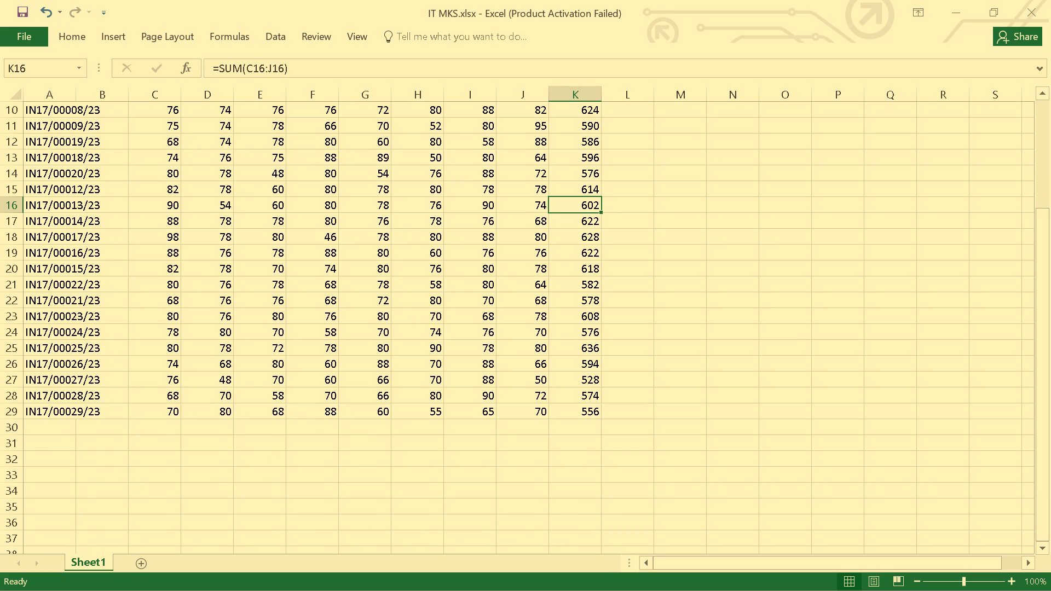
pyautogui.scroll(4, 304, 408)
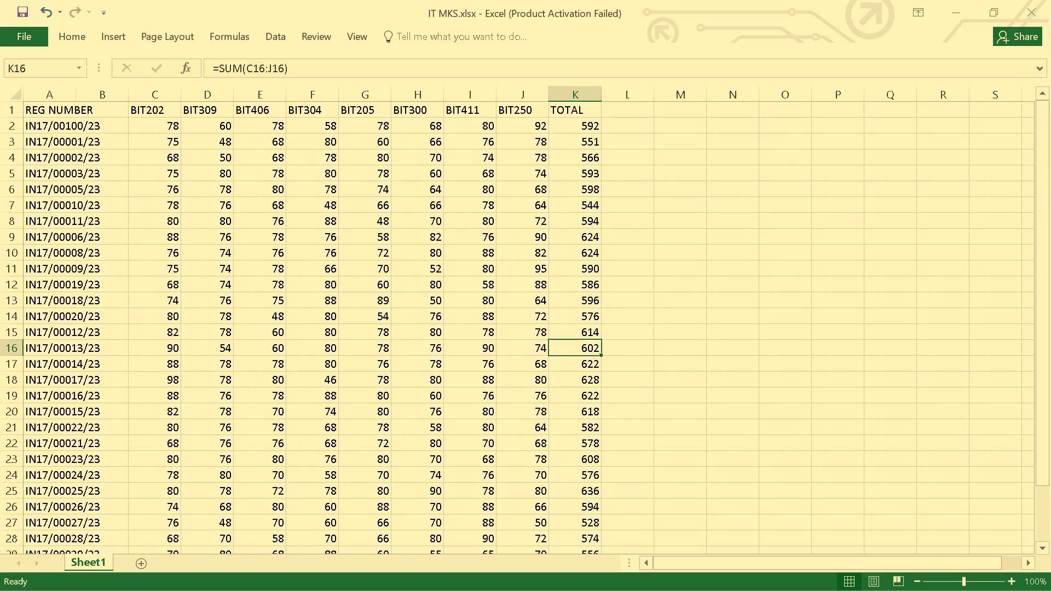
# Change the BIT411 mark in cell I18 to 60.
pyautogui.click(487, 383)
pyautogui.press('BackSpace')
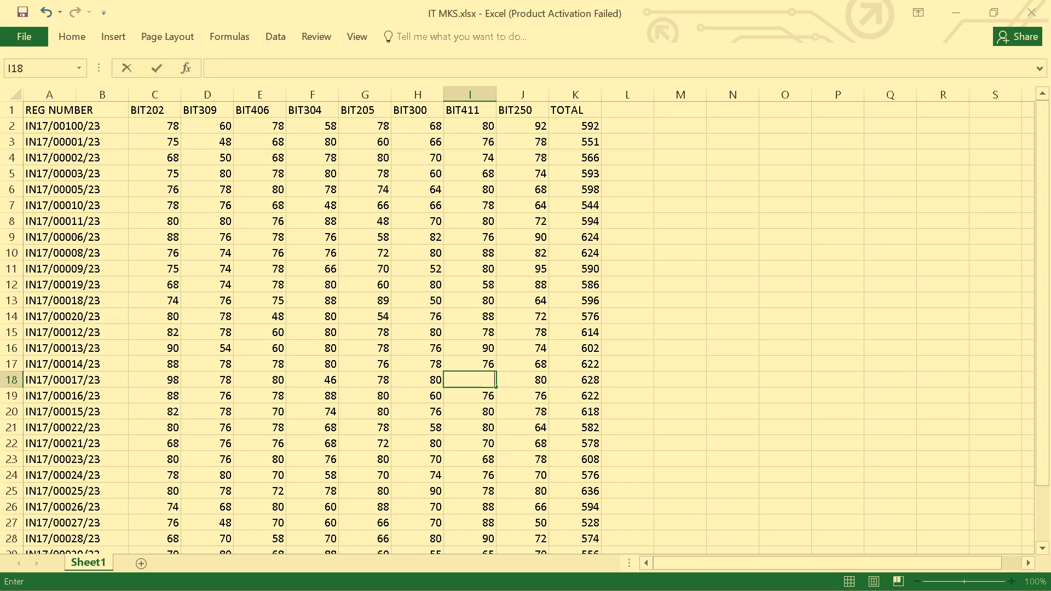
pyautogui.press('6')
pyautogui.press('0')
pyautogui.press('Return')
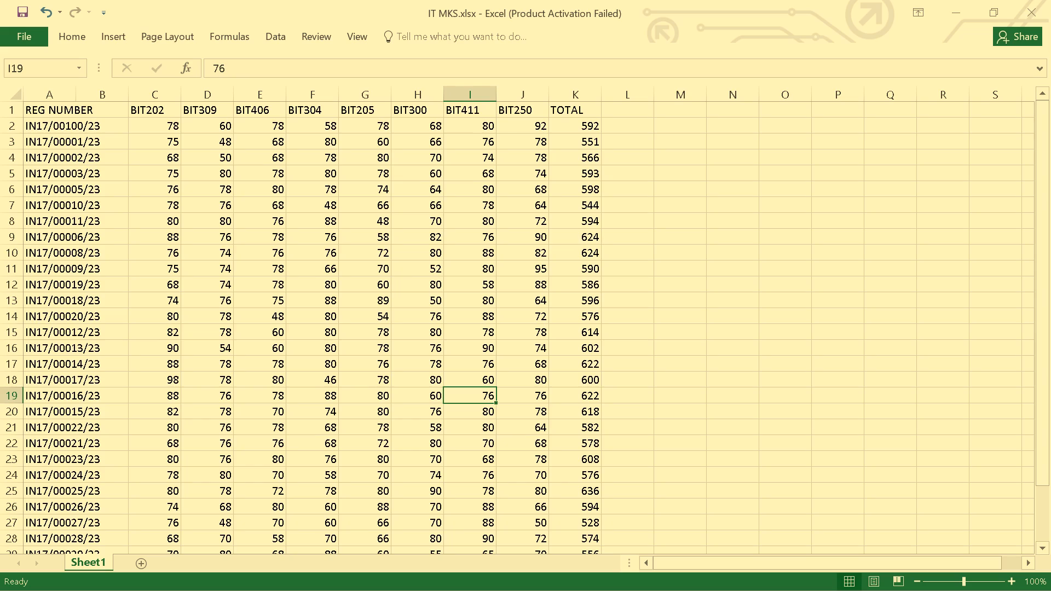
# Change the BIT205 mark in cell G23 to 60.
pyautogui.click(386, 465)
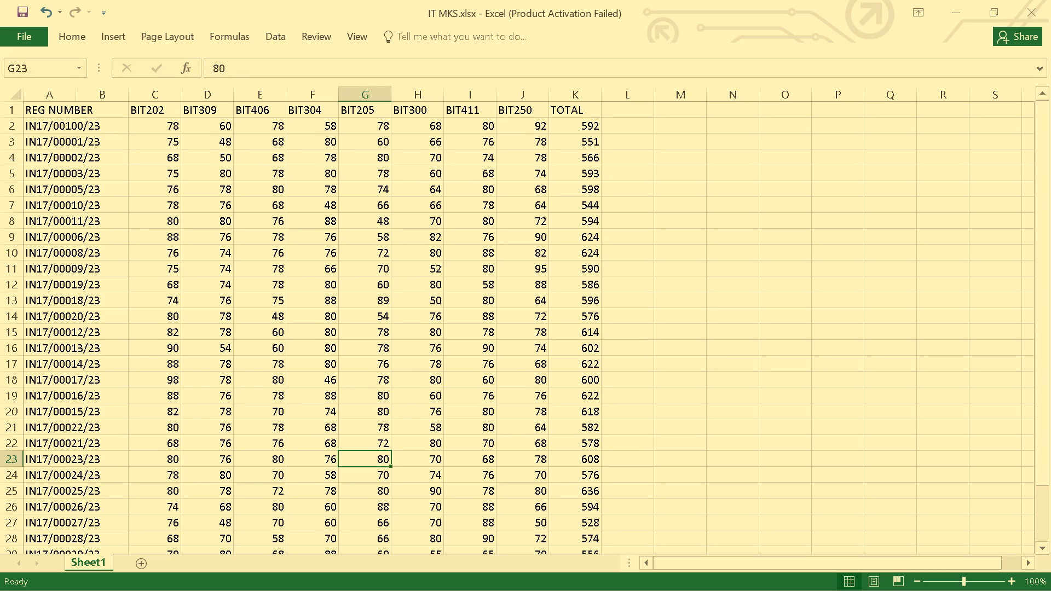
pyautogui.press('BackSpace')
pyautogui.write('60')
pyautogui.press('Return')
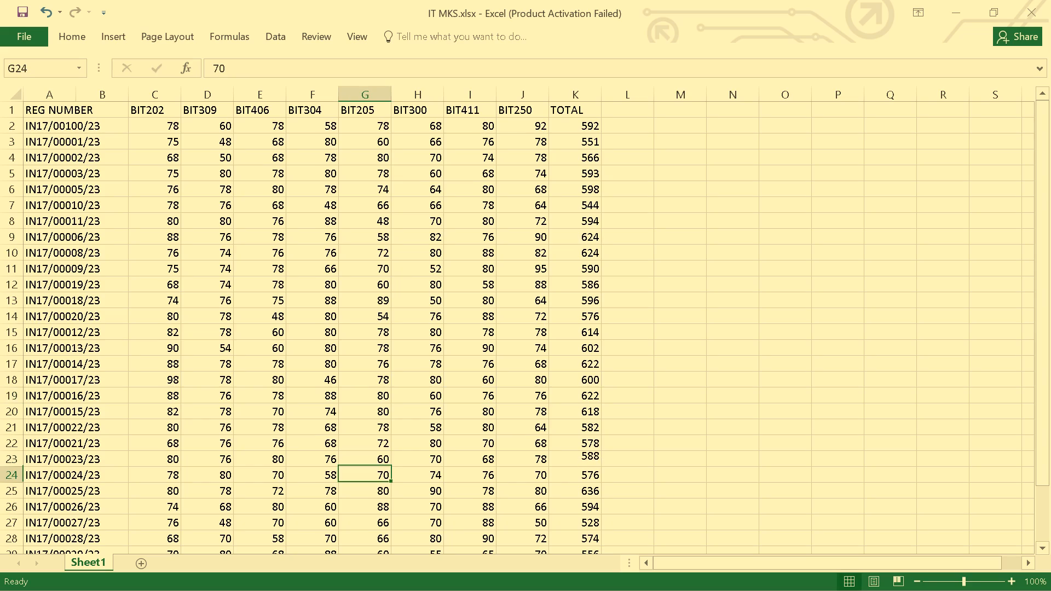
# Change the BIT300 mark in cell H25 to 70.
pyautogui.click(432, 494)
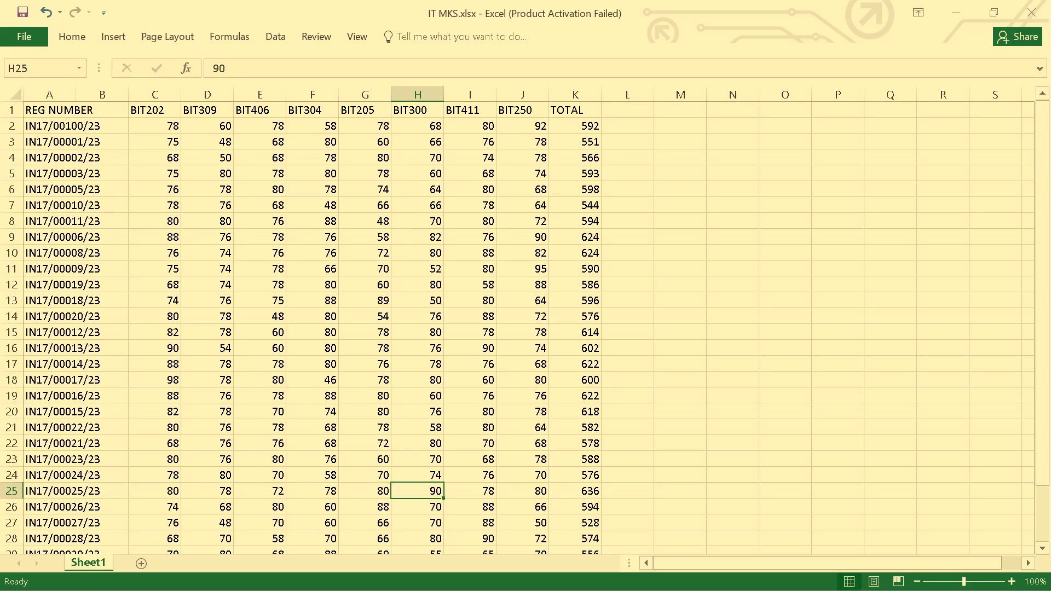
pyautogui.press('BackSpace')
pyautogui.write('70')
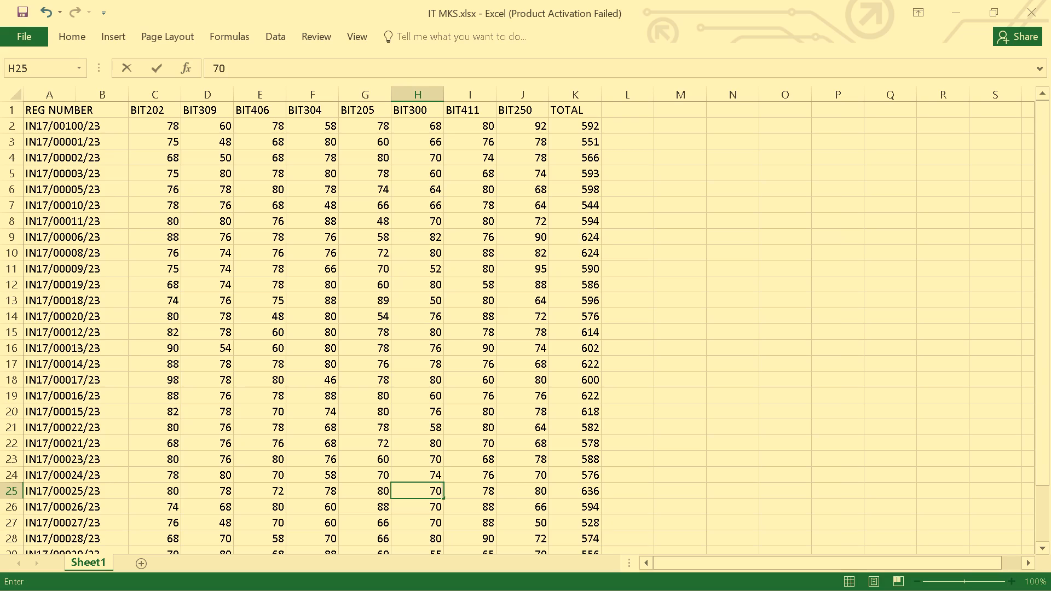
pyautogui.press('Return')
# Enter the next student's registration number in cell A30, continuing the sequence and format of the rows above.
pyautogui.scroll(-1, 432, 494)
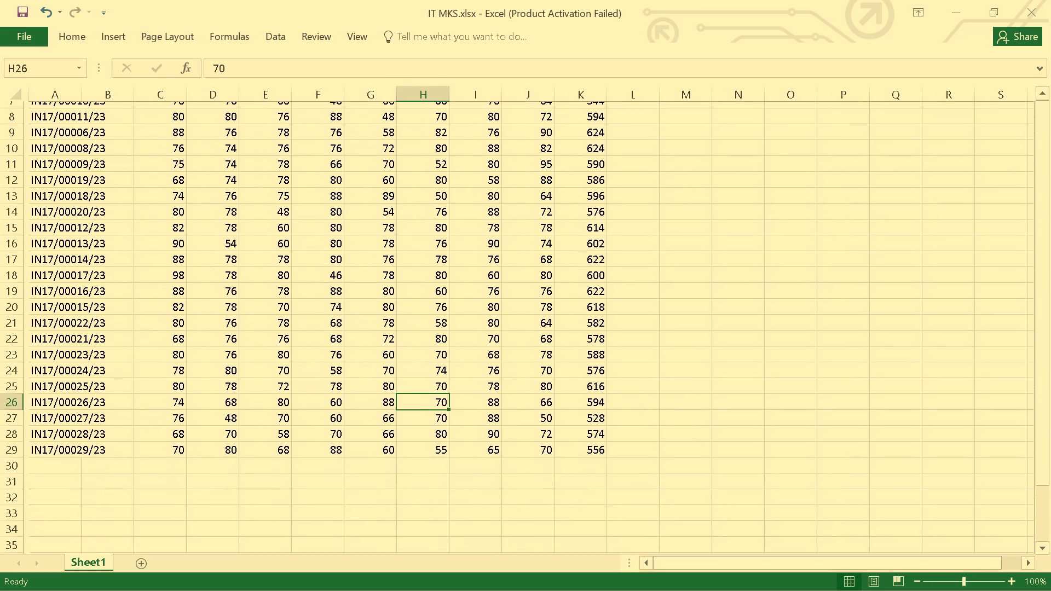
pyautogui.scroll(-1, 432, 494)
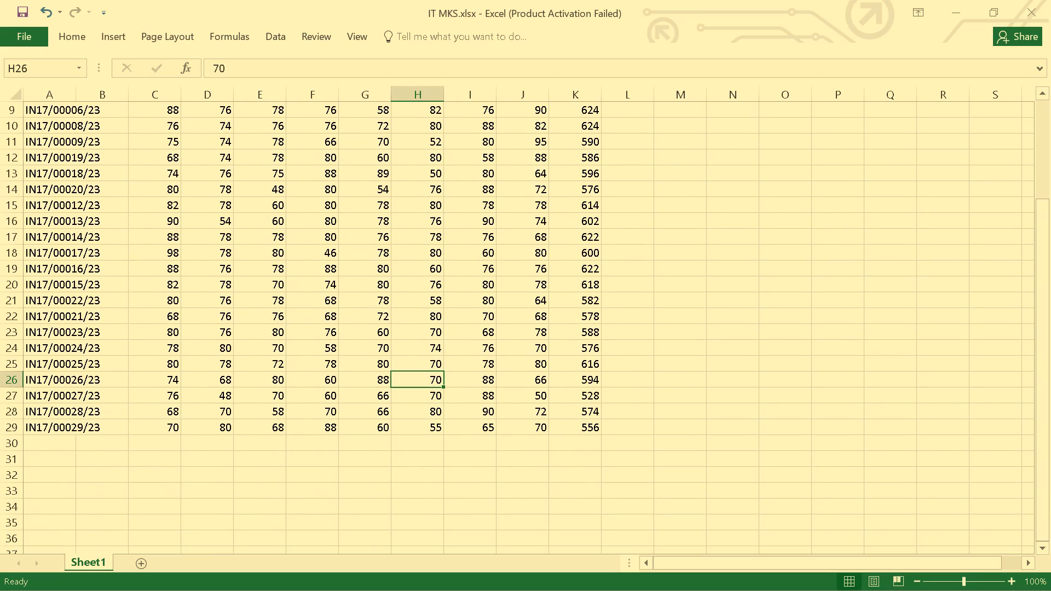
pyautogui.click(59, 447)
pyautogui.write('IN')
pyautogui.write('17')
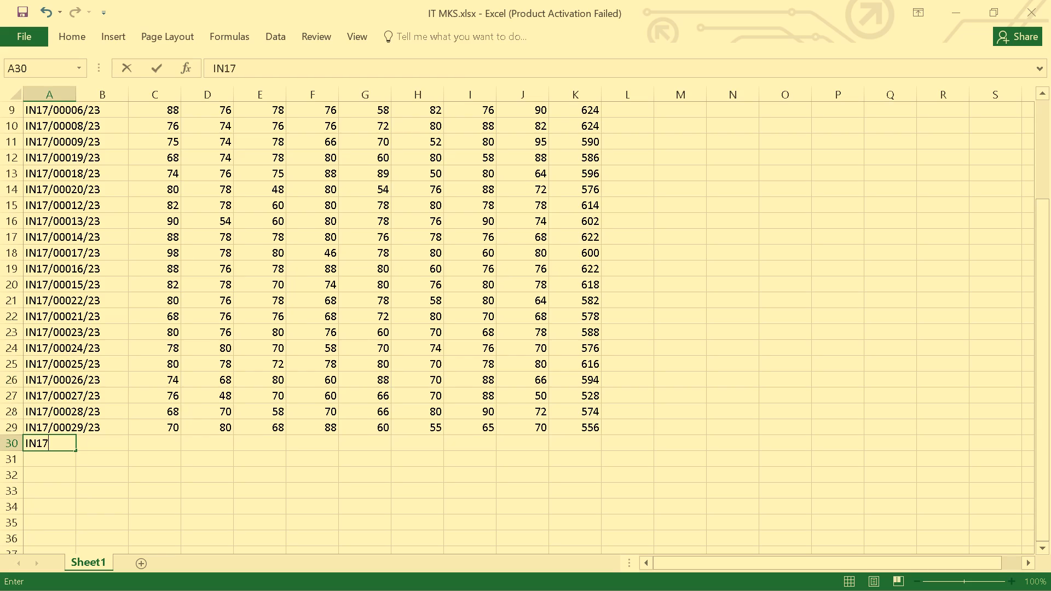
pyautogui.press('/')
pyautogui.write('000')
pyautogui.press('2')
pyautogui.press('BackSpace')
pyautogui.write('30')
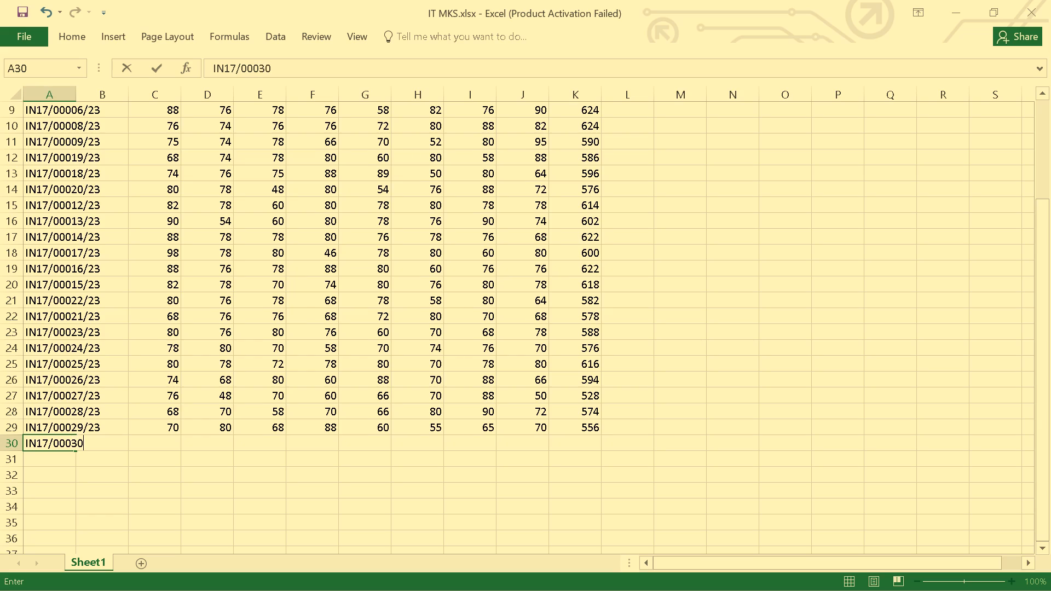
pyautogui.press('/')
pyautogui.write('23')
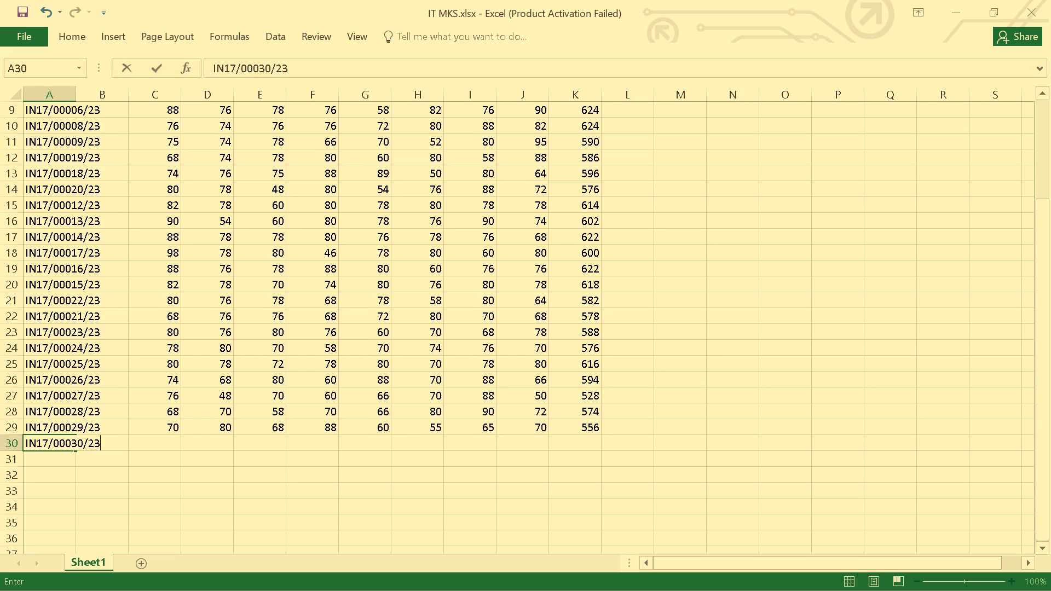
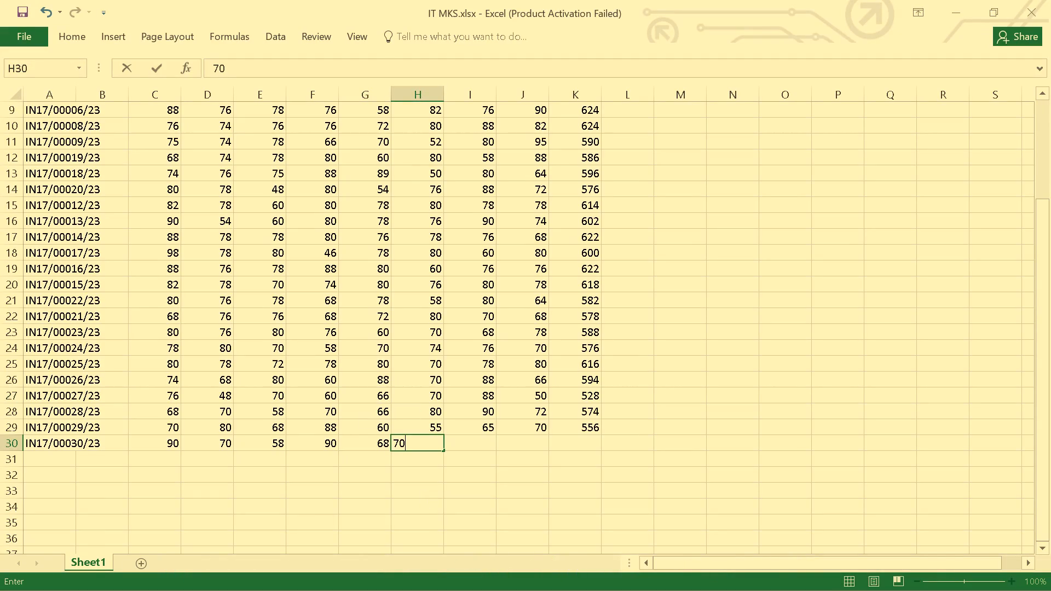
# Complete the student's marks in row 30 with 68 in cell I30 and 88 in cell J30.
pyautogui.press('Right')
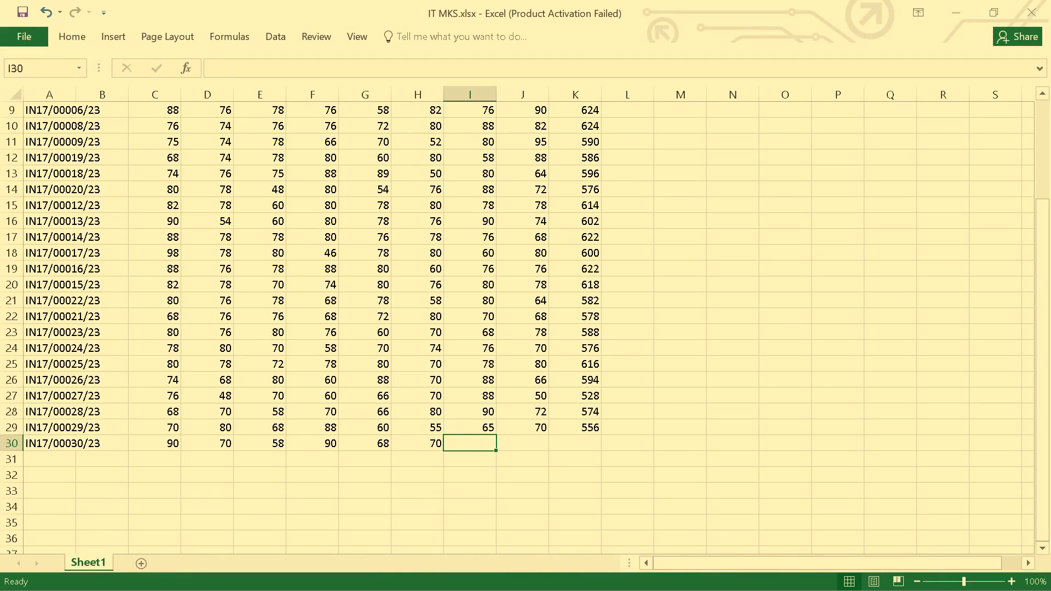
pyautogui.write('30')
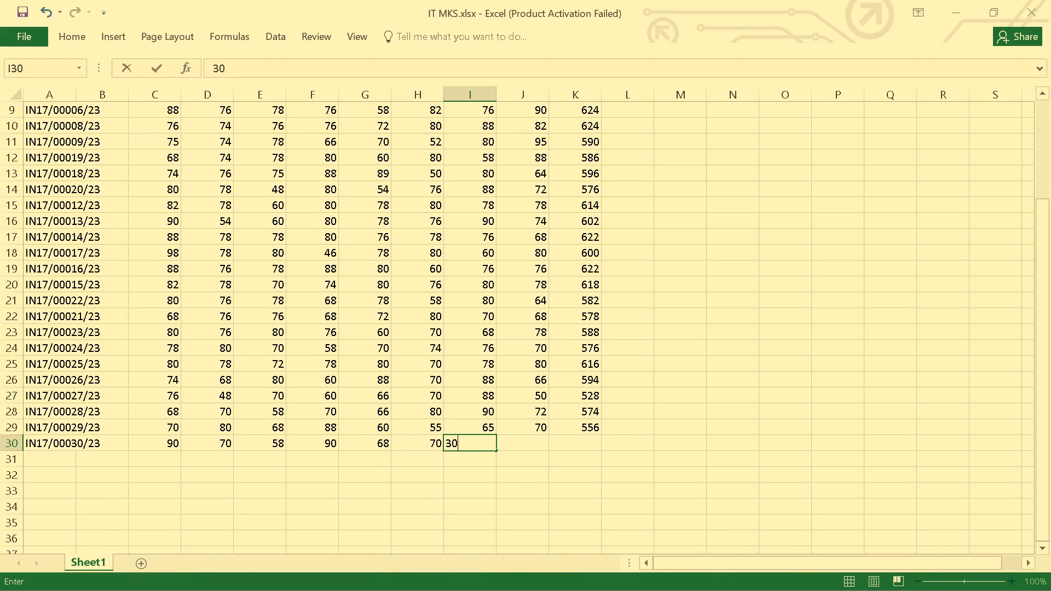
pyautogui.press('BackSpace')
pyautogui.press('BackSpace')
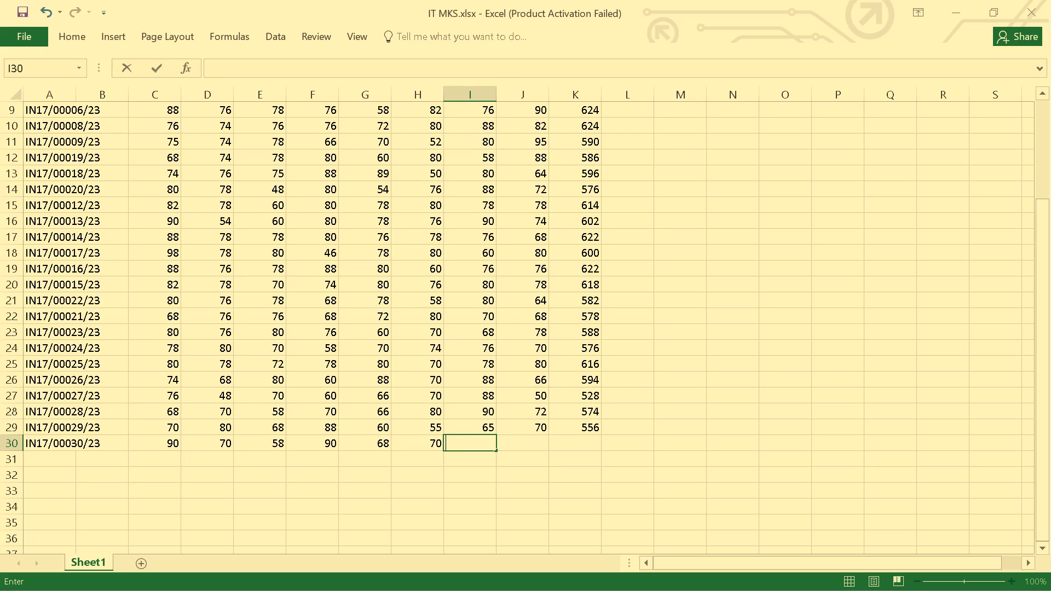
pyautogui.write('68')
pyautogui.press('Right')
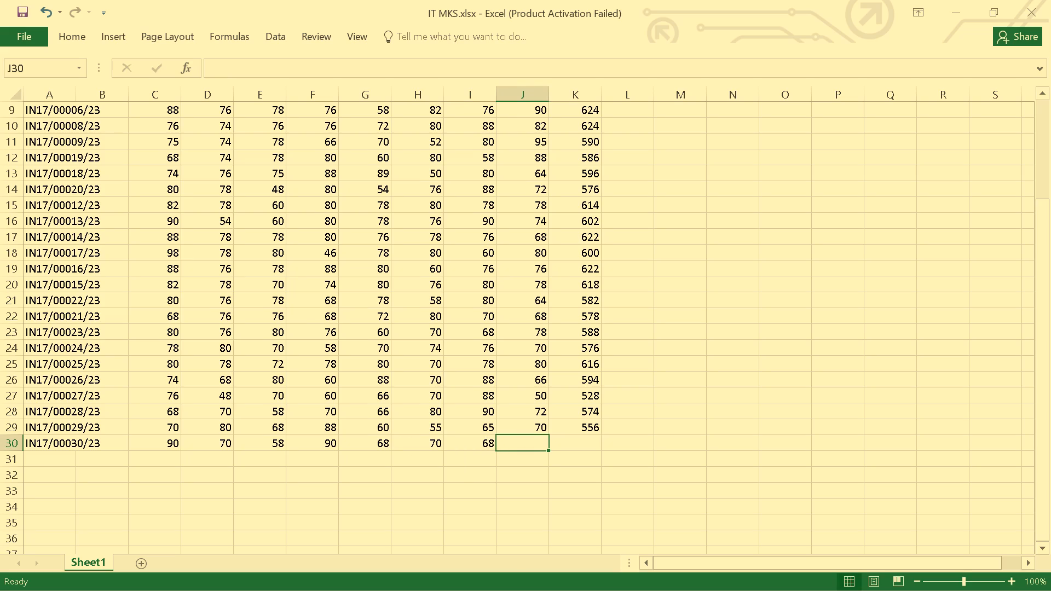
pyautogui.write('88')
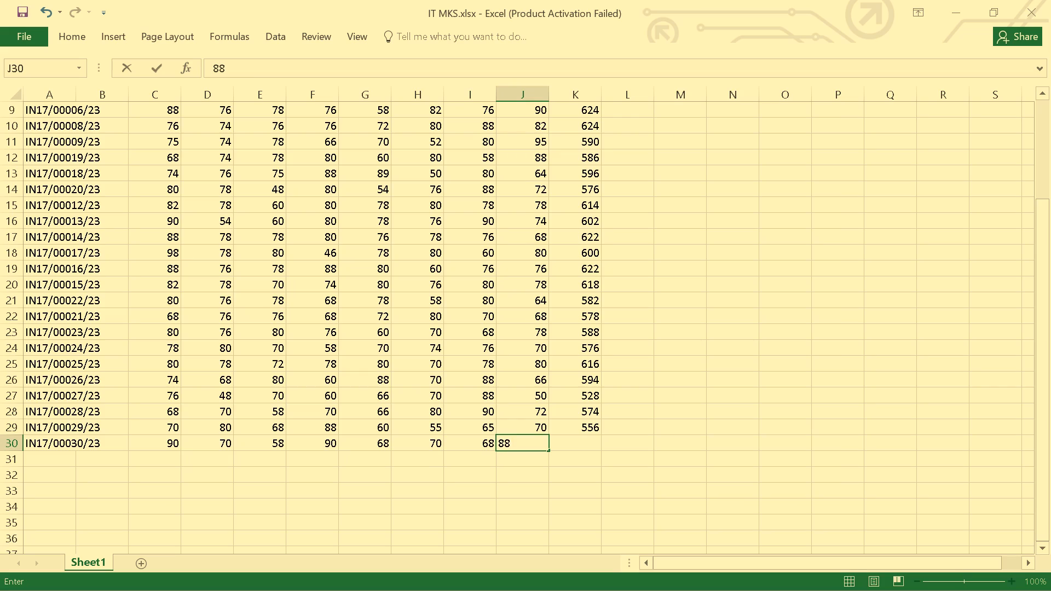
pyautogui.press('Return')
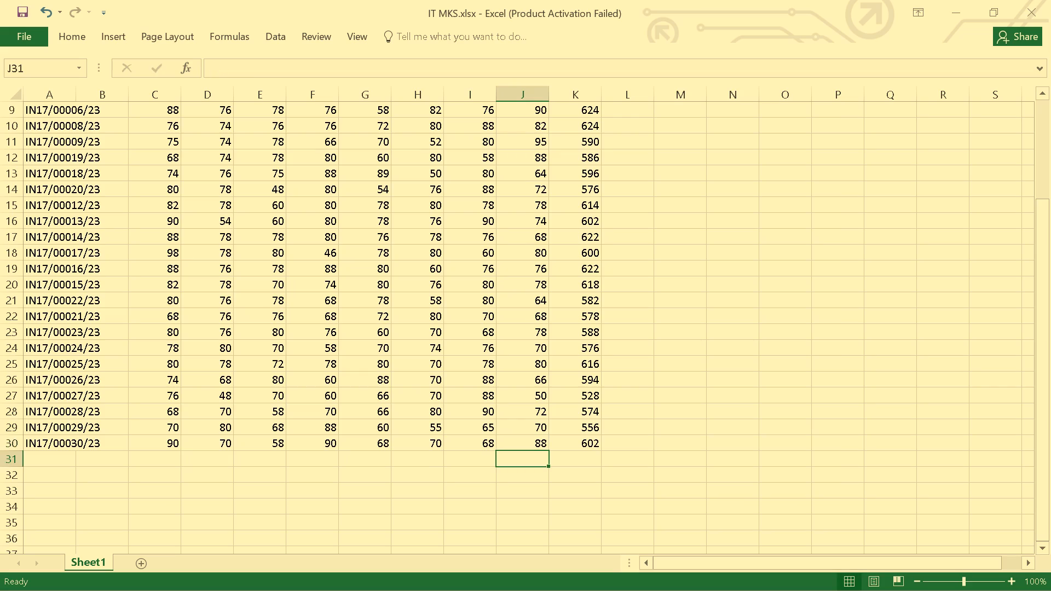
# Copy the registration number from A30 into A31 and raise its serial part by two, keeping the same format.
pyautogui.click(41, 456)
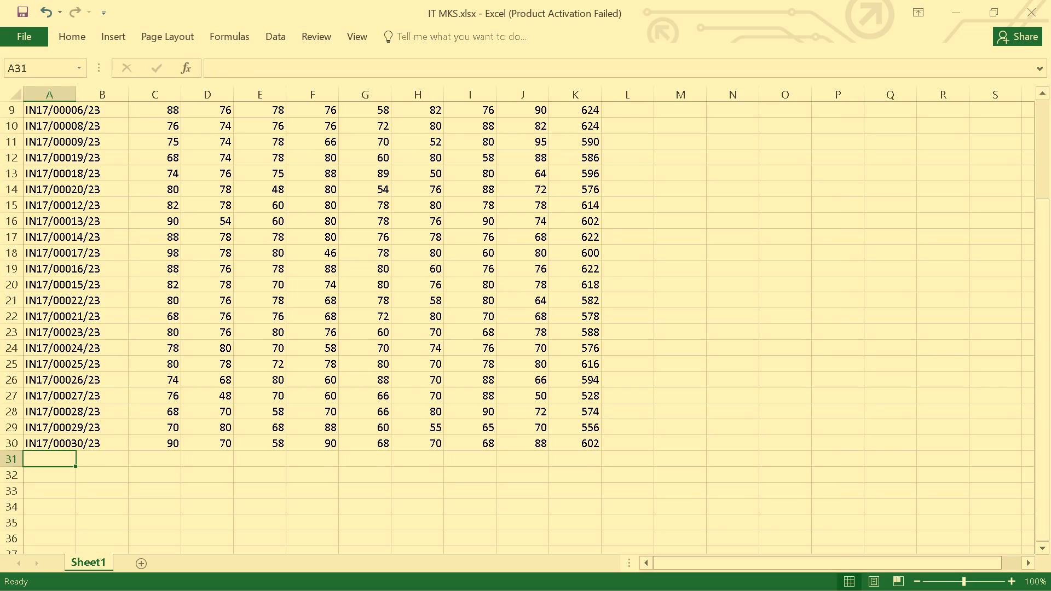
pyautogui.click(74, 444)
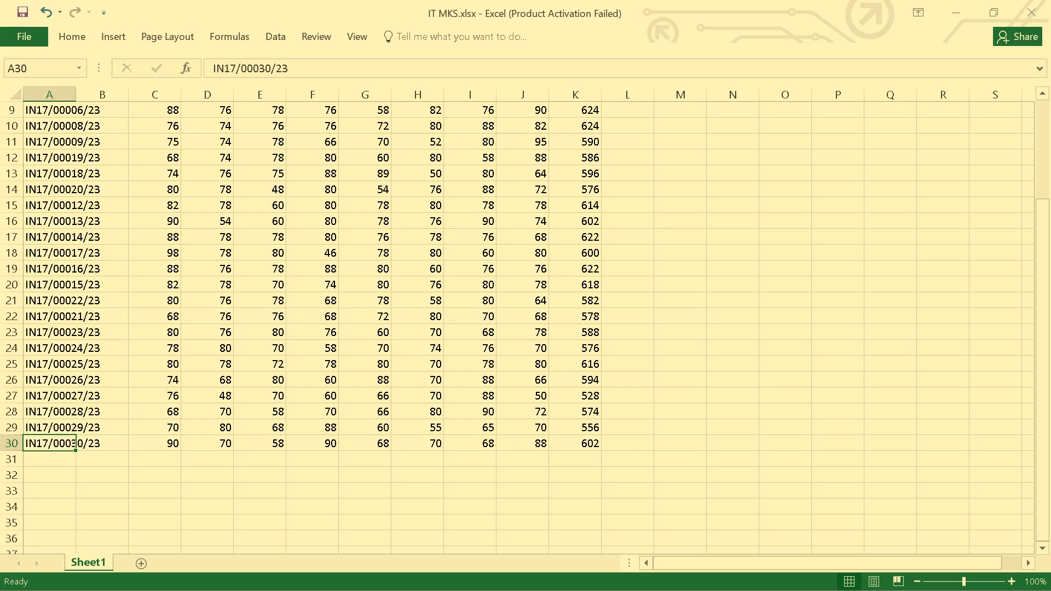
pyautogui.hotkey('ctrl', 'c')
pyautogui.click(51, 462)
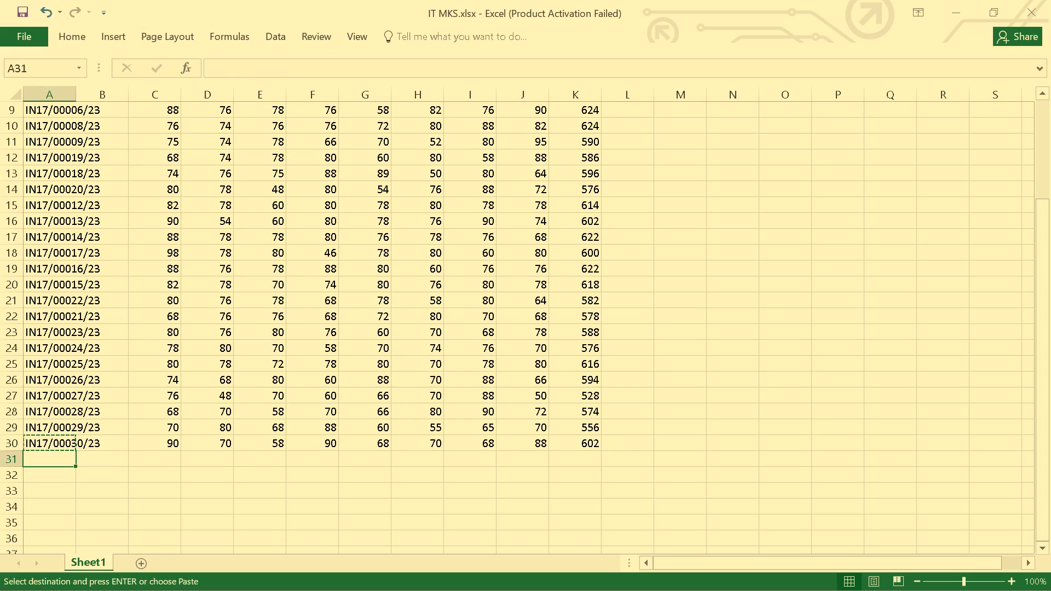
pyautogui.hotkey('ctrl', 'v')
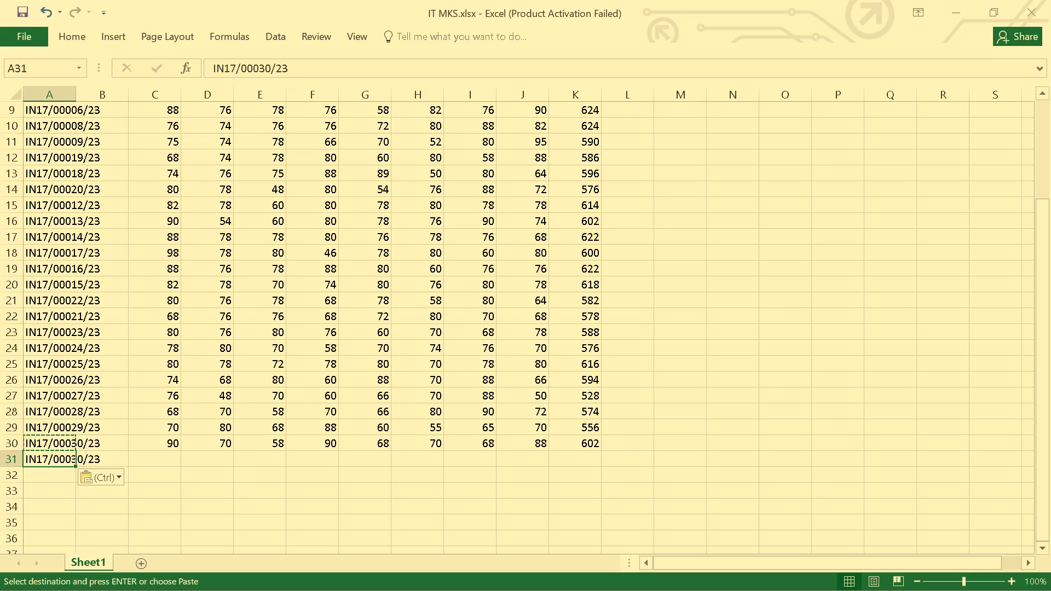
pyautogui.click(270, 69)
pyautogui.press('BackSpace')
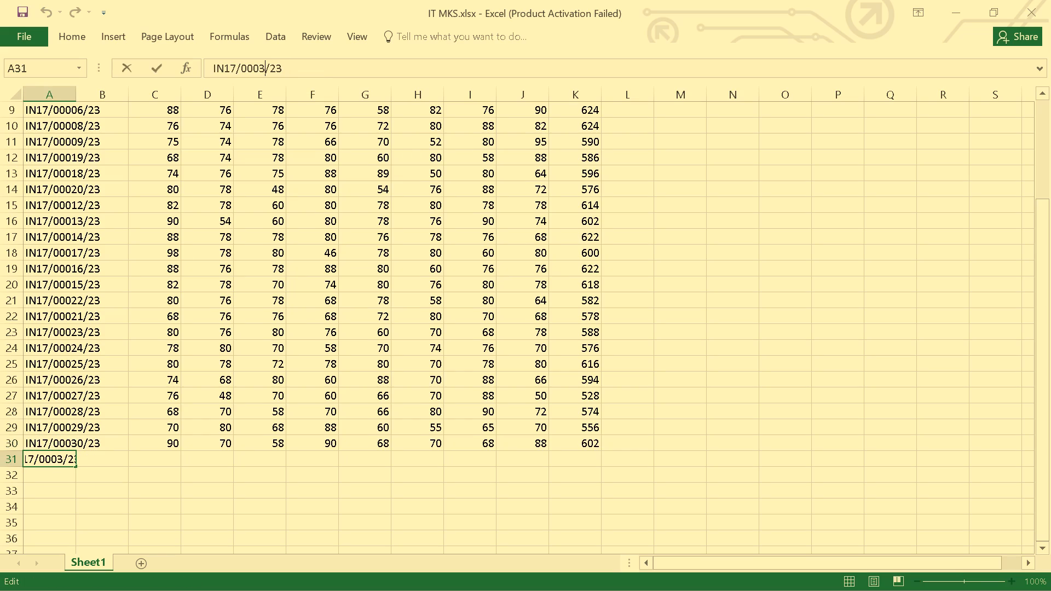
pyautogui.press('2')
pyautogui.click(334, 66)
pyautogui.press('Return')
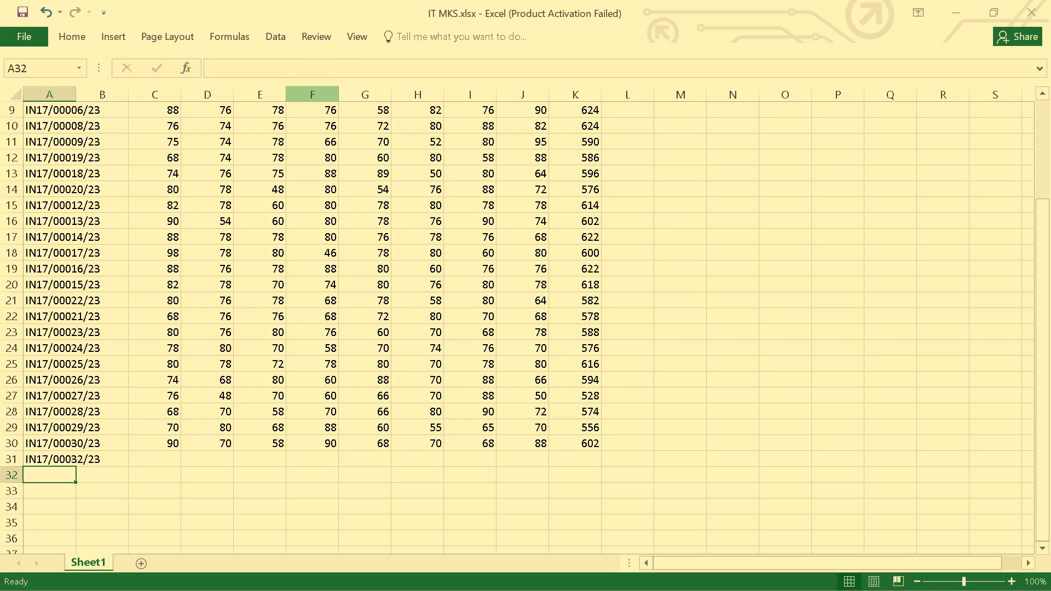
# Copy the registration number from A31 into A32 and lower its serial part by one to fill the skipped number.
pyautogui.click(58, 460)
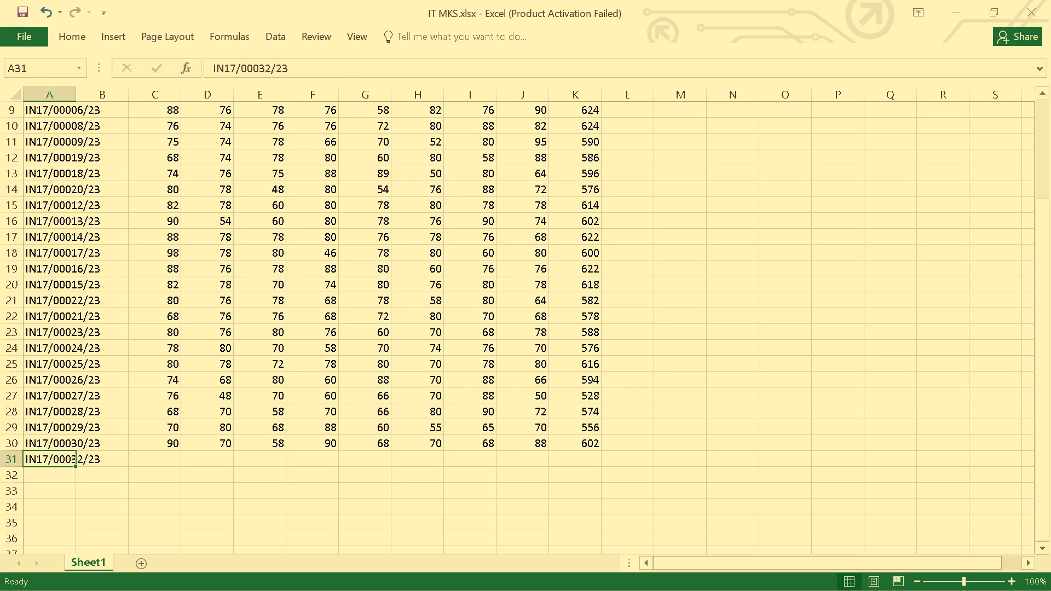
pyautogui.hotkey('ctrl', 'c')
pyautogui.click(55, 484)
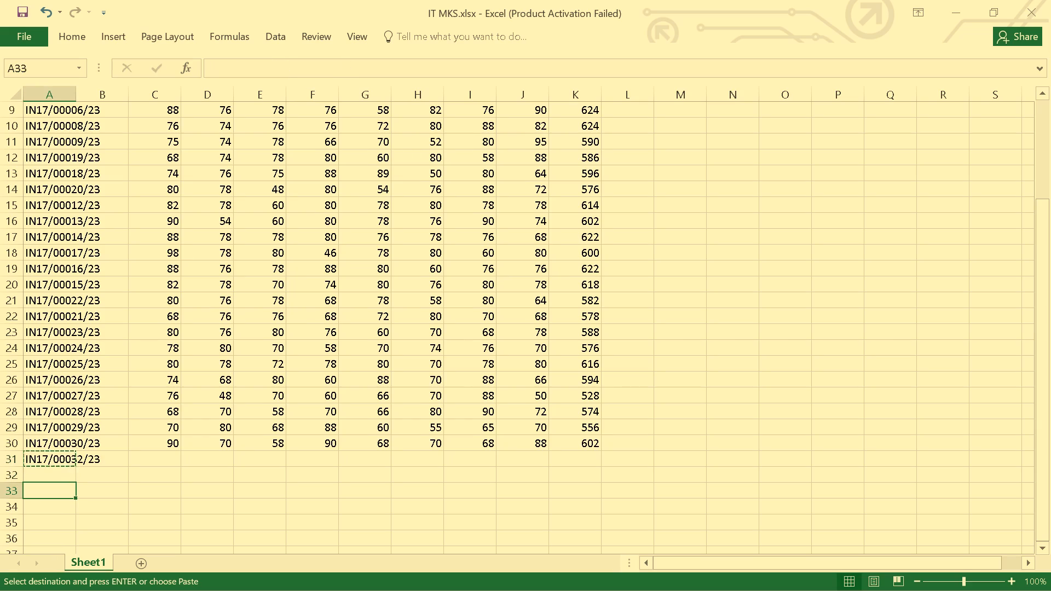
pyautogui.click(53, 478)
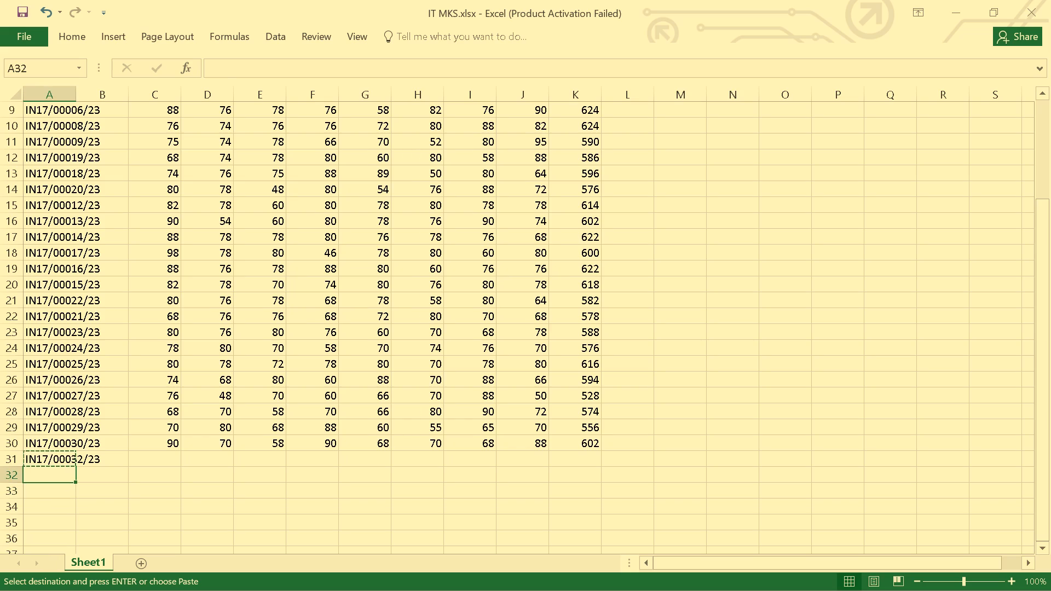
pyautogui.hotkey('ctrl', 'v')
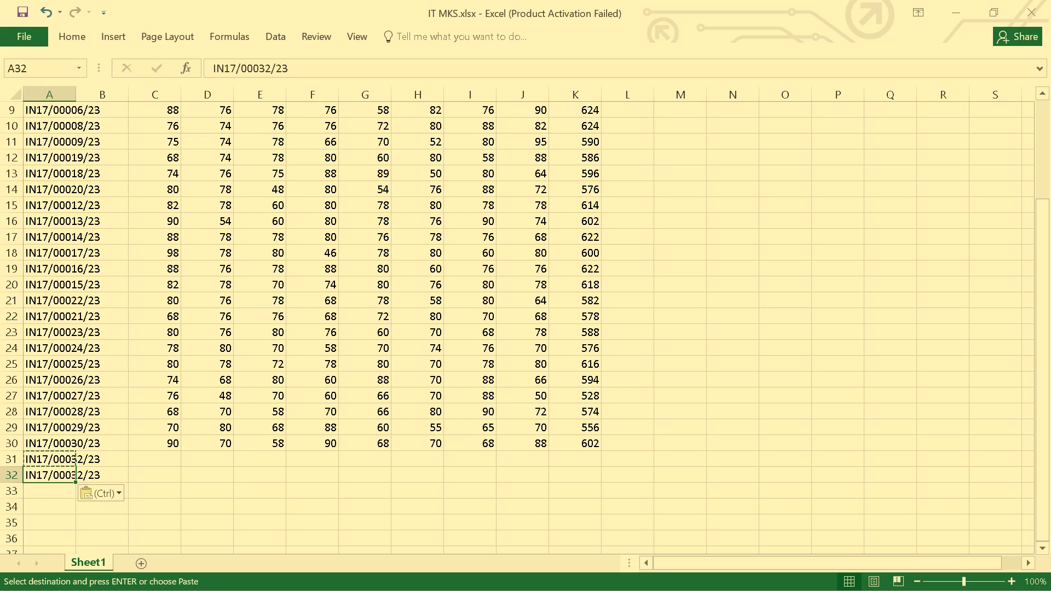
pyautogui.click(270, 67)
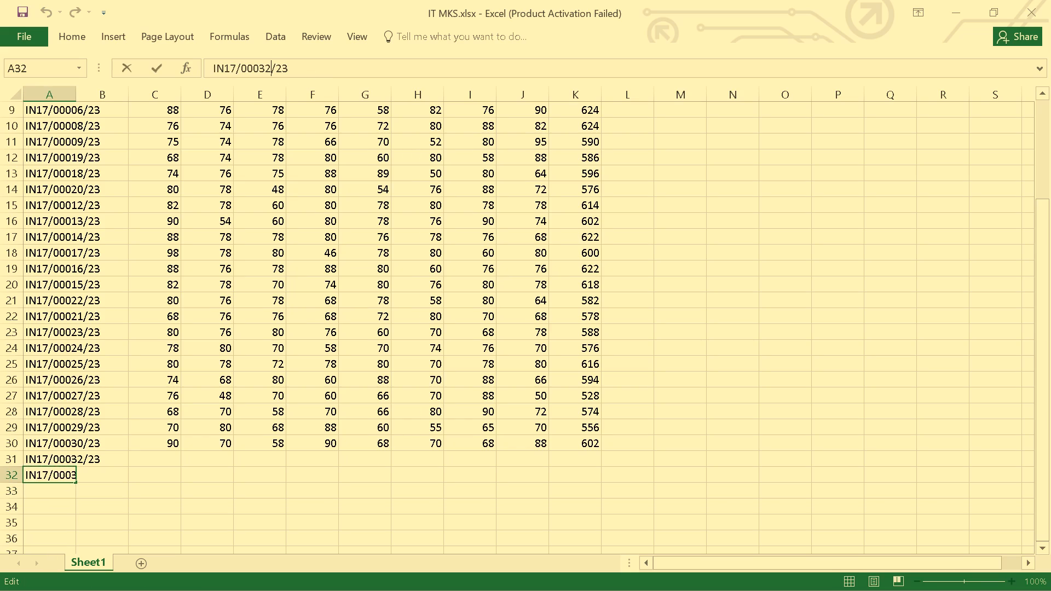
pyautogui.press('BackSpace')
pyautogui.press('1')
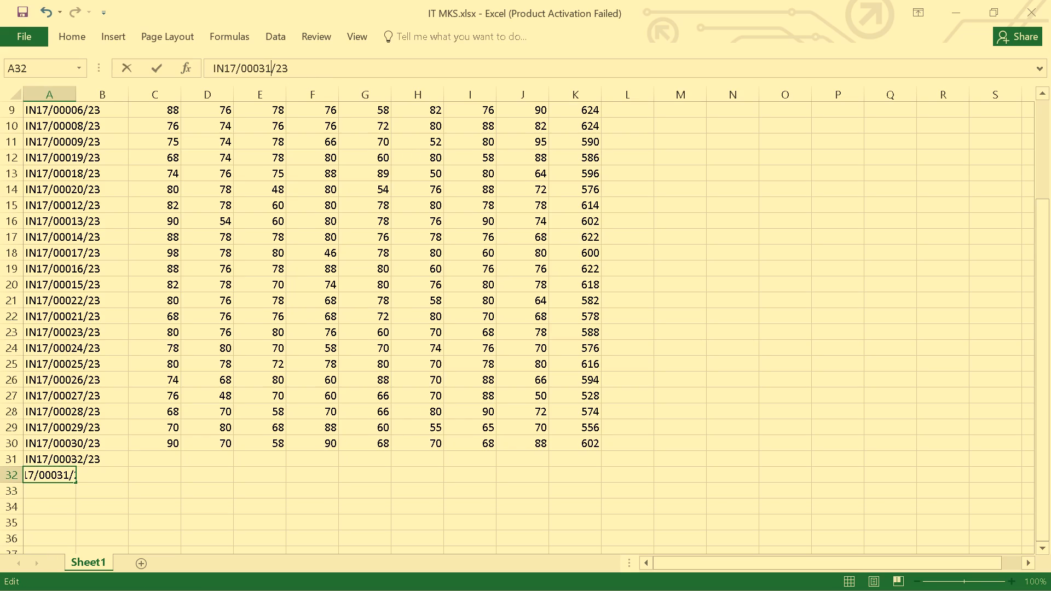
pyautogui.click(165, 462)
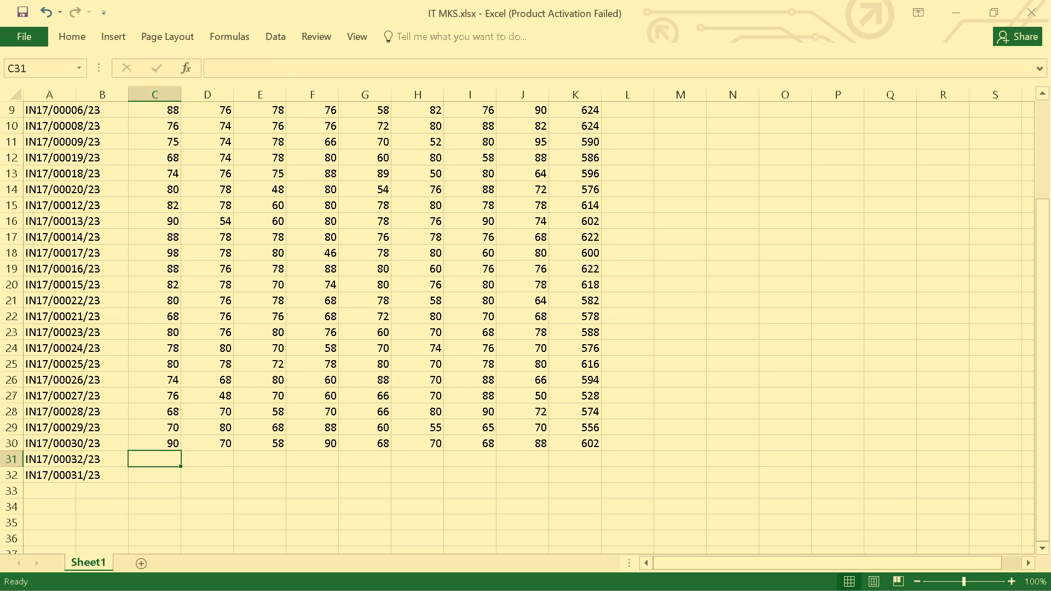
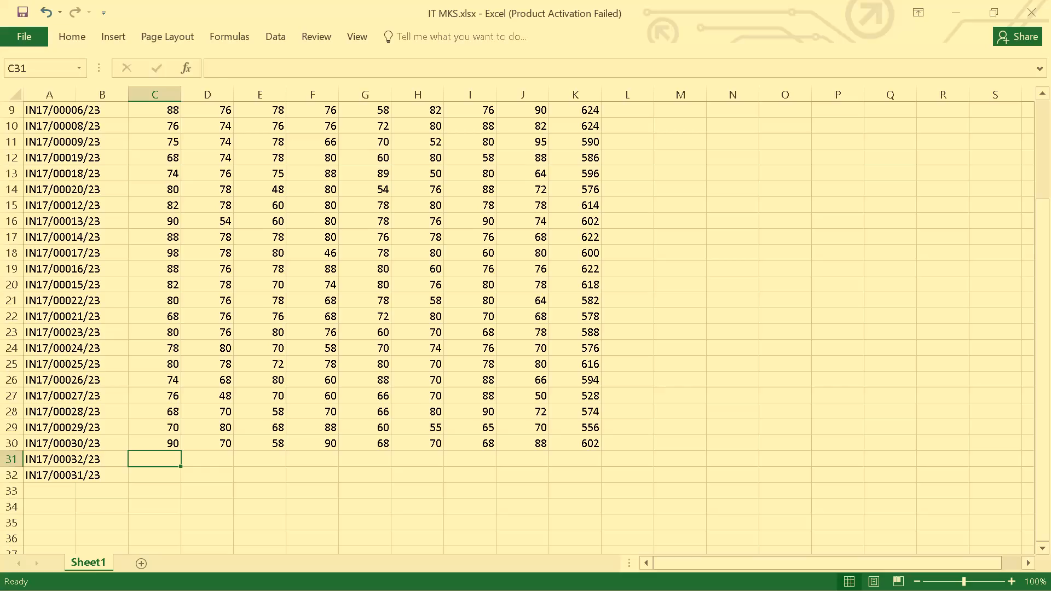
# Enter the marks 80, 86, 60, 58, 70, 66, 80 and 90 across cells C31 to J31.
pyautogui.press('8')
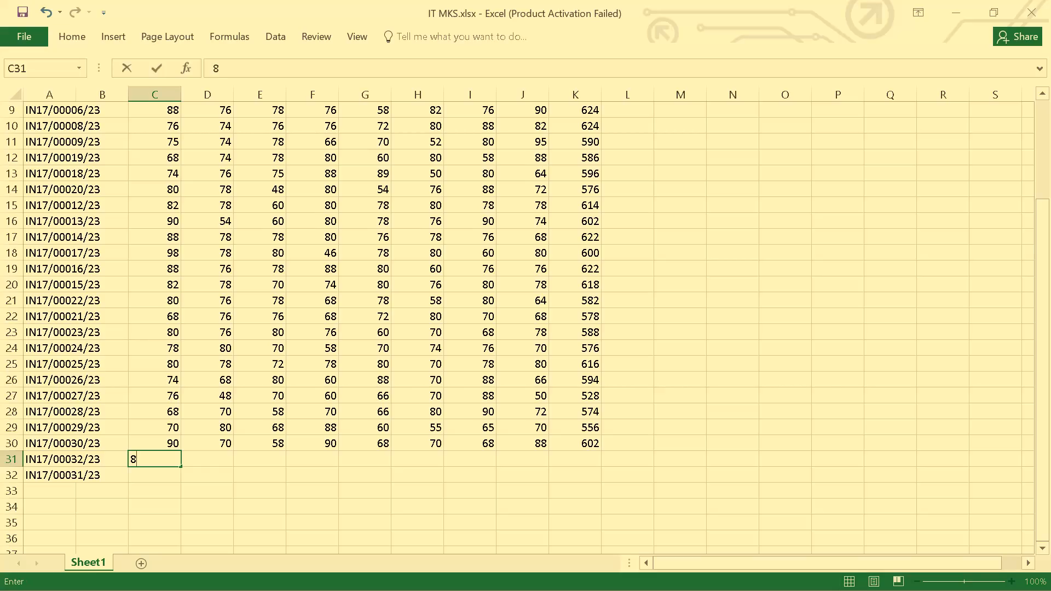
pyautogui.press('0')
pyautogui.press('Right')
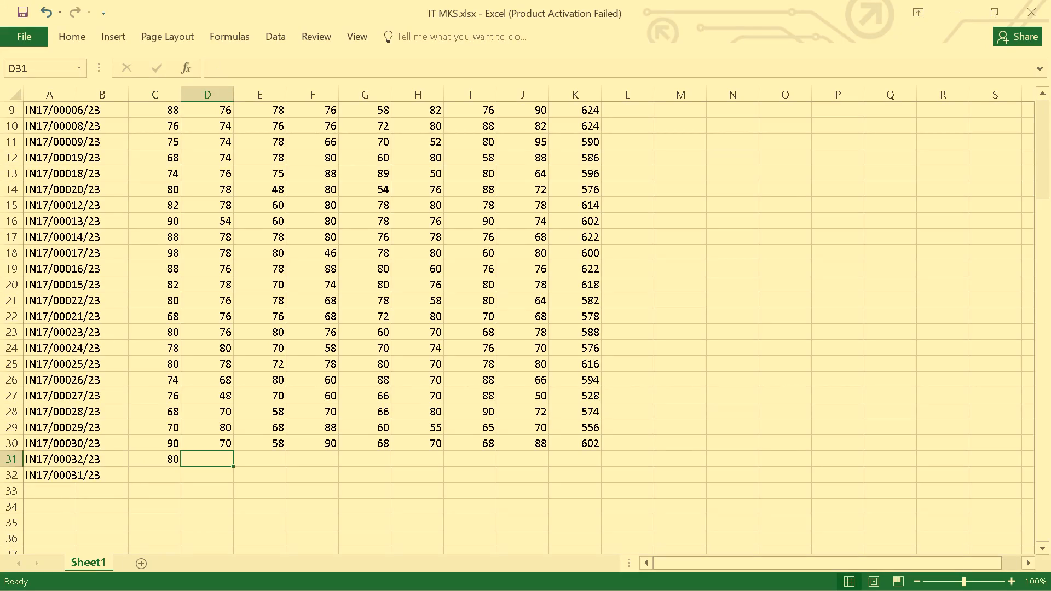
pyautogui.press('8')
pyautogui.press('6')
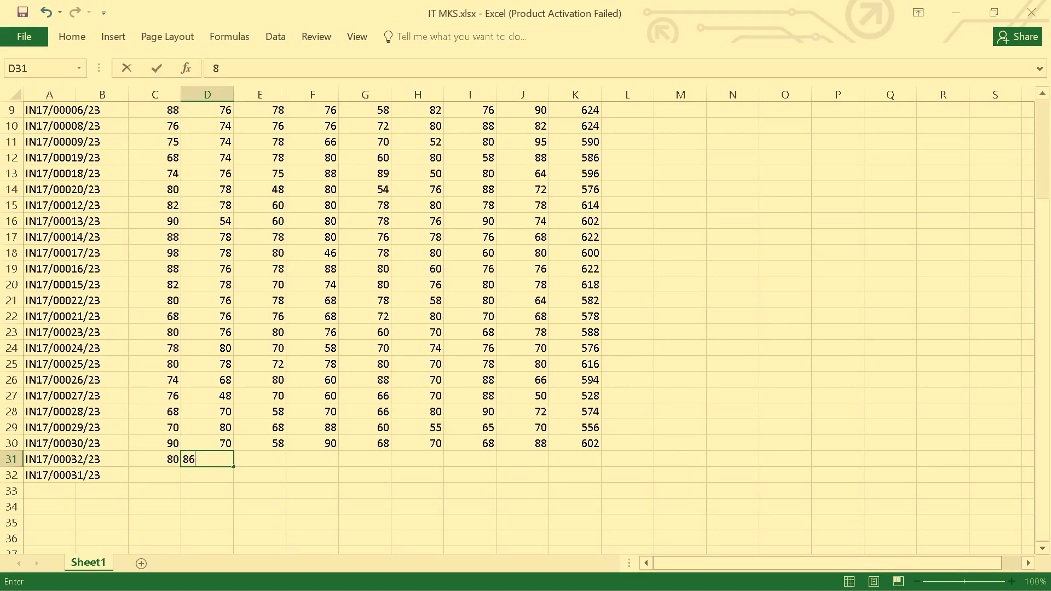
pyautogui.press('Right')
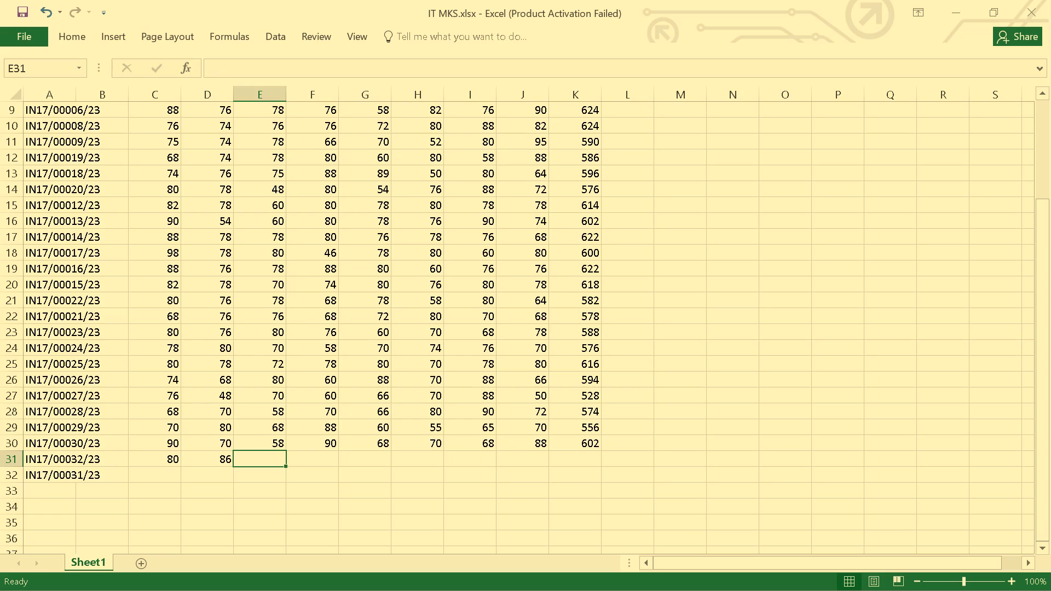
pyautogui.write('60')
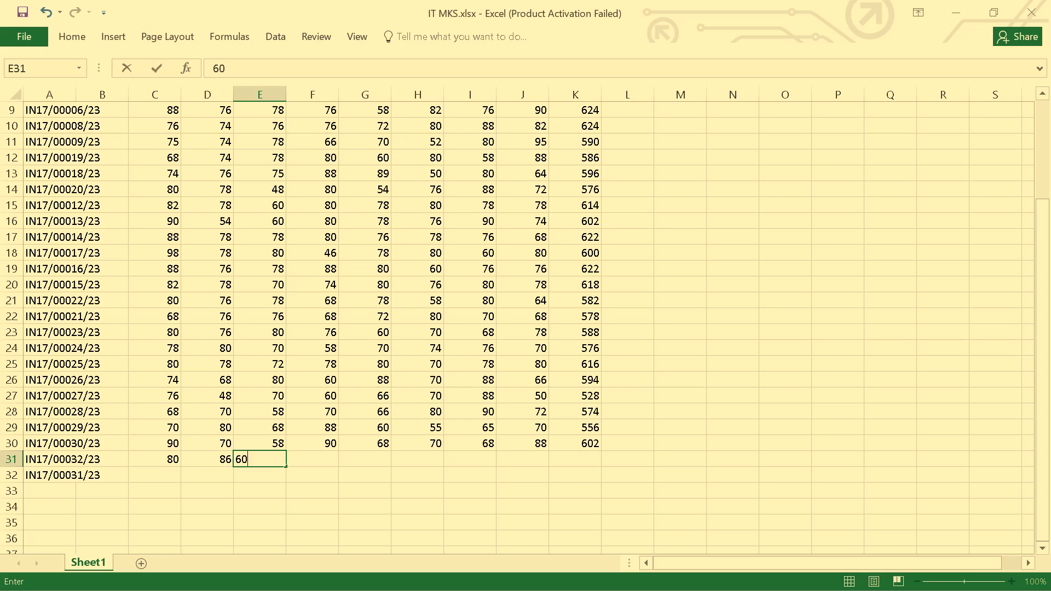
pyautogui.press('Right')
pyautogui.write('58')
pyautogui.press('Right')
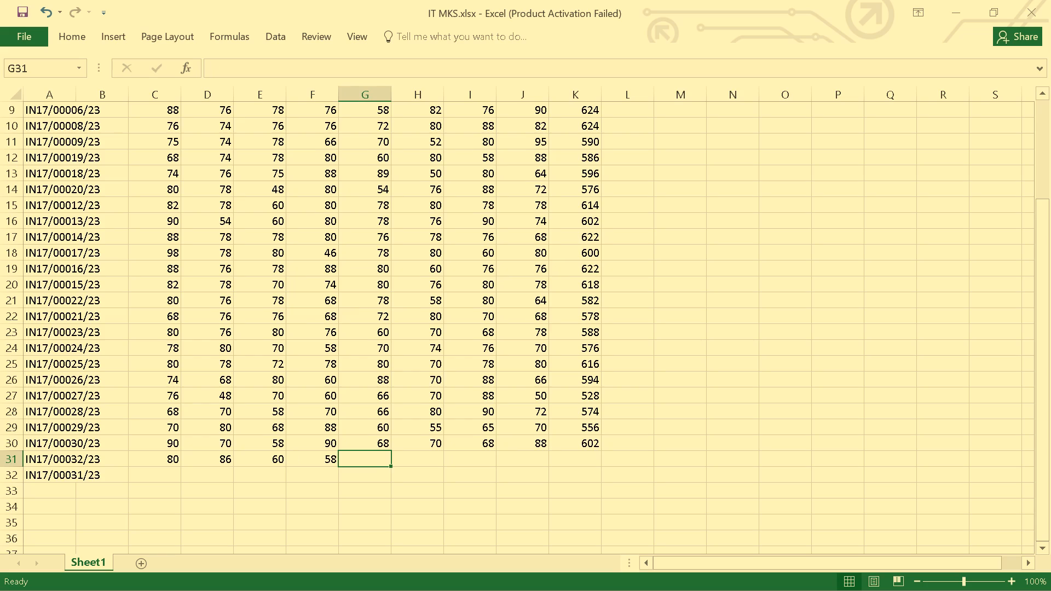
pyautogui.write('70')
pyautogui.press('Right')
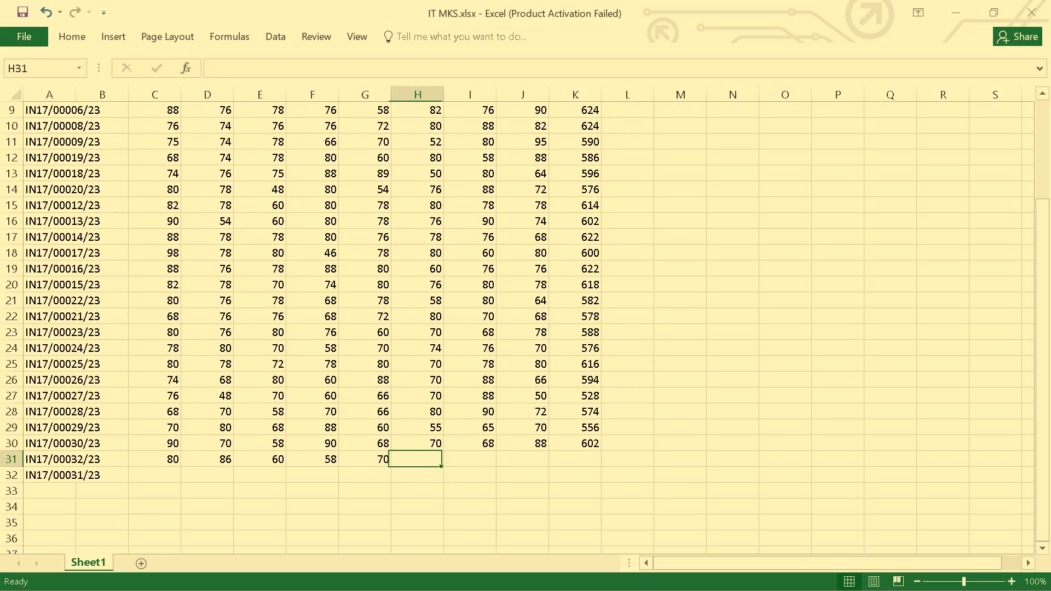
pyautogui.write('66')
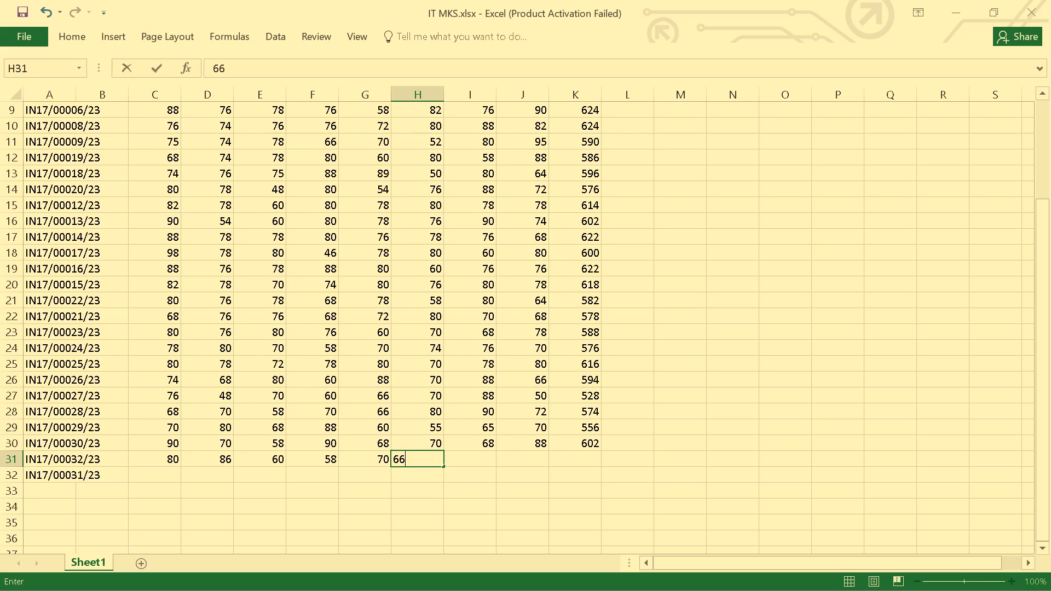
pyautogui.press('Right')
pyautogui.write('80')
pyautogui.press('Right')
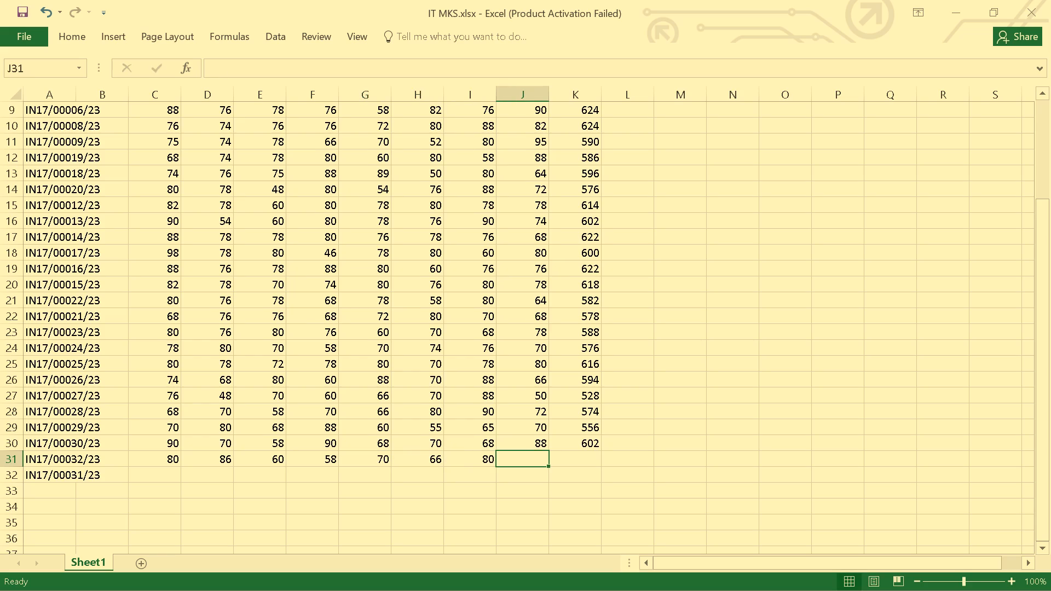
pyautogui.write('90')
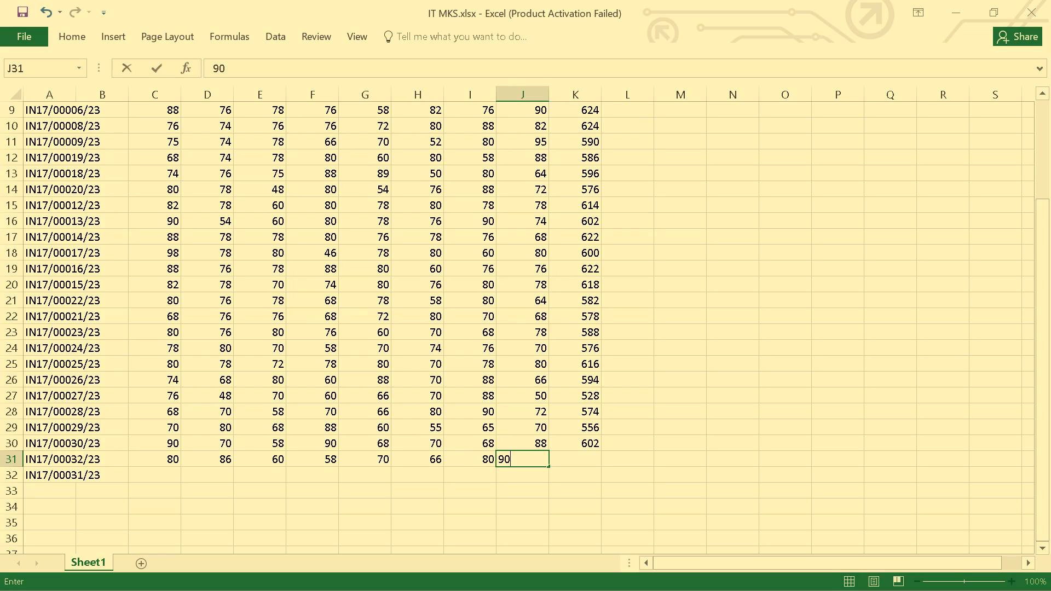
pyautogui.press('Return')
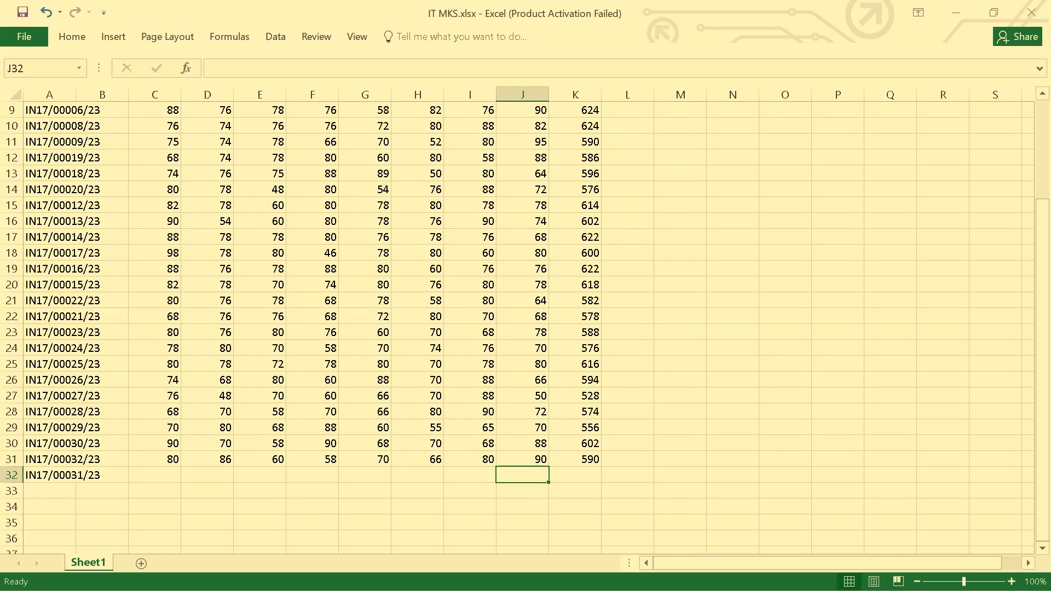
# Enter the marks 90, 80, 66, 70, 60, 55, 78 and 60 across cells C32 to J32.
pyautogui.click(160, 475)
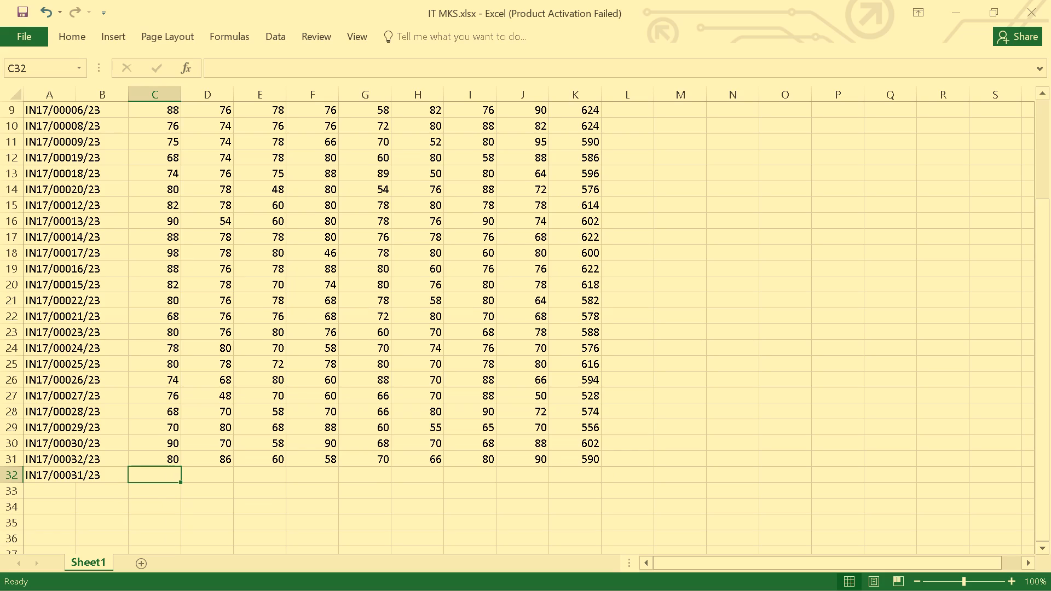
pyautogui.click(162, 470)
pyautogui.write('90')
pyautogui.press('Right')
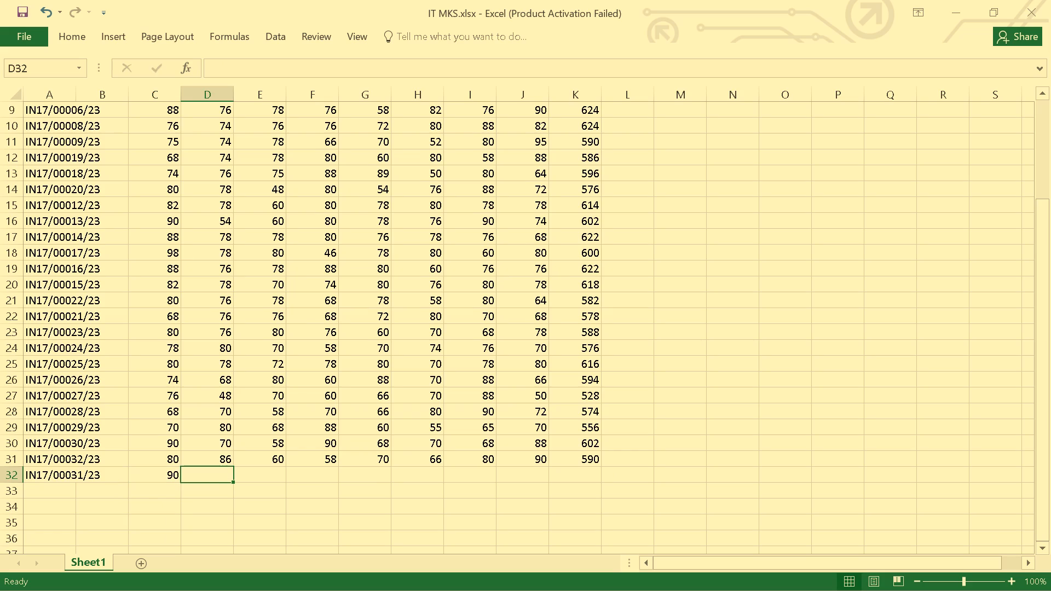
pyautogui.write('80')
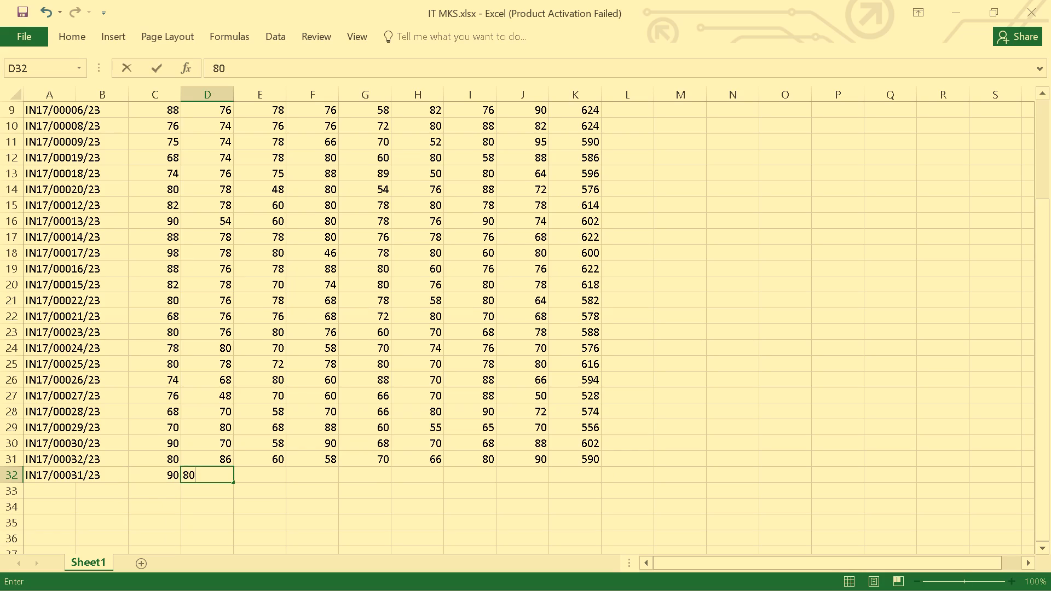
pyautogui.press('Right')
pyautogui.write('66')
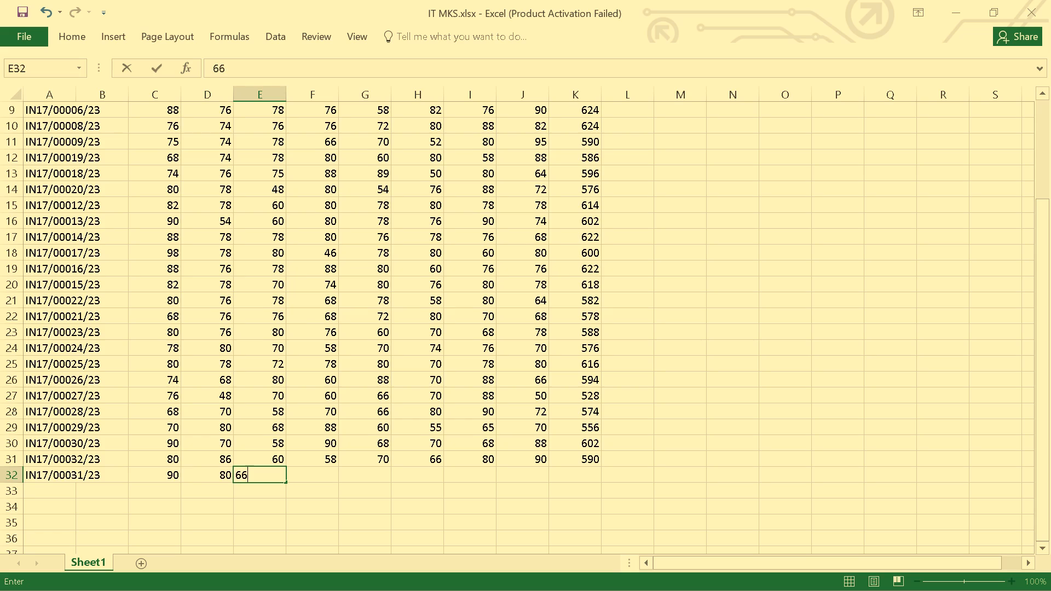
pyautogui.press('Right')
pyautogui.write('70')
pyautogui.press('Right')
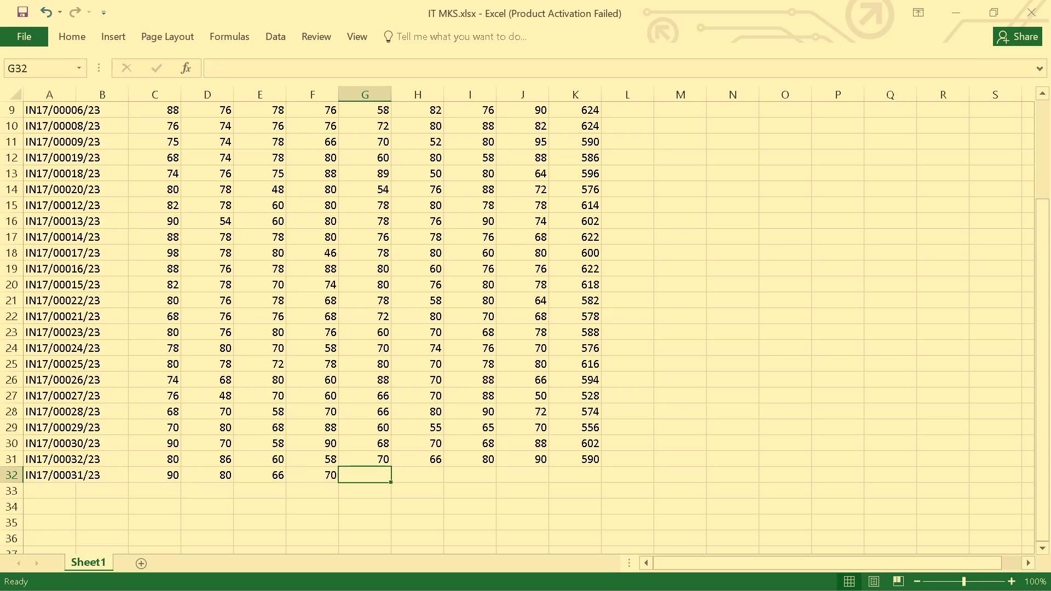
pyautogui.press('6')
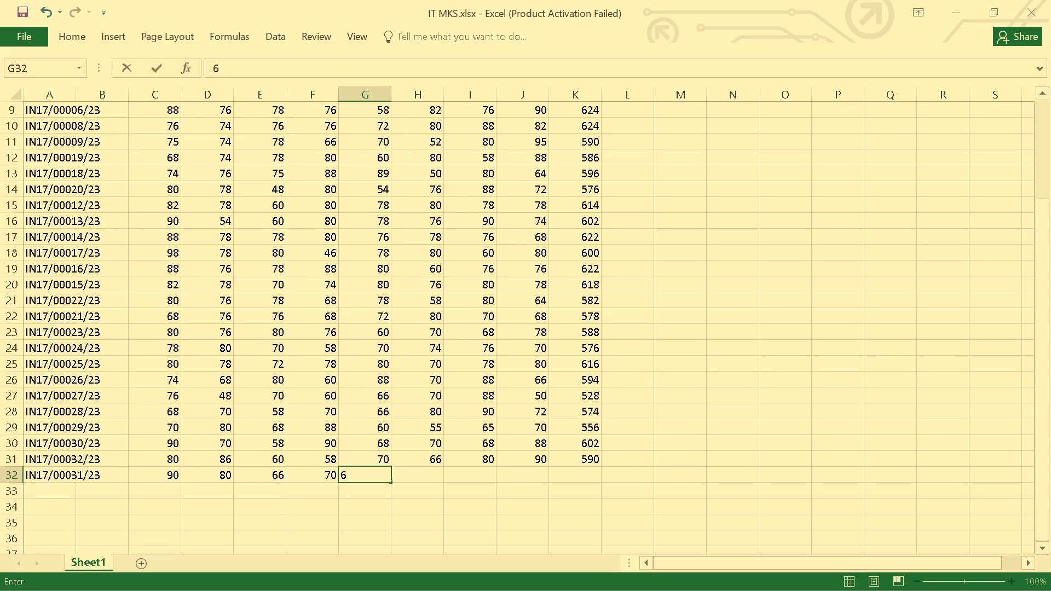
pyautogui.press('0')
pyautogui.press('Right')
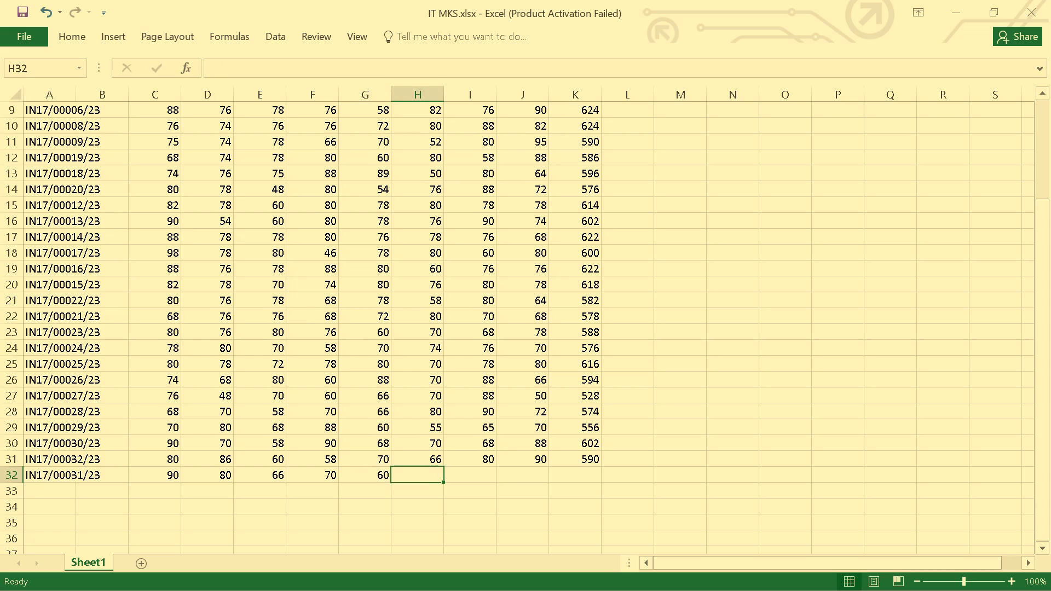
pyautogui.write('55')
pyautogui.press('Right')
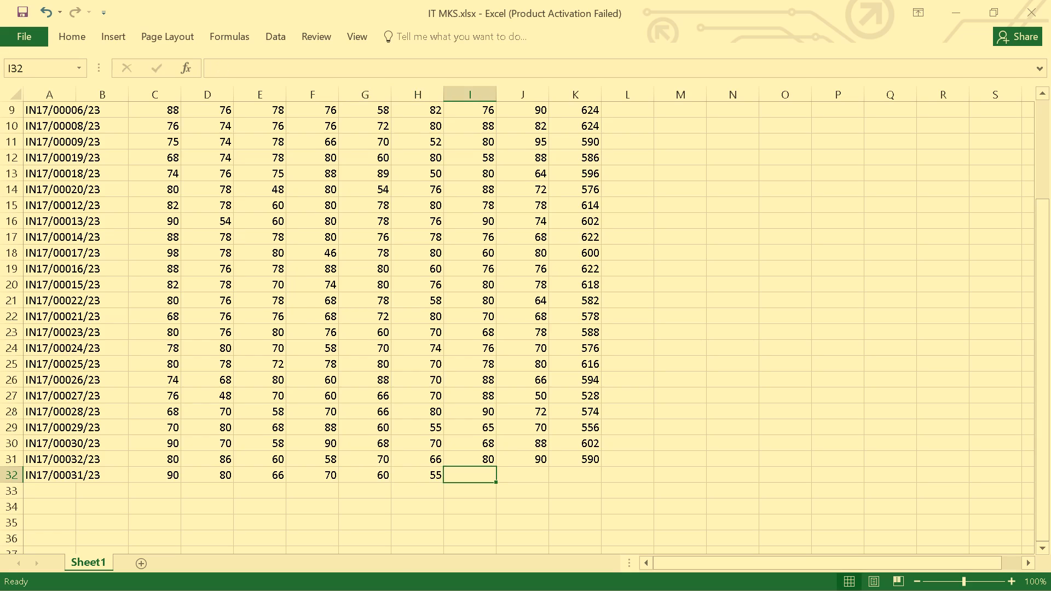
pyautogui.write('78')
pyautogui.press('Right')
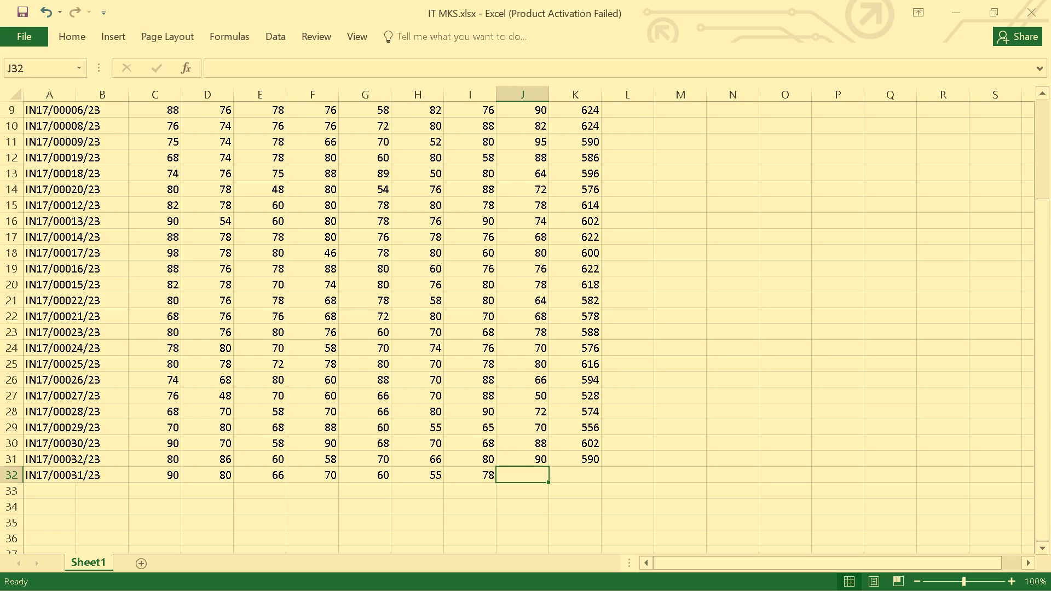
pyautogui.write('60')
pyautogui.press('Right')
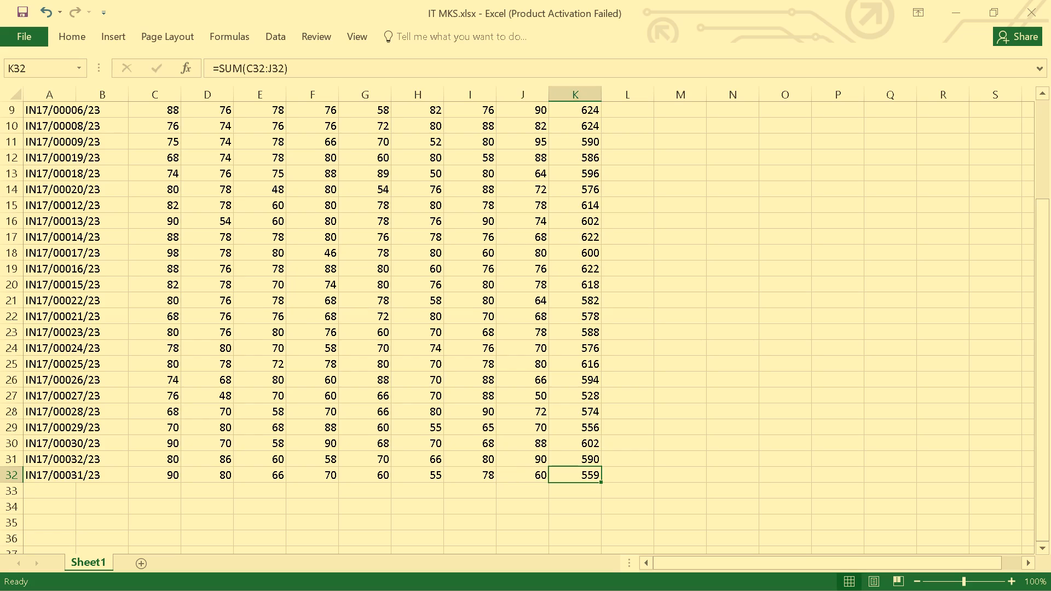
# Copy the registration number from A32 into A33 and raise its serial part by three, keeping the same format.
pyautogui.click(43, 488)
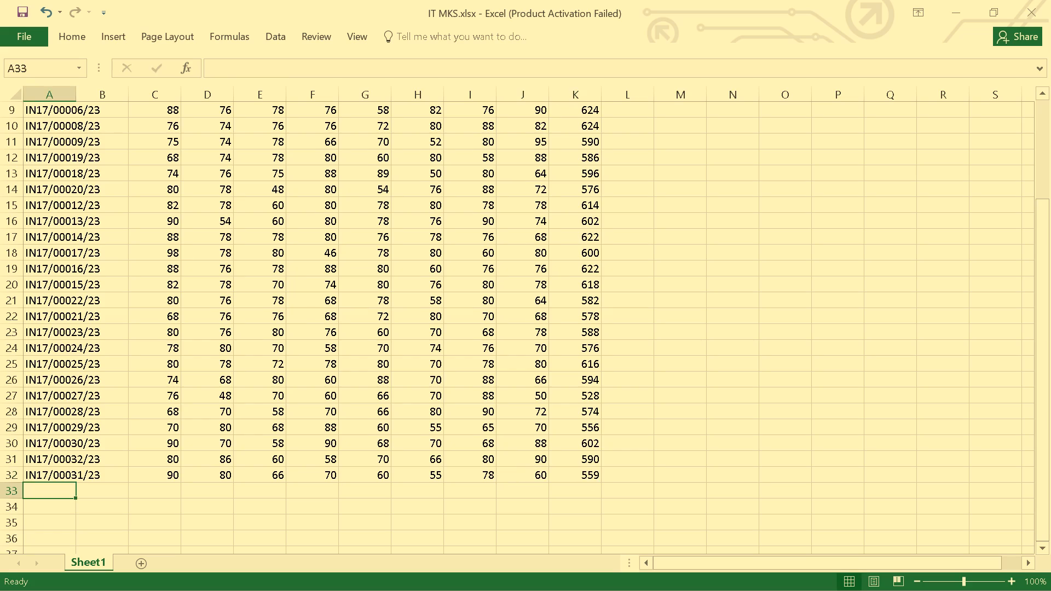
pyautogui.click(55, 471)
pyautogui.hotkey('ctrl', 'c')
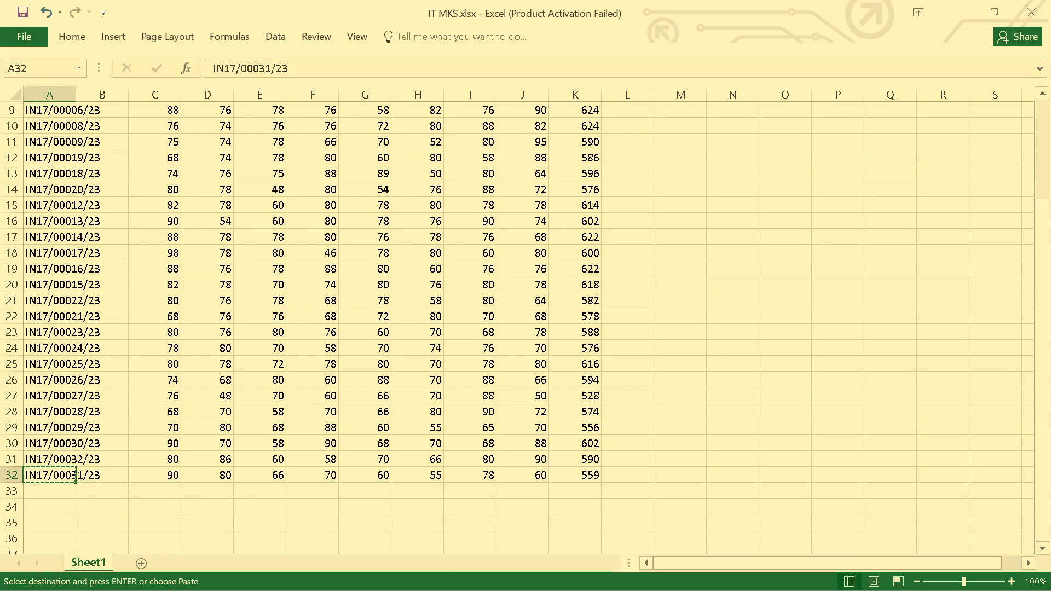
pyautogui.click(50, 488)
pyautogui.hotkey('ctrl', 'v')
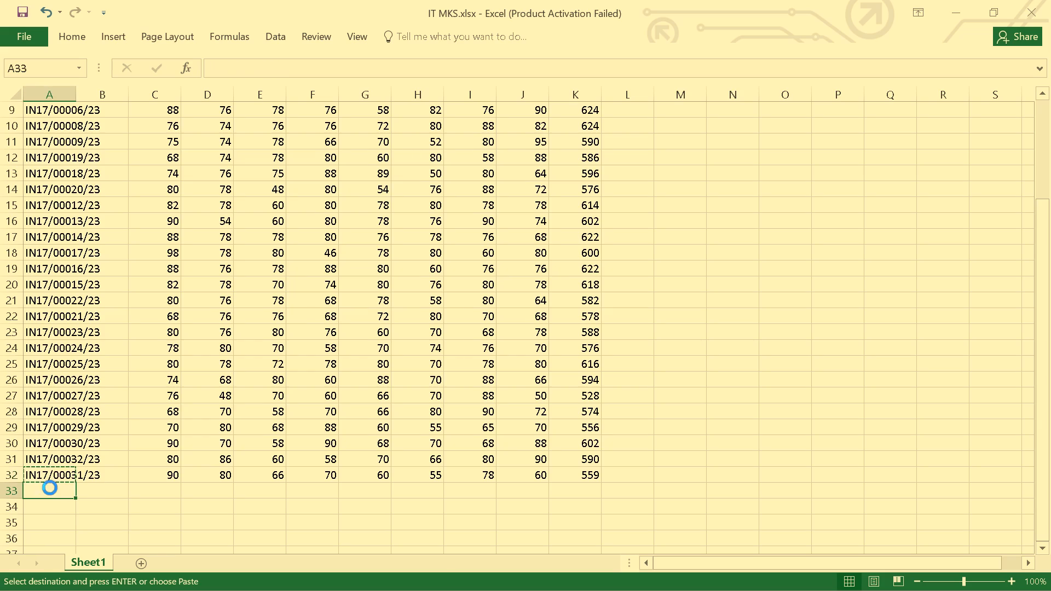
pyautogui.click(169, 489)
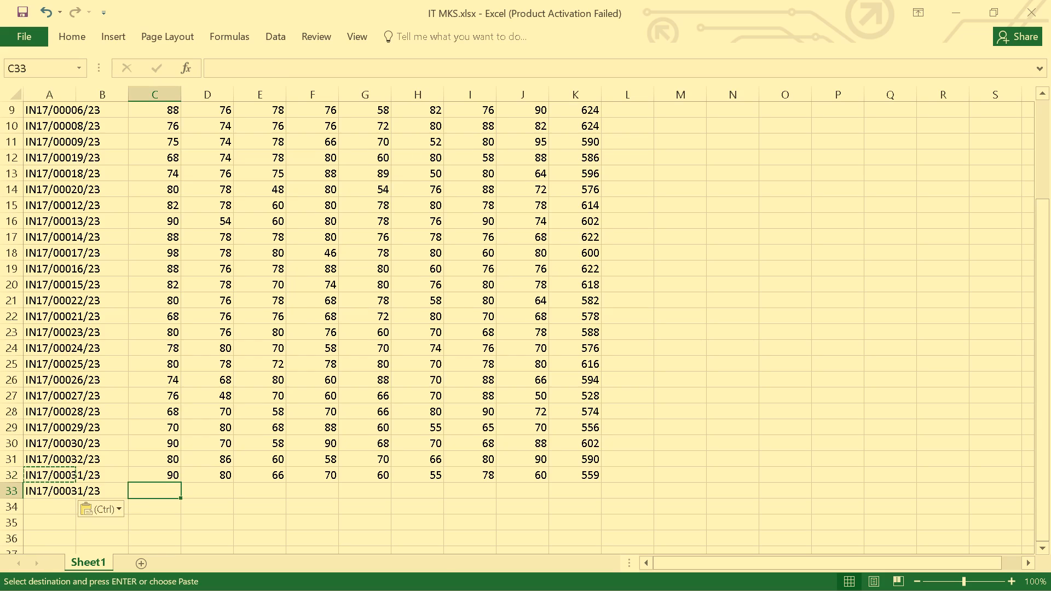
pyautogui.click(48, 490)
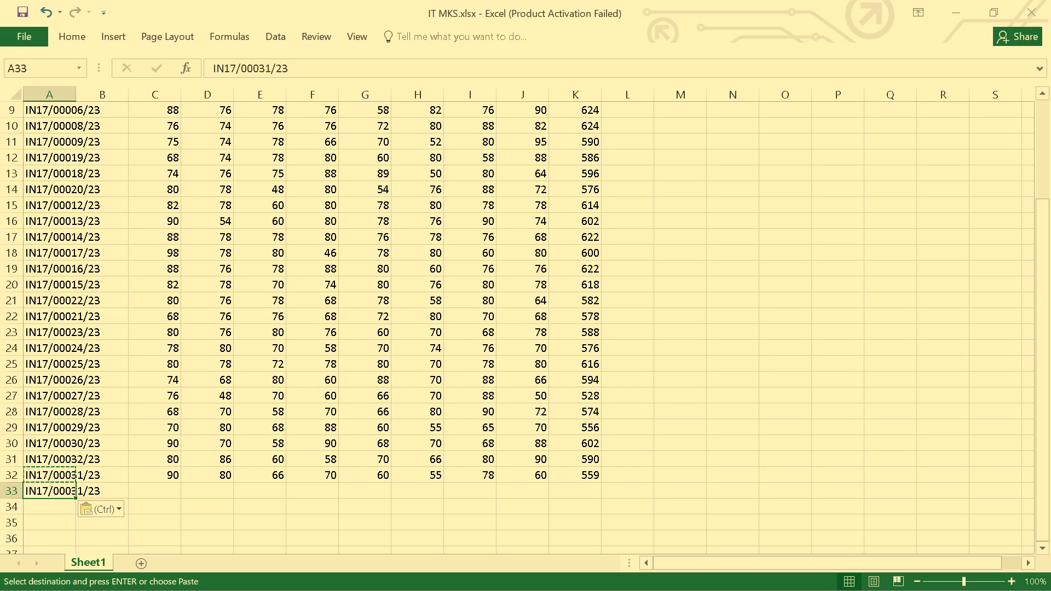
pyautogui.click(268, 69)
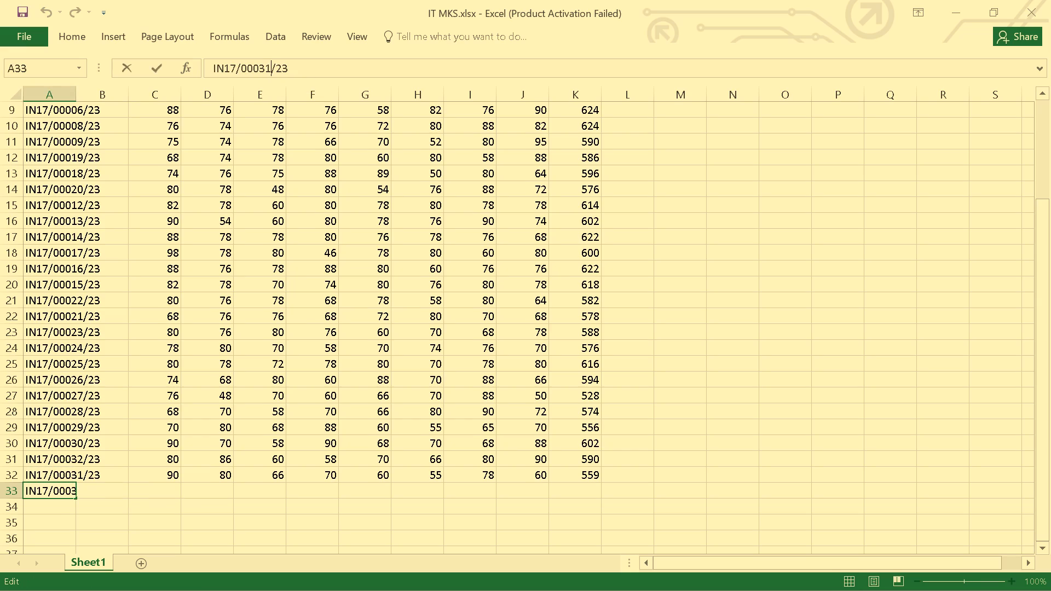
pyautogui.press('BackSpace')
pyautogui.press('0')
pyautogui.press('BackSpace')
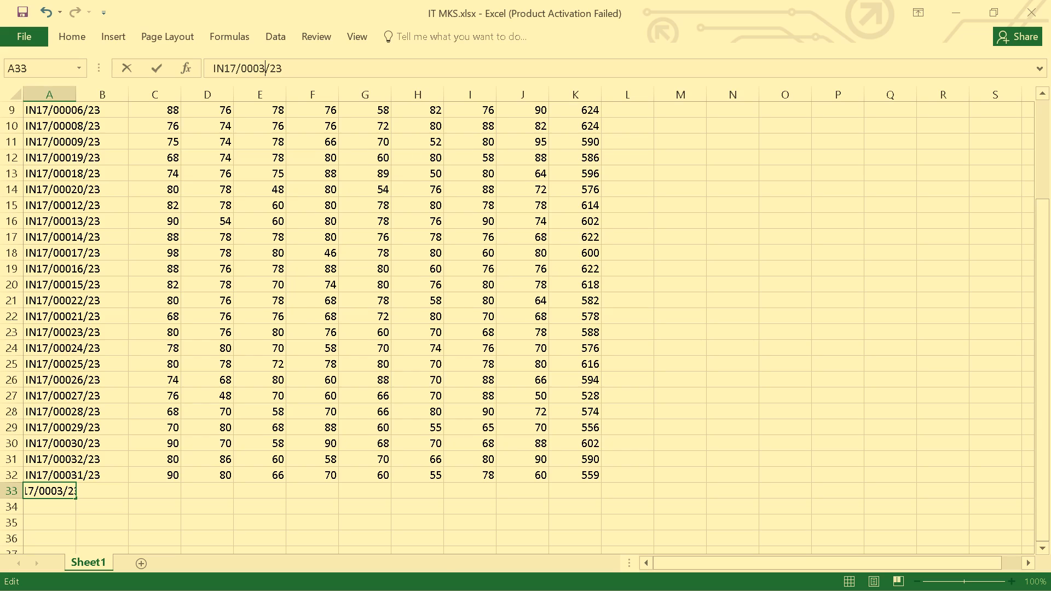
pyautogui.press('4')
pyautogui.press('Return')
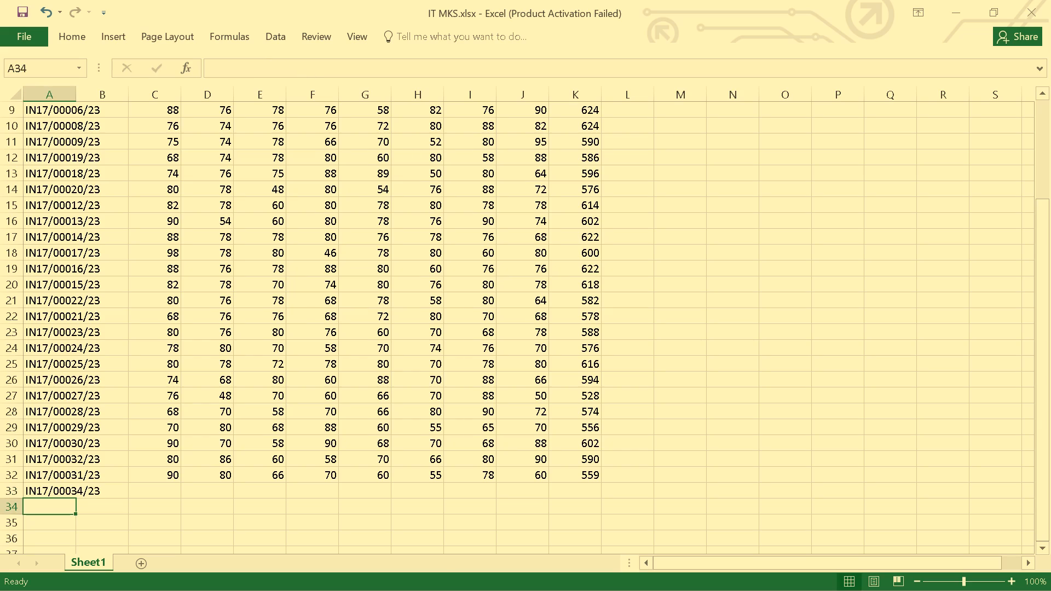
# Copy the registration number from A33 into A34 and raise its serial part by one, keeping the same format.
pyautogui.click(53, 491)
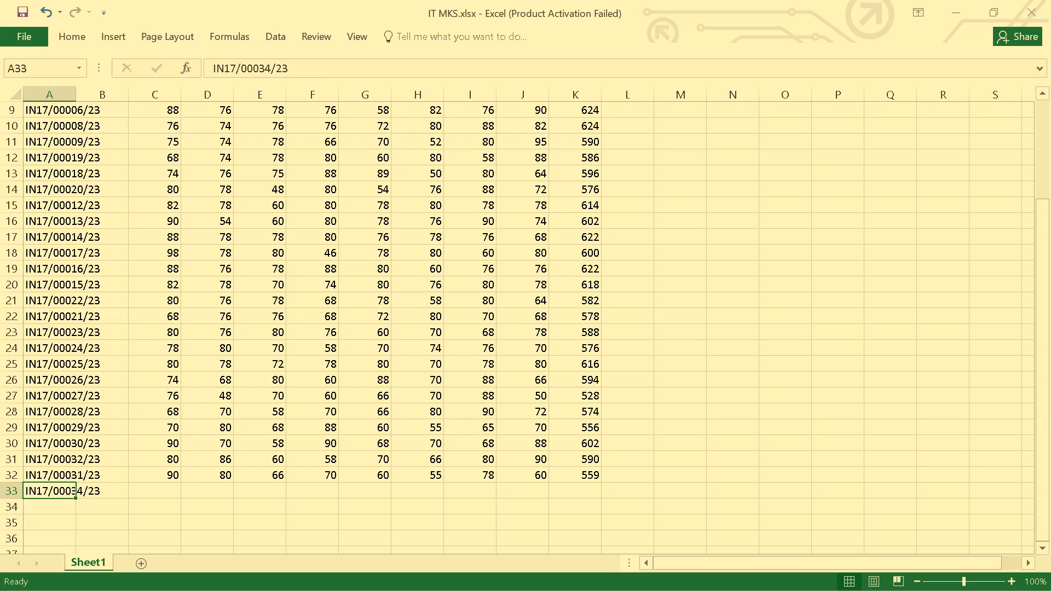
pyautogui.hotkey('ctrl', 'v')
pyautogui.hotkey('ctrl', 'c')
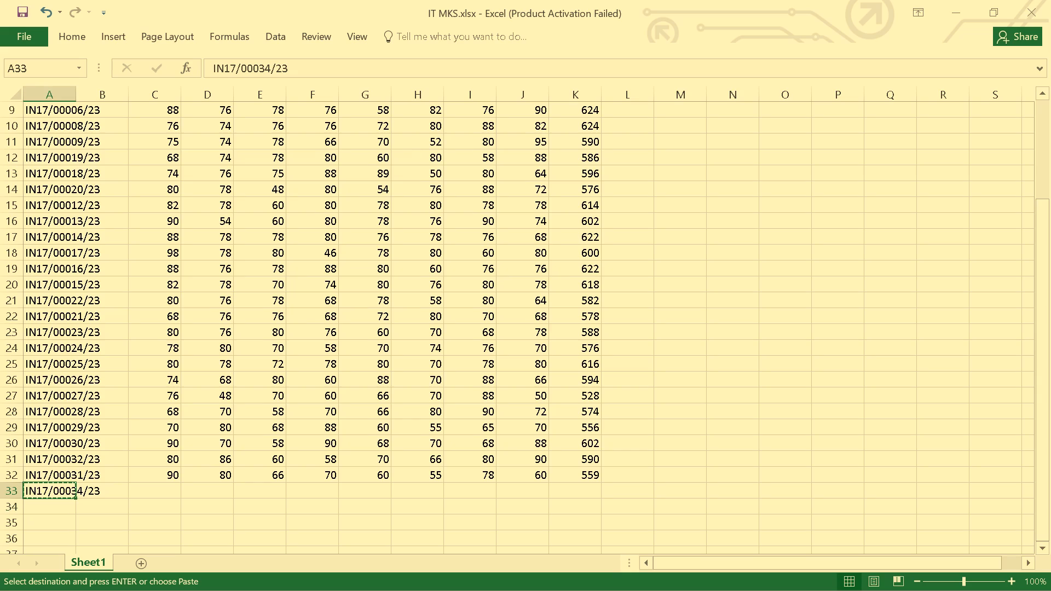
pyautogui.click(39, 508)
pyautogui.hotkey('ctrl', 'v')
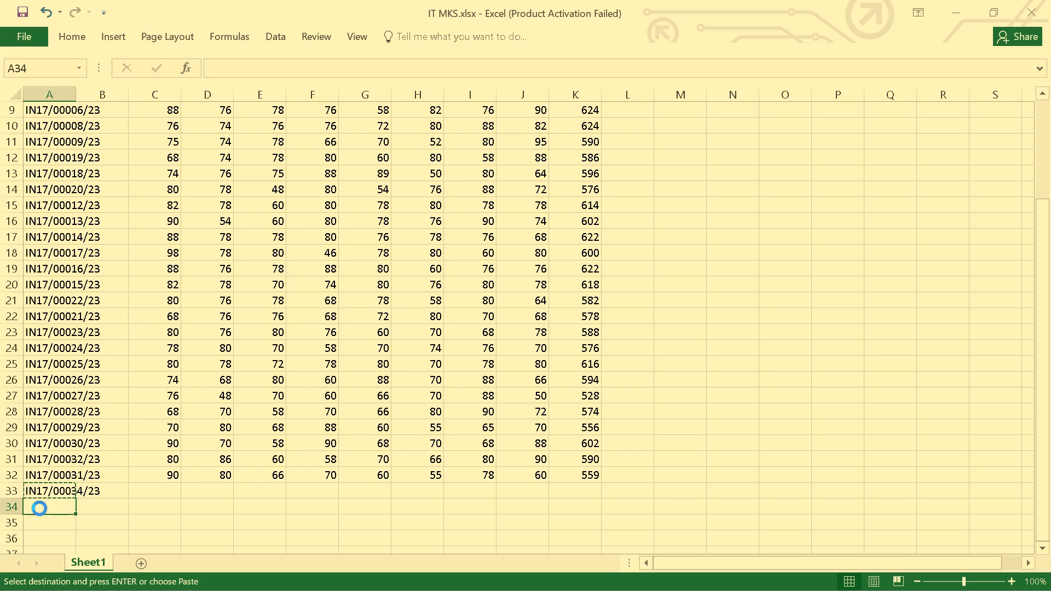
pyautogui.click(273, 67)
pyautogui.press('BackSpace')
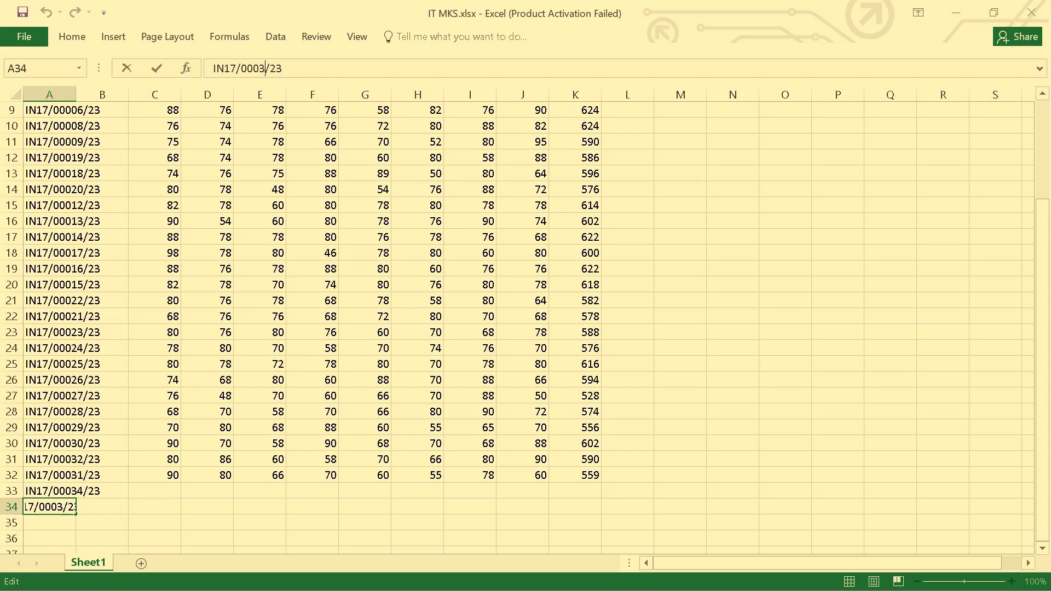
pyautogui.press('5')
pyautogui.press('Return')
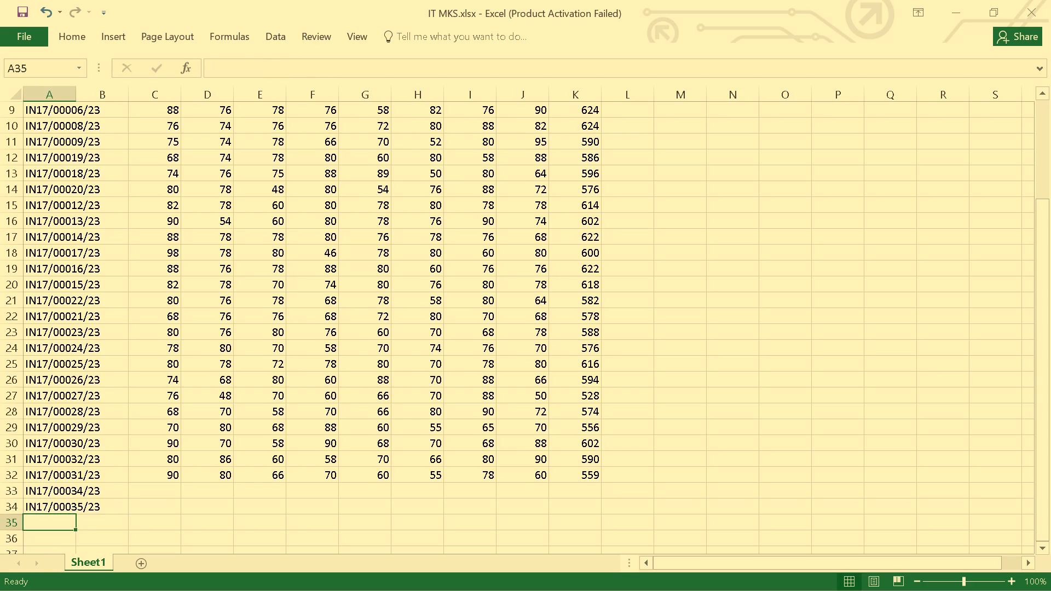
# Begin entering the student's marks in row 33, starting at cell C33.
pyautogui.click(162, 491)
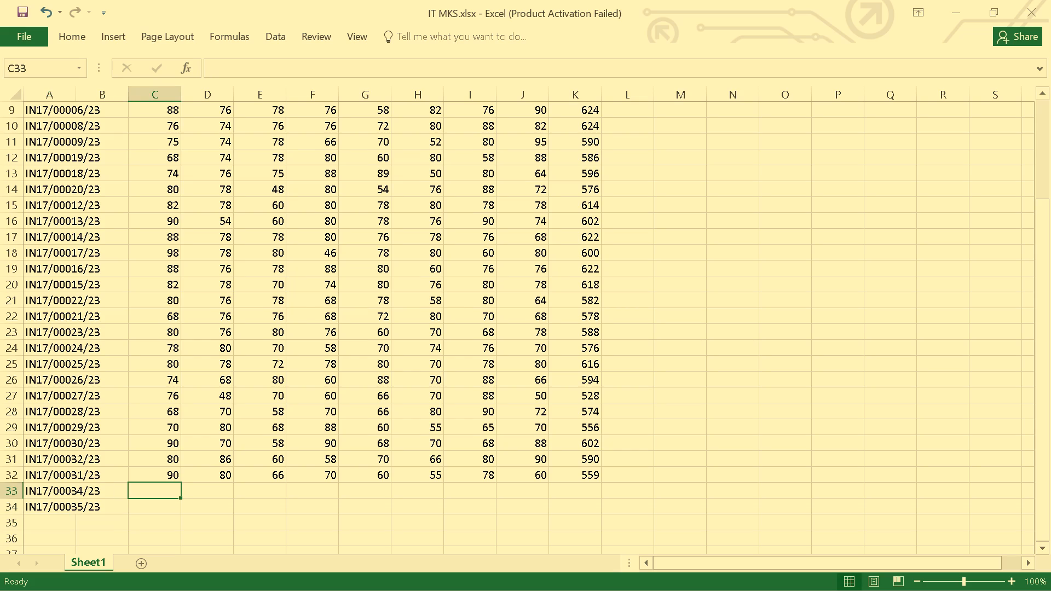
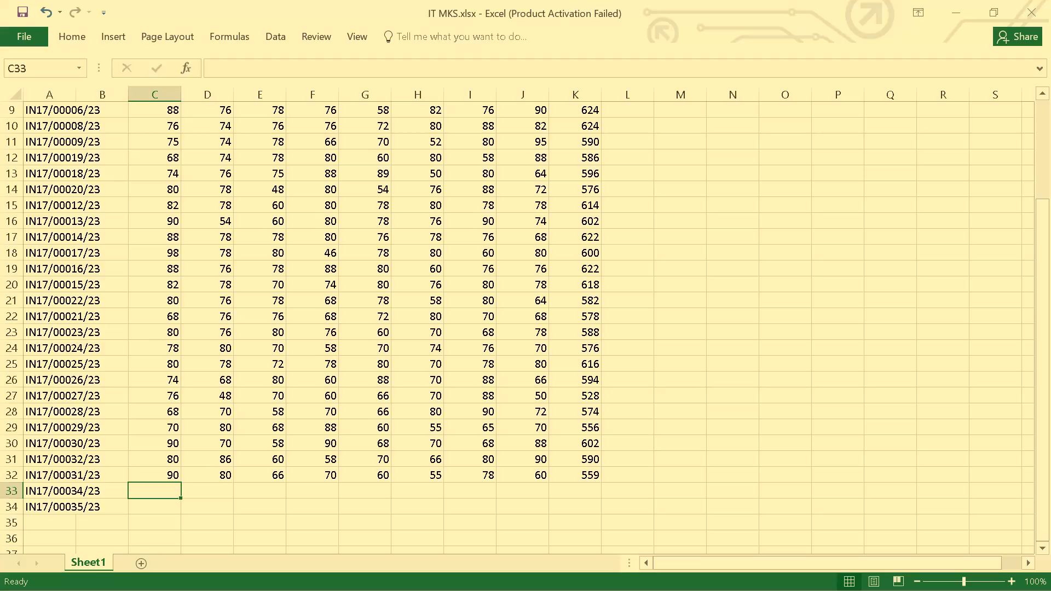
# Enter the marks 70, 76, 68, 66, 70, 64, 56 and 80 across cells C33 to J33.
pyautogui.write('70')
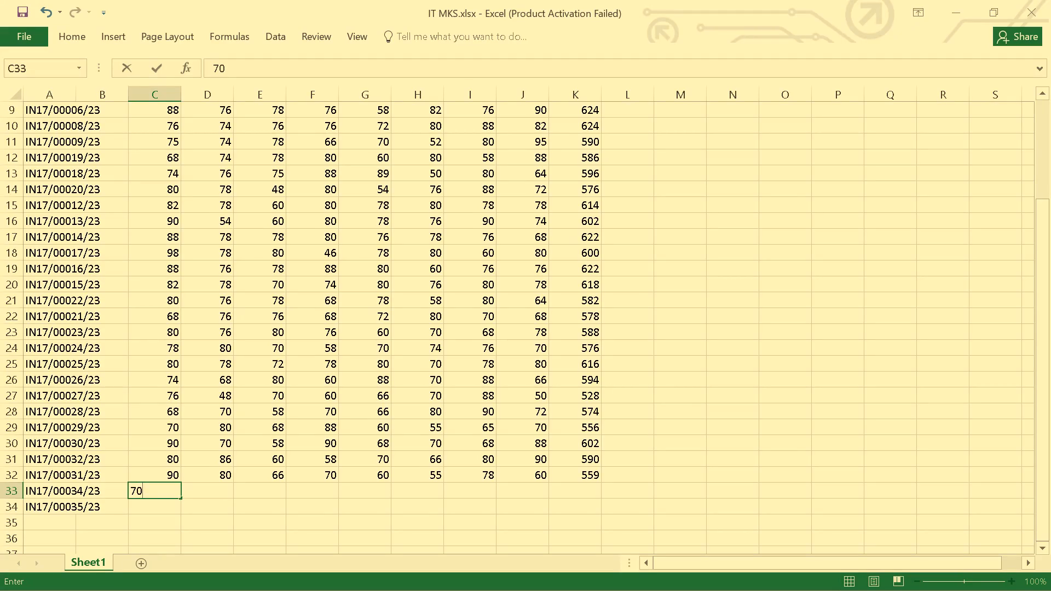
pyautogui.press('Right')
pyautogui.write('76')
pyautogui.press('Right')
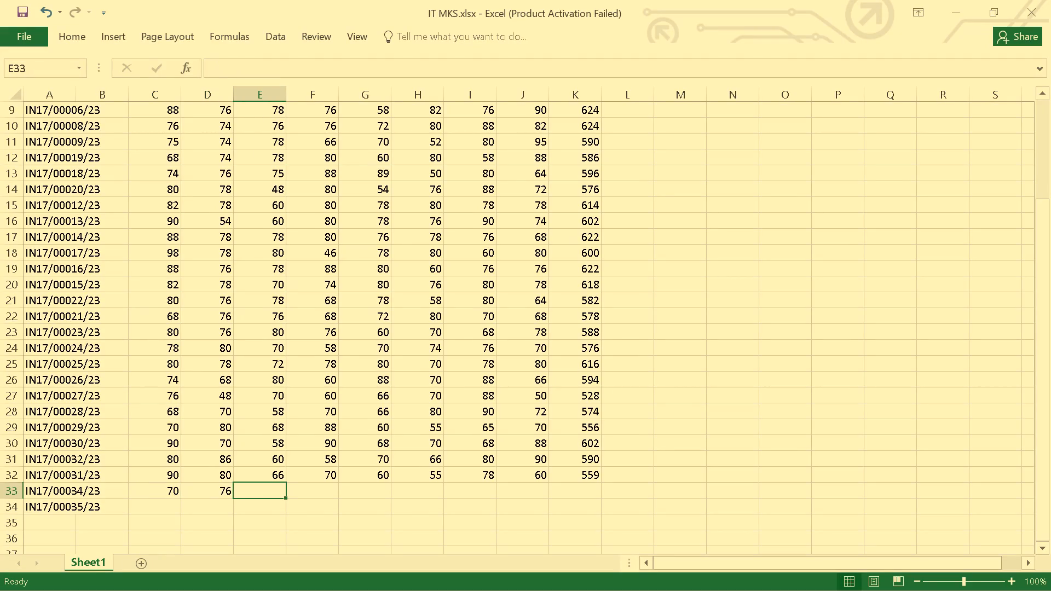
pyautogui.press('6')
pyautogui.press('8')
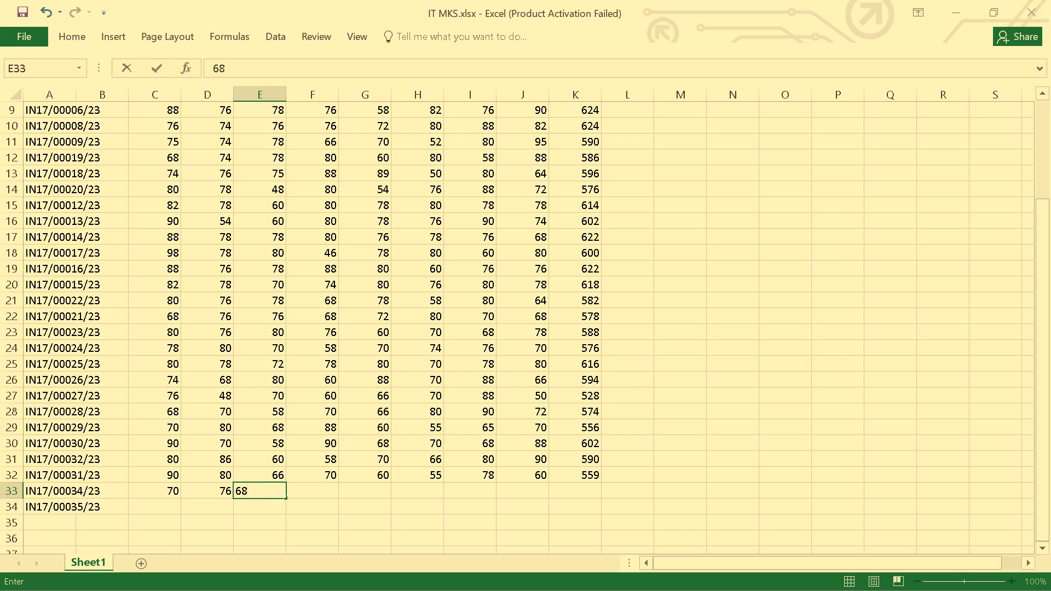
pyautogui.press('Right')
pyautogui.write('66')
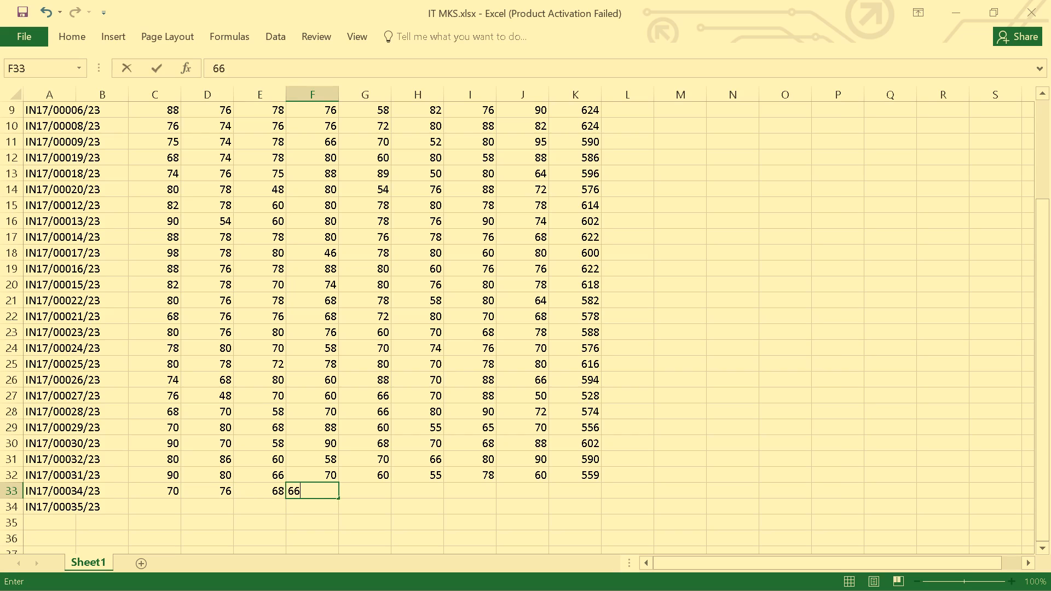
pyautogui.press('Right')
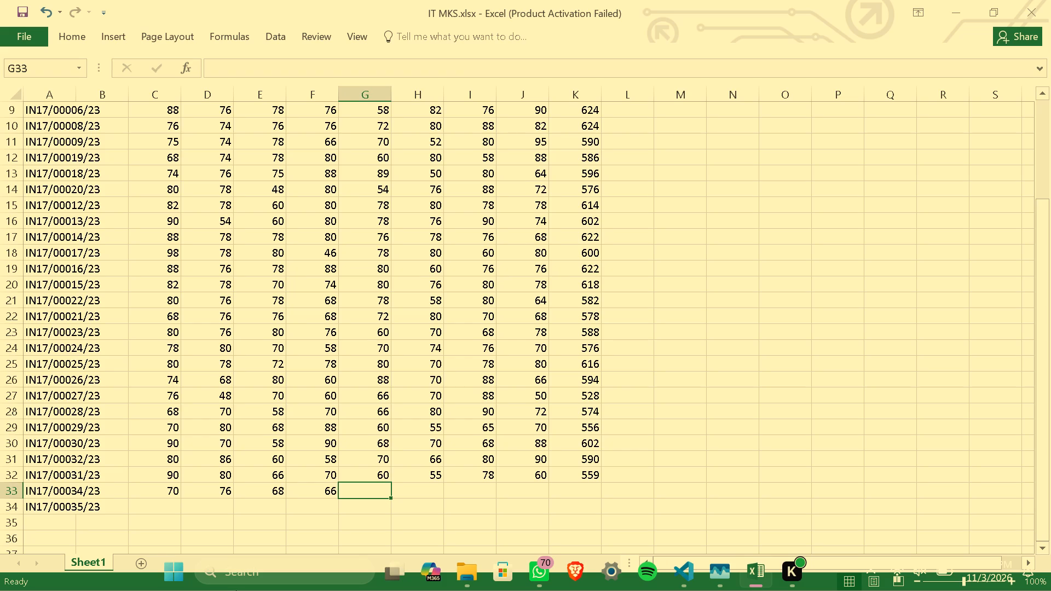
pyautogui.press('6')
pyautogui.press('BackSpace')
pyautogui.write('70')
pyautogui.press('Right')
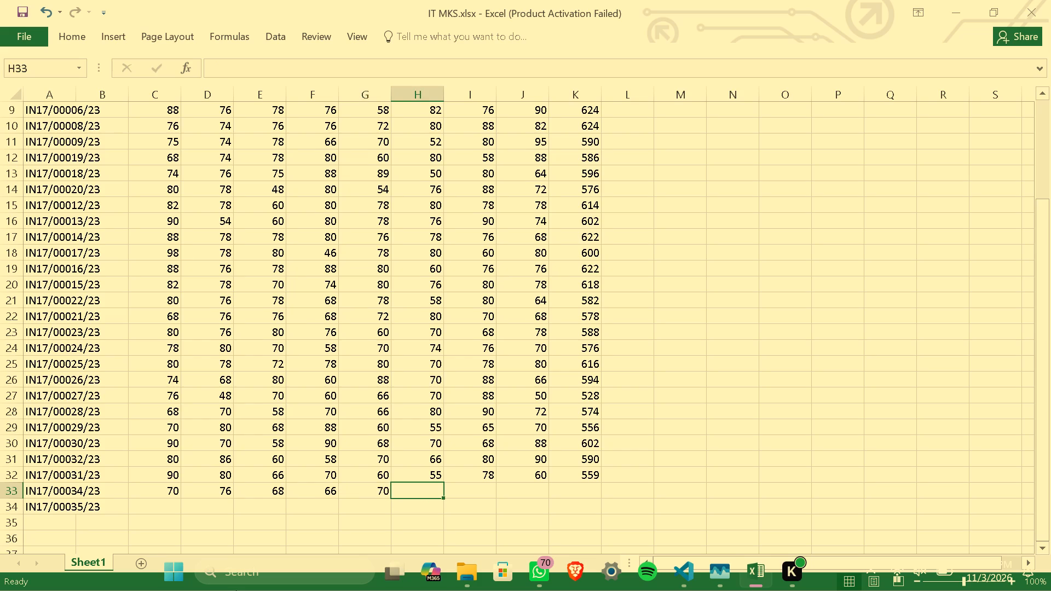
pyautogui.press('6')
pyautogui.press('4')
pyautogui.press('Right')
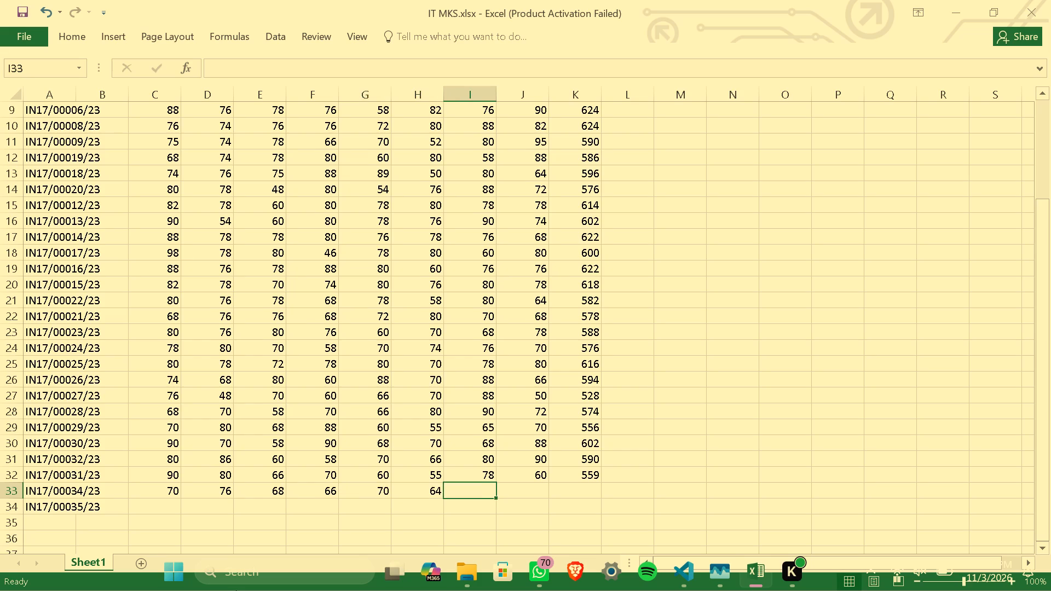
pyautogui.write('56')
pyautogui.press('Right')
pyautogui.write('80')
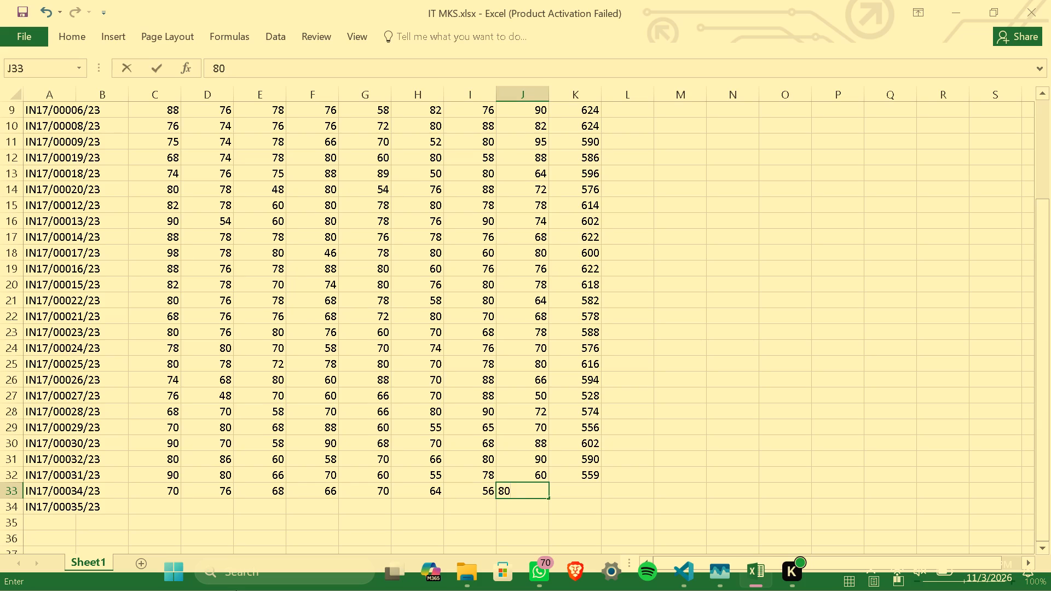
pyautogui.press('Right')
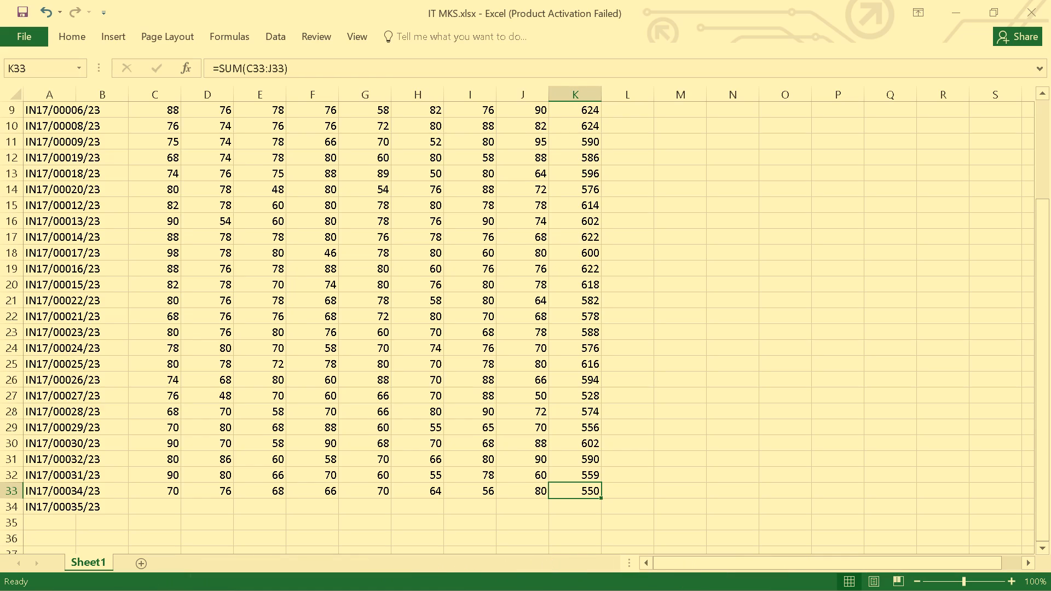
# Enter the marks 78, 66, 60, 78, 60 and 74 across cells C34 to H34.
pyautogui.click(157, 507)
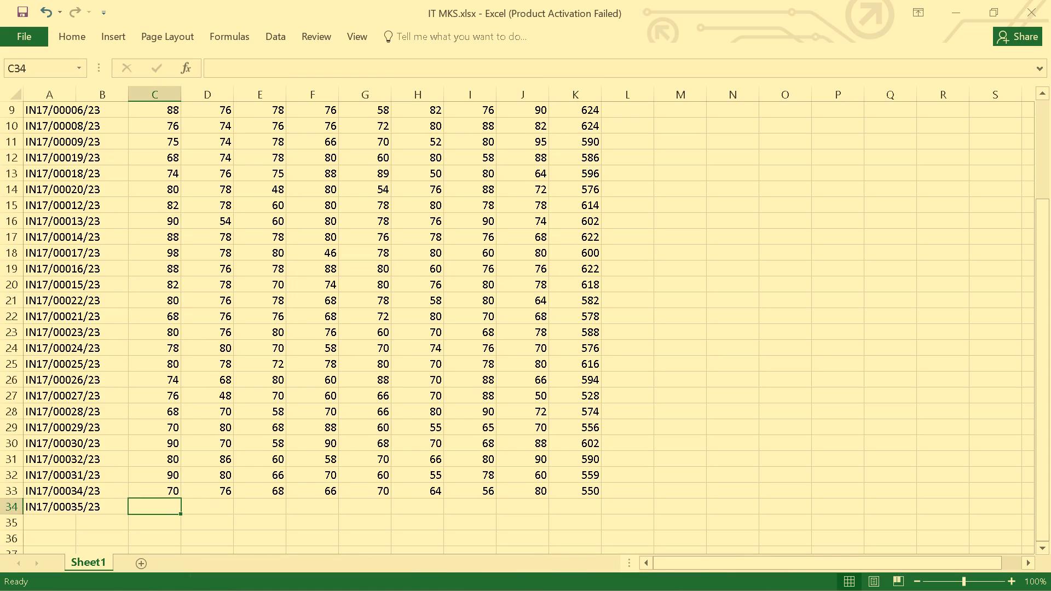
pyautogui.write('78')
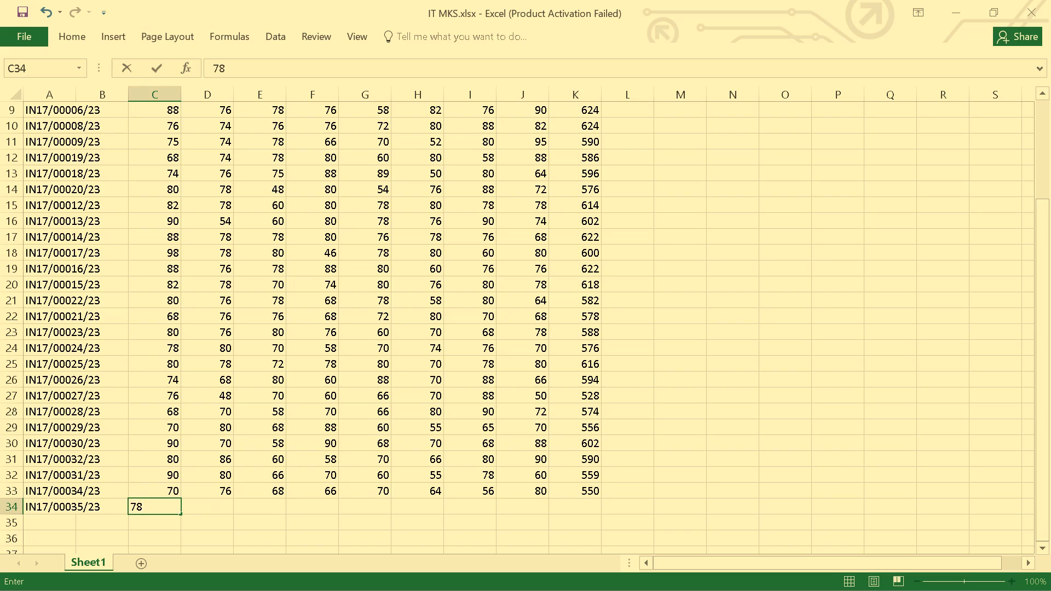
pyautogui.press('Right')
pyautogui.write('66')
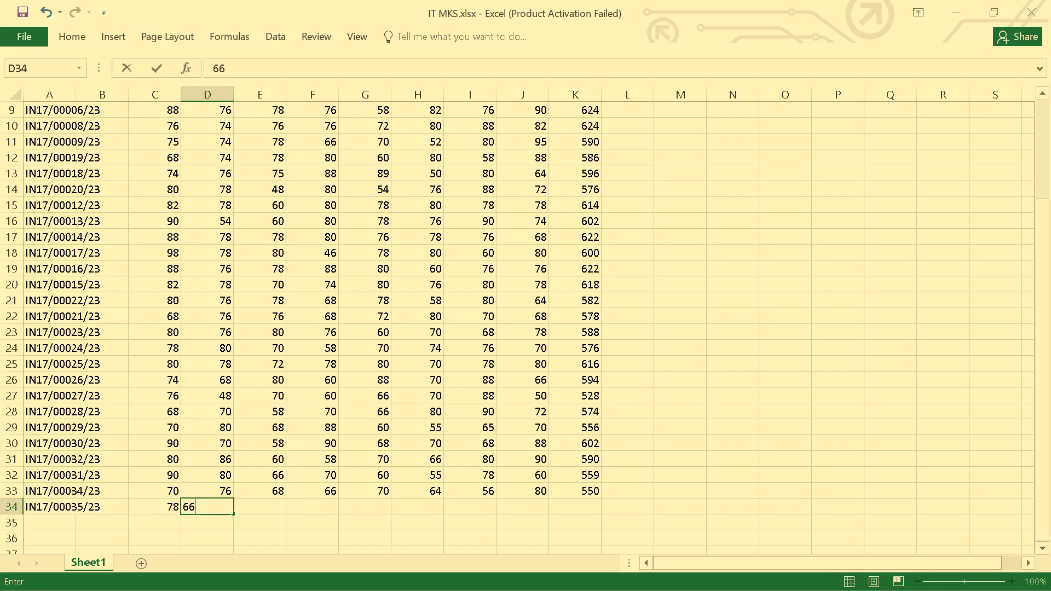
pyautogui.press('Right')
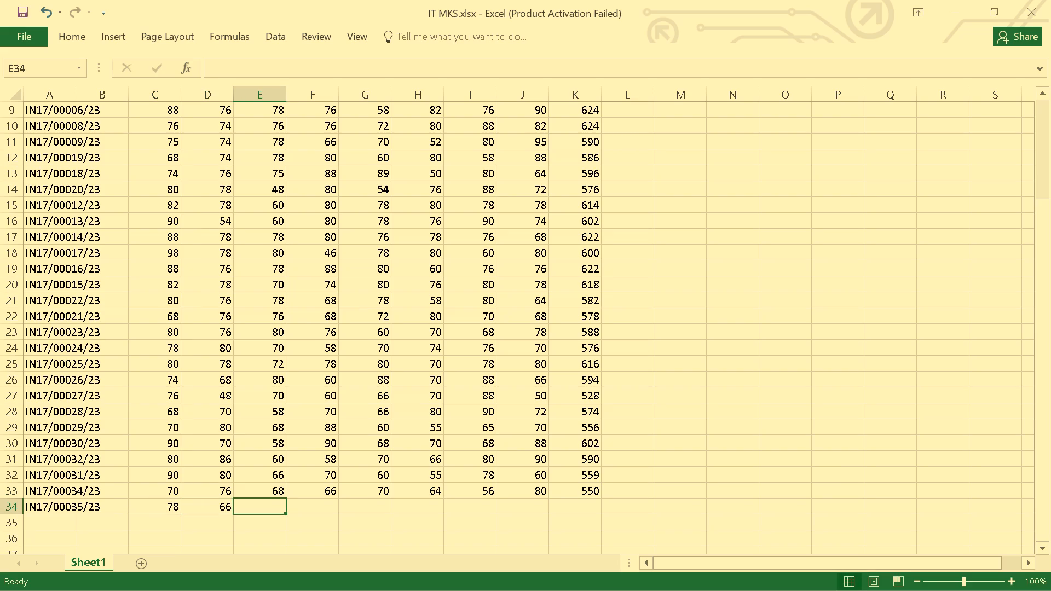
pyautogui.press('6')
pyautogui.press('0')
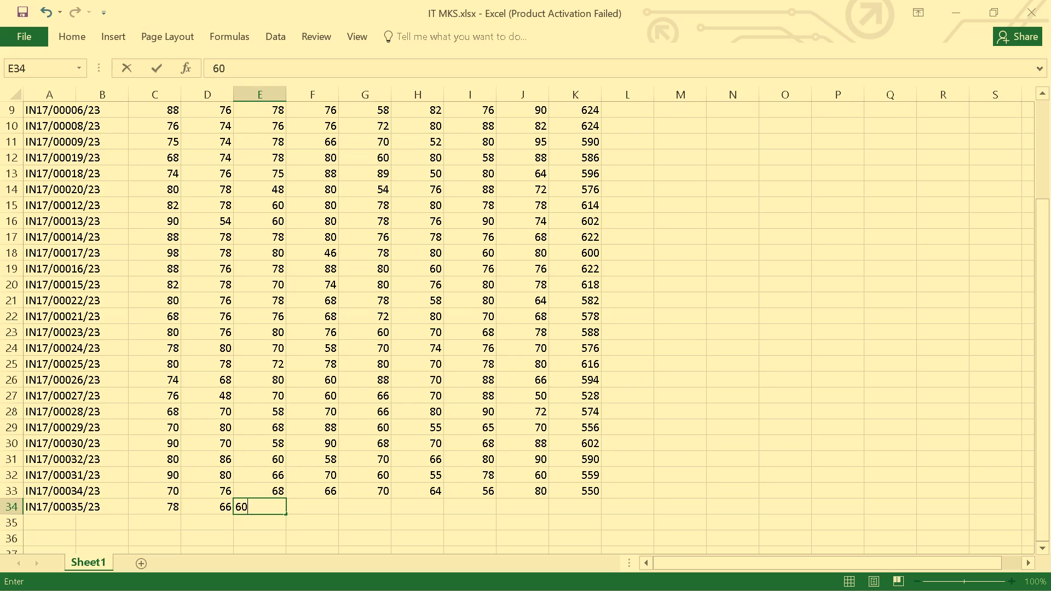
pyautogui.press('Right')
pyautogui.write('78')
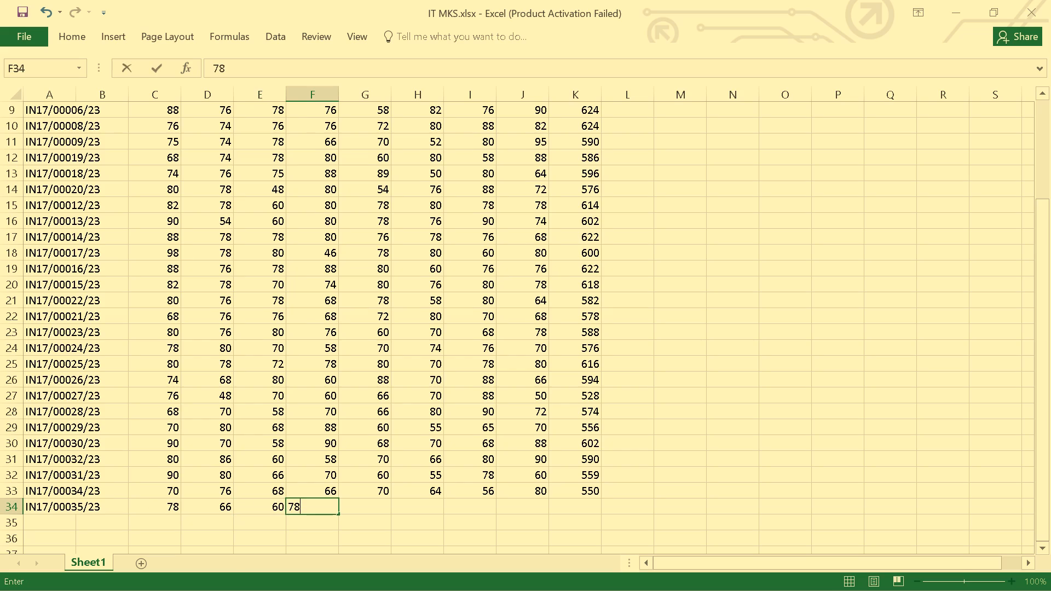
pyautogui.press('Right')
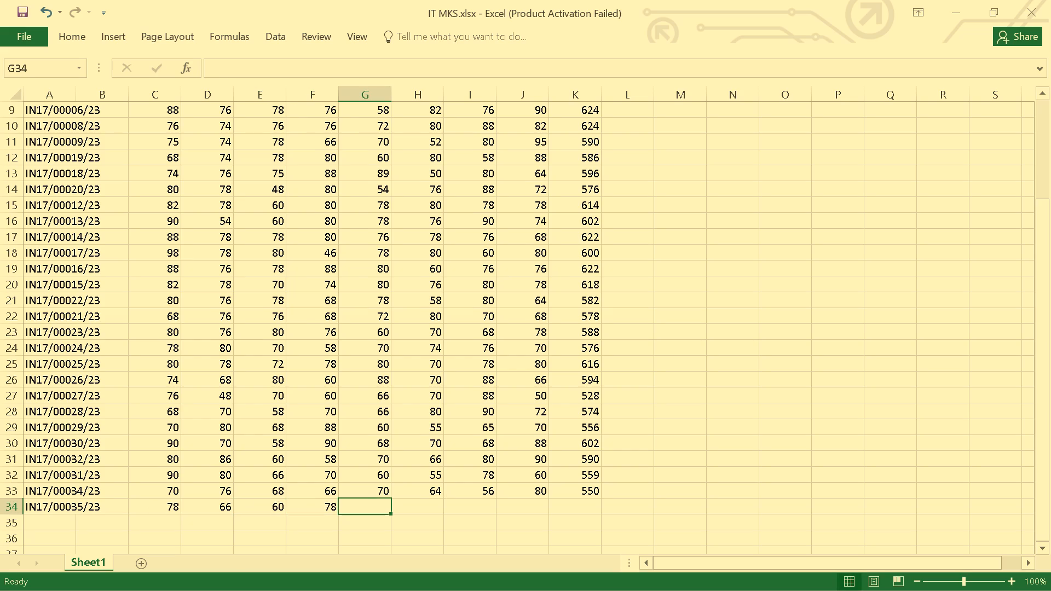
pyautogui.press('6')
pyautogui.press('0')
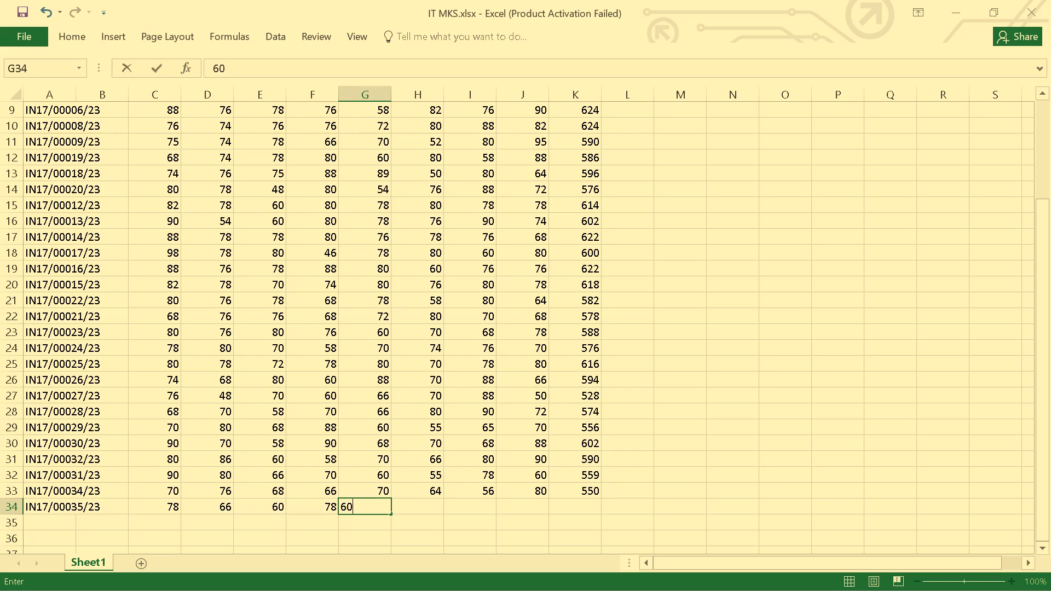
pyautogui.press('Right')
pyautogui.write('74')
pyautogui.press('Right')
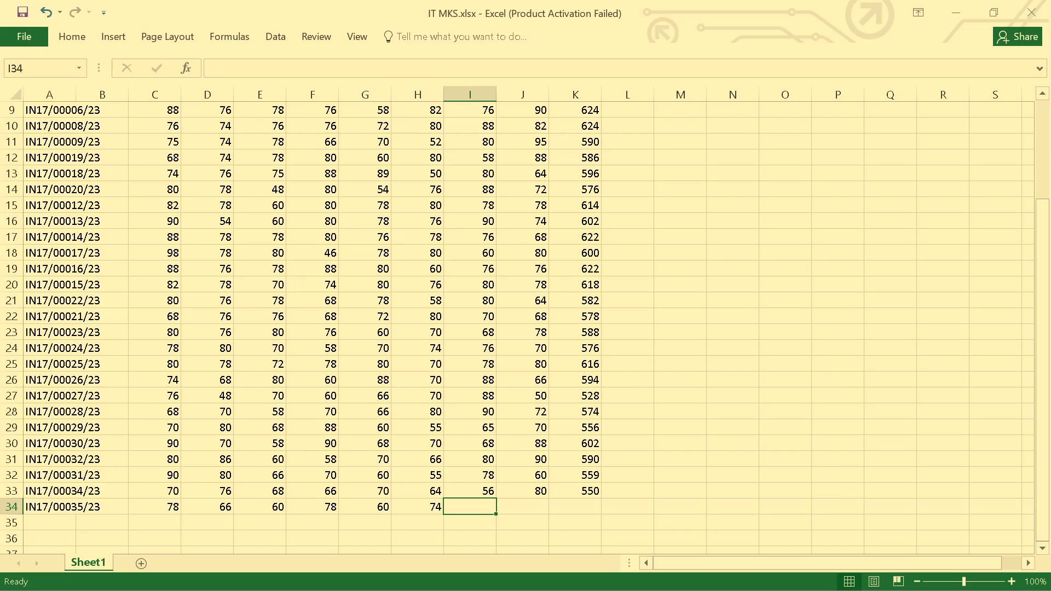
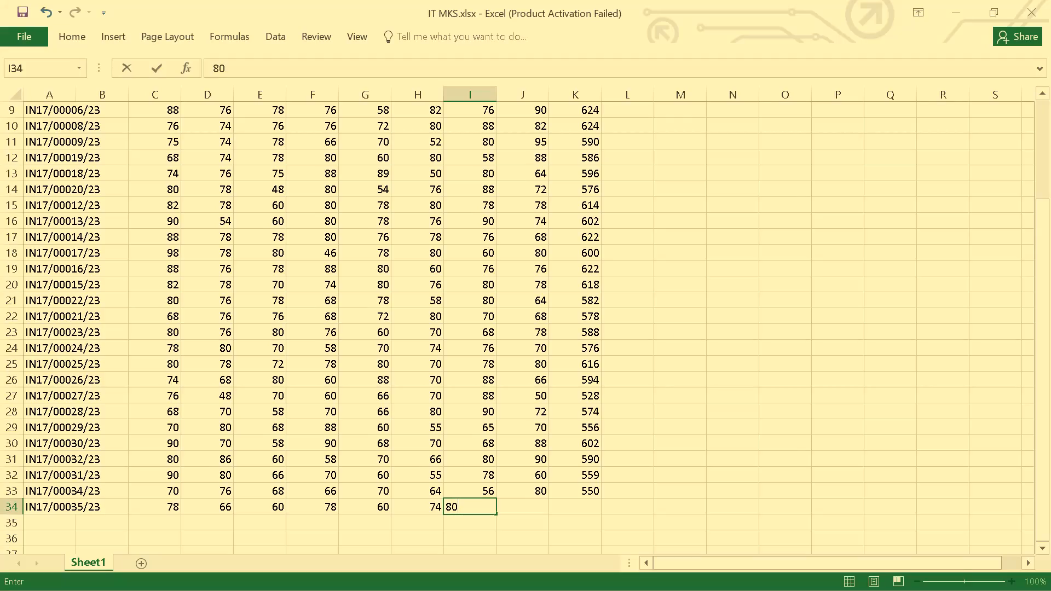
# Complete the marks in row 34 with 80 in I34 and 90 in J34.
pyautogui.press('Right')
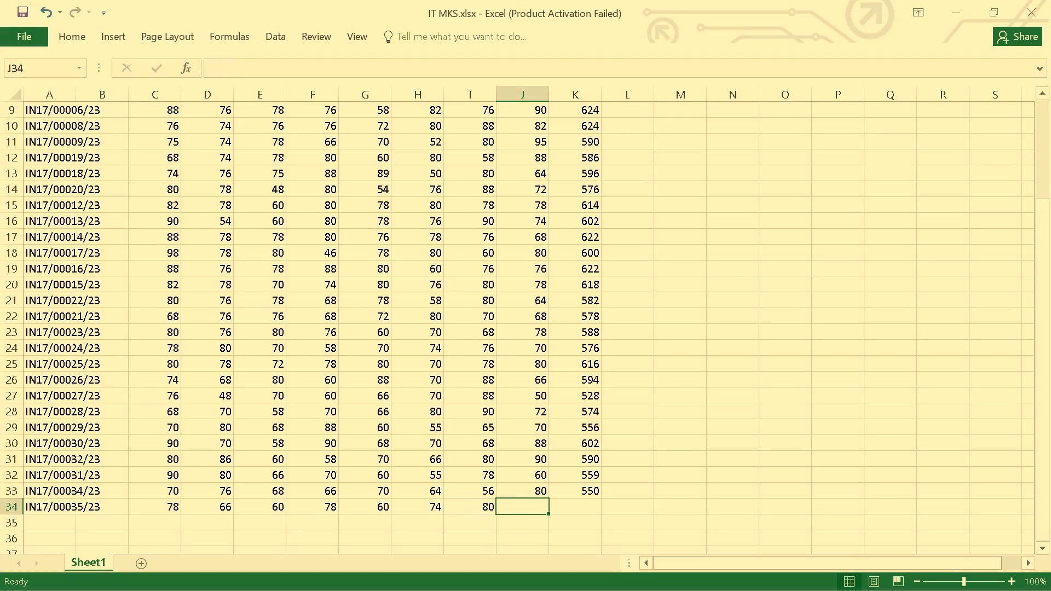
pyautogui.write('90')
pyautogui.press('Right')
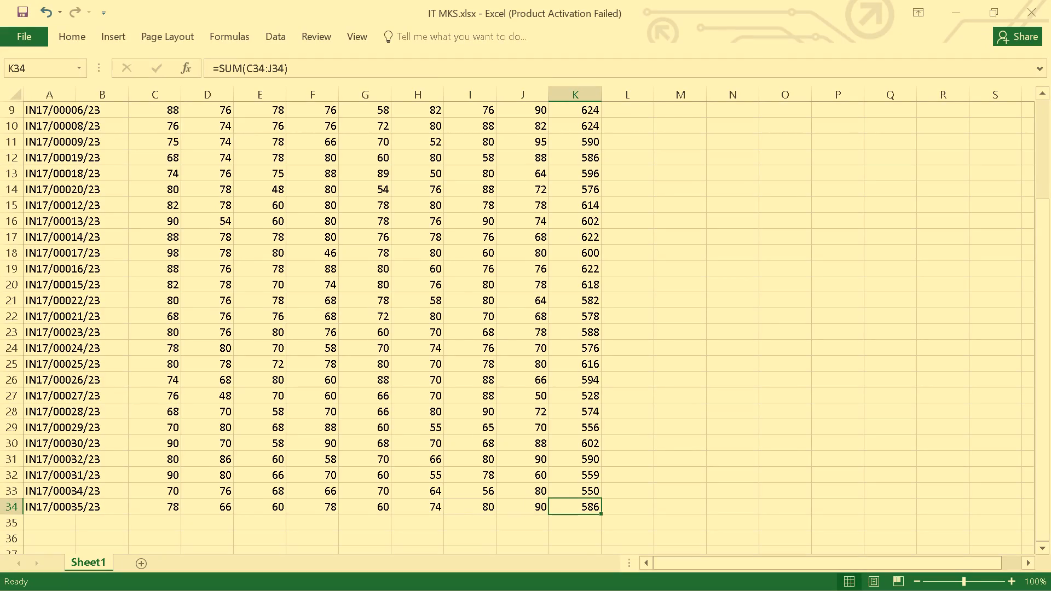
# Copy the registration number from A34 into A35 and change the last digit of its middle serial part to 4.
pyautogui.click(64, 518)
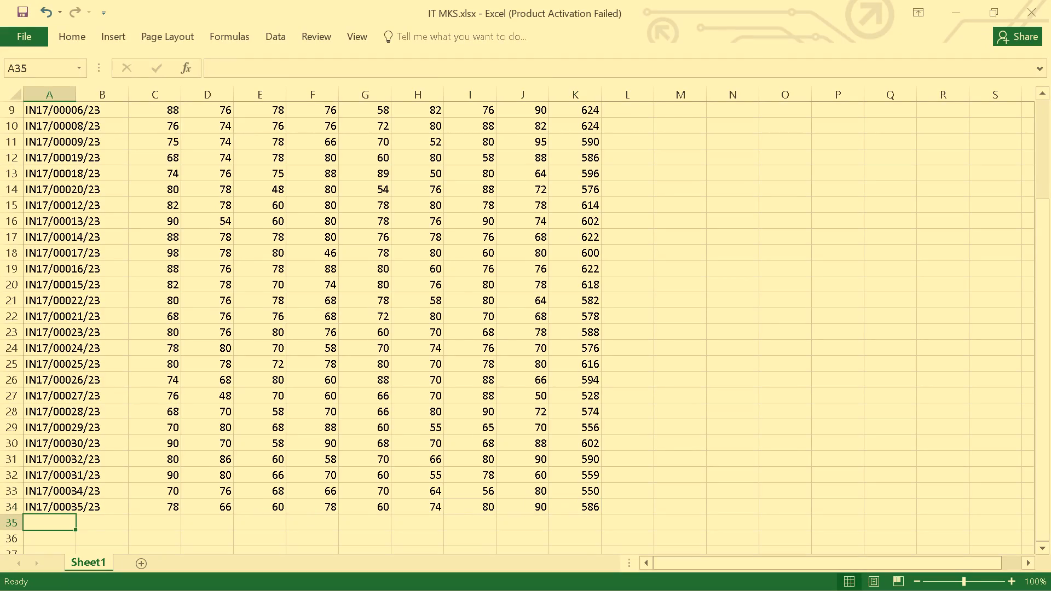
pyautogui.click(59, 509)
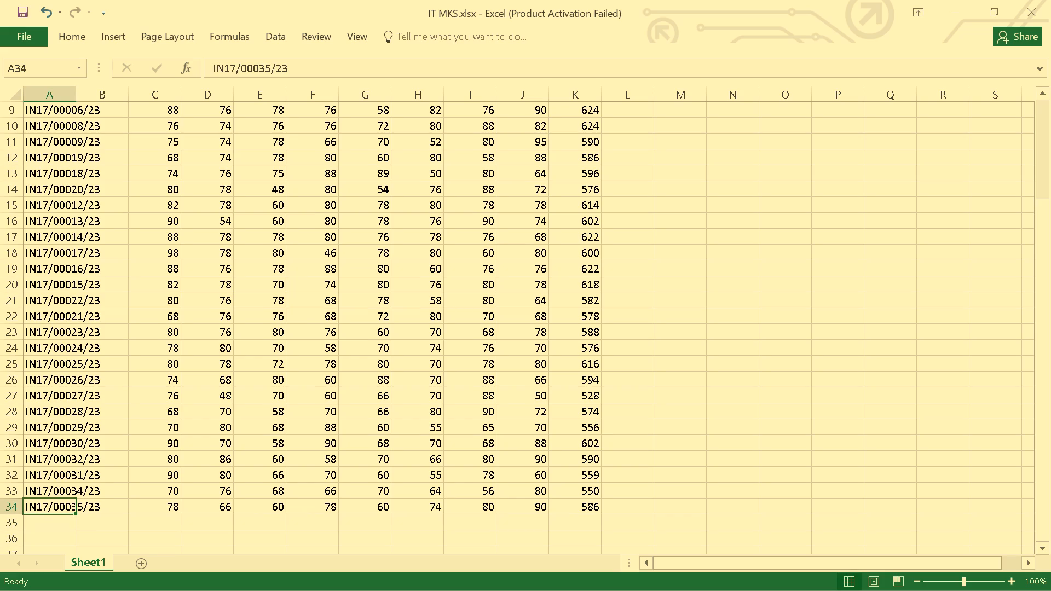
pyautogui.hotkey('ctrl', 'c')
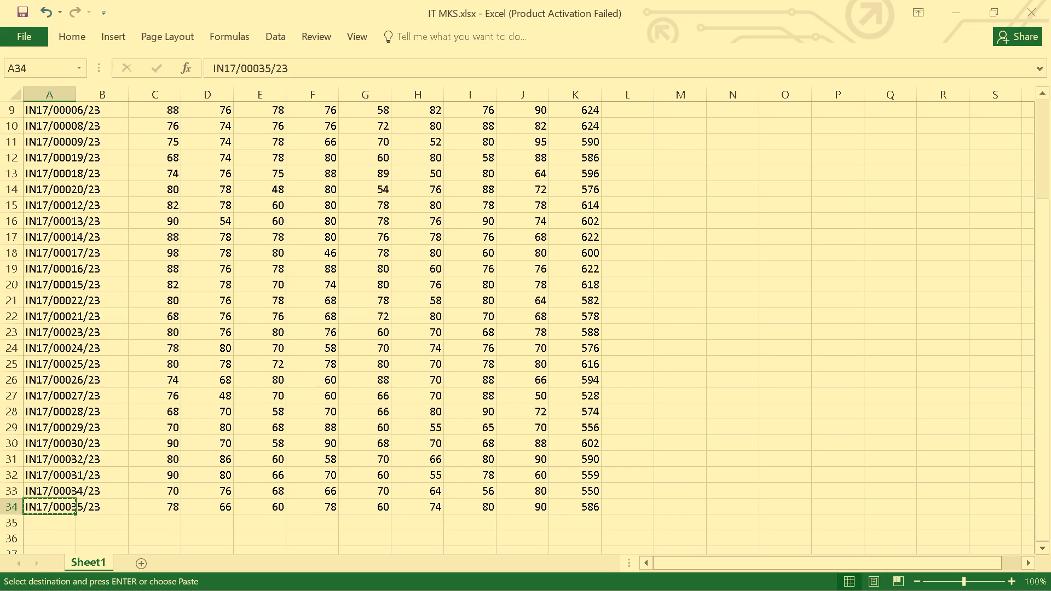
pyautogui.click(50, 523)
pyautogui.hotkey('ctrl', 'v')
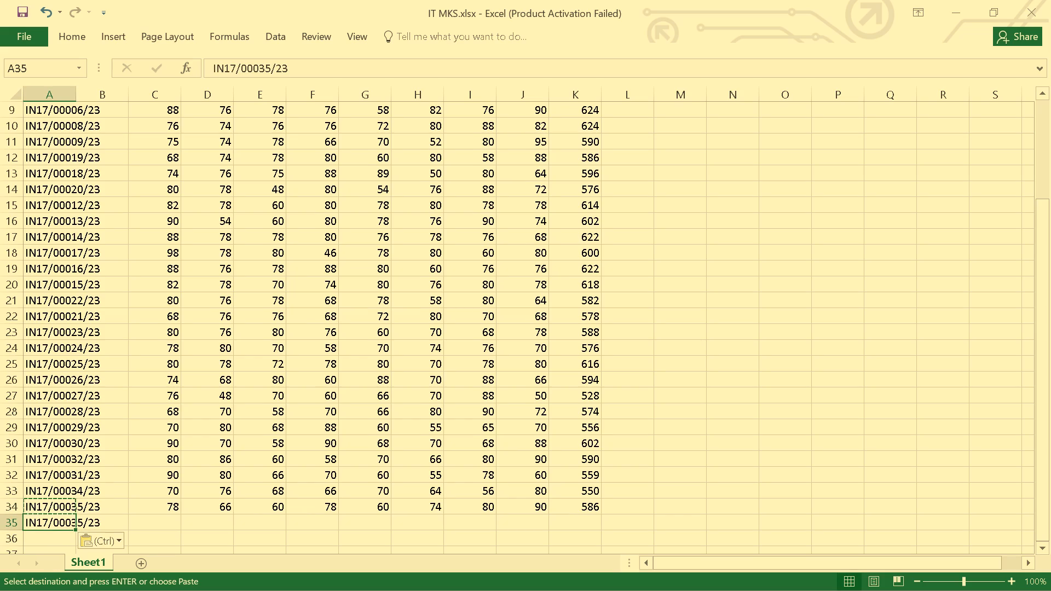
pyautogui.click(268, 66)
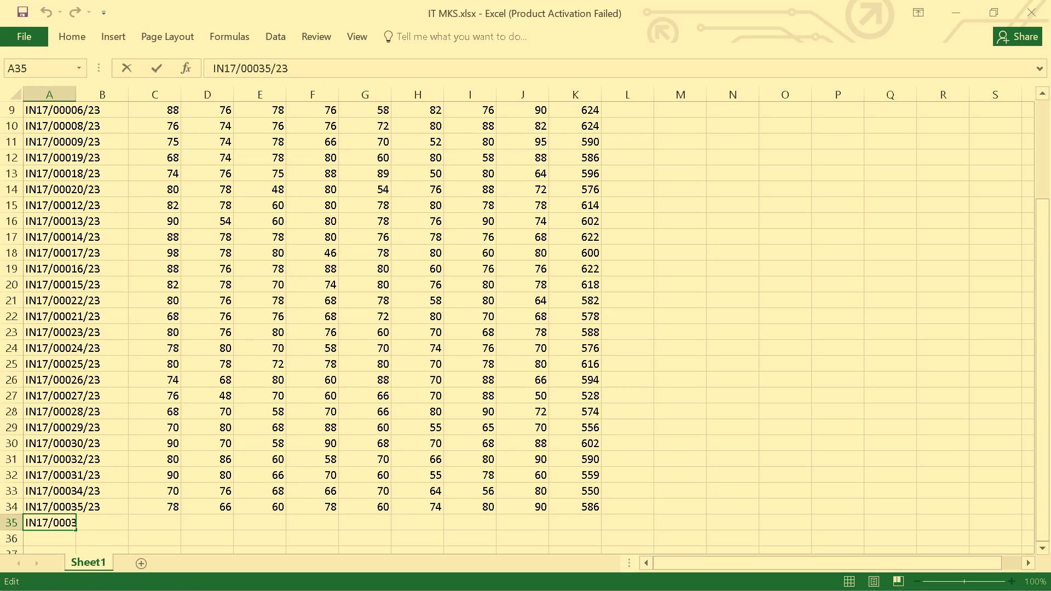
pyautogui.press('BackSpace')
pyautogui.press('4')
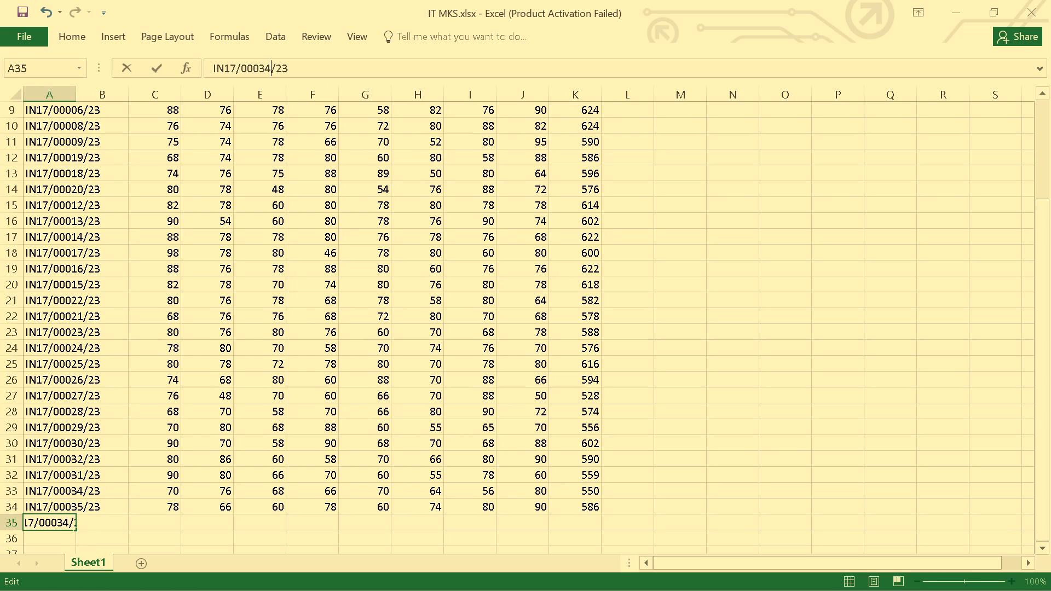
pyautogui.press('Return')
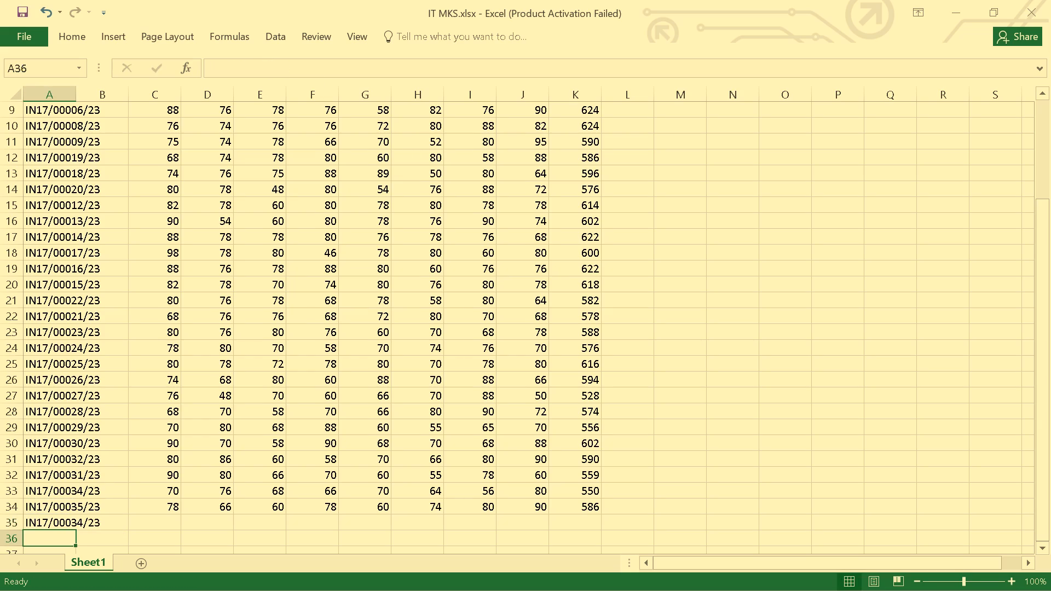
# Enter the marks 66 and 70 in cells C35 and D35.
pyautogui.click(166, 518)
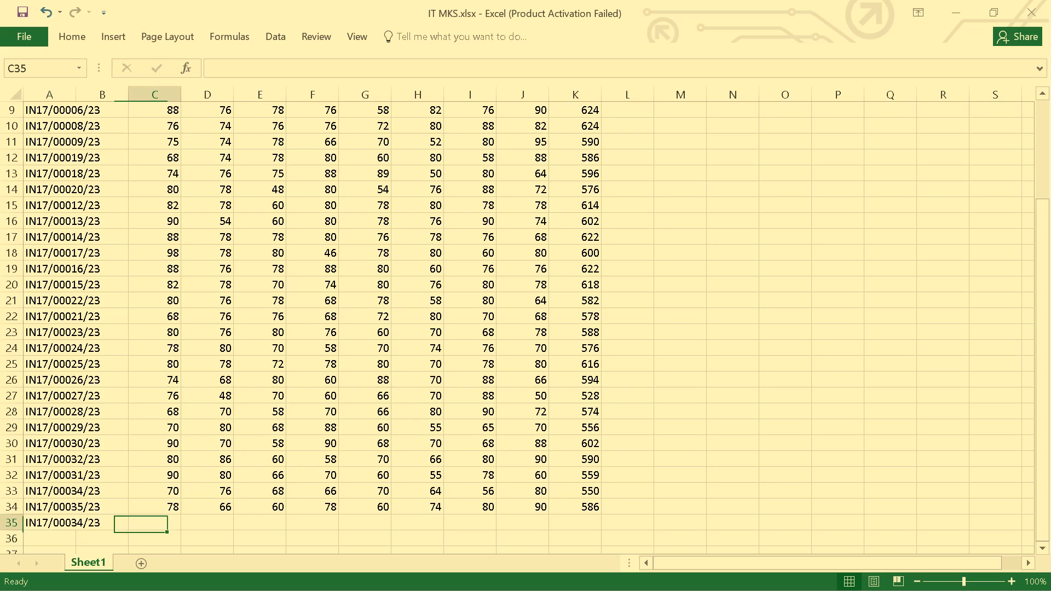
pyautogui.write('66')
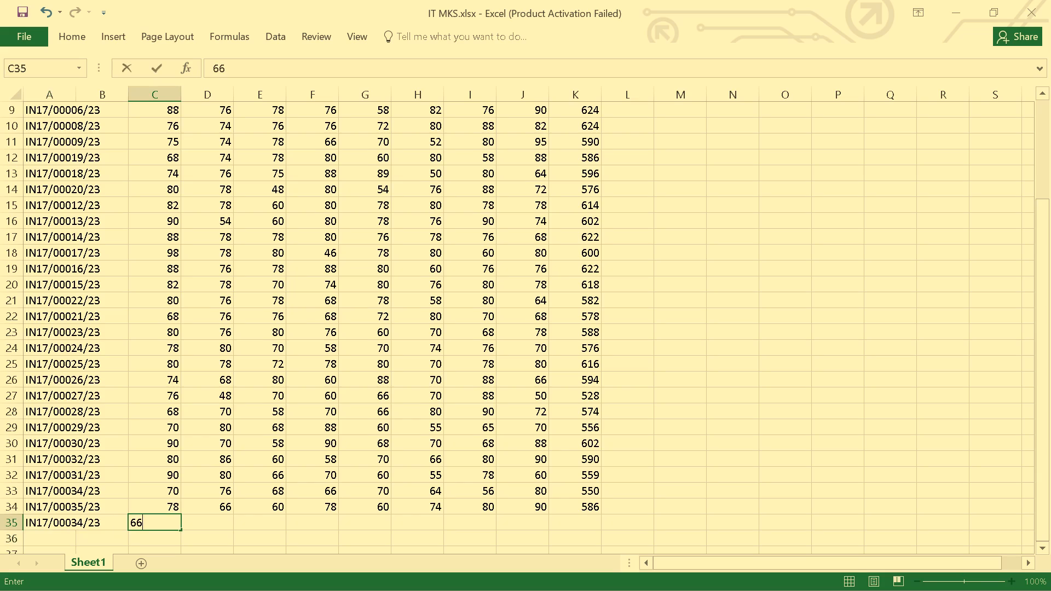
pyautogui.press('Right')
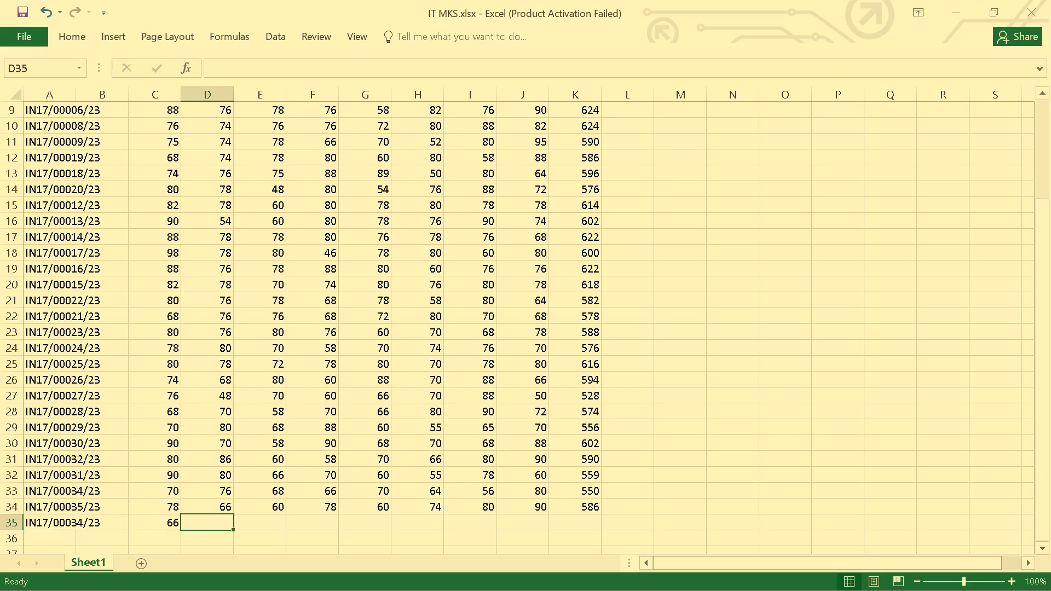
pyautogui.write('70')
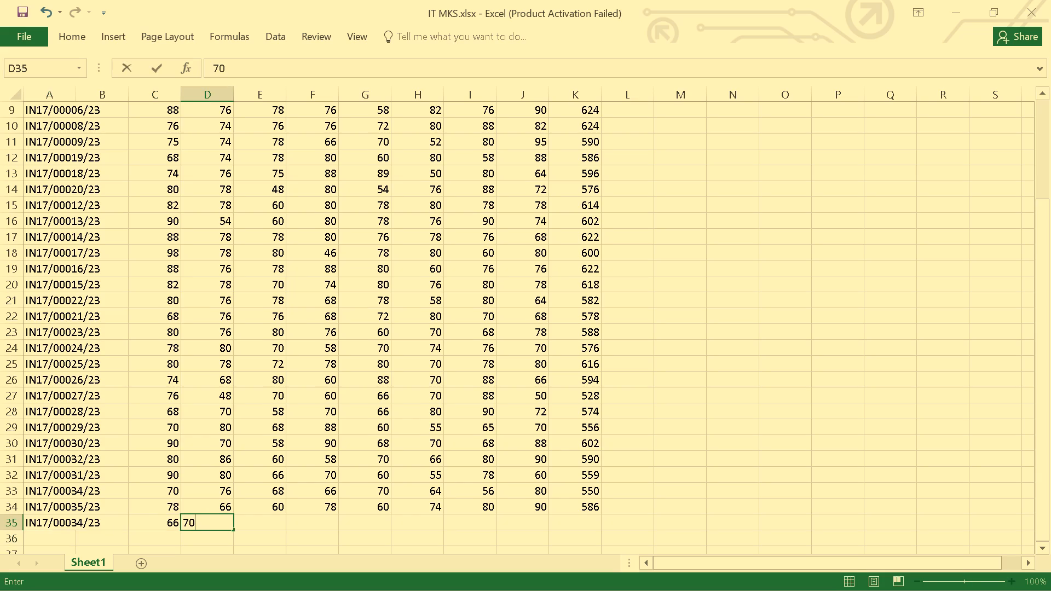
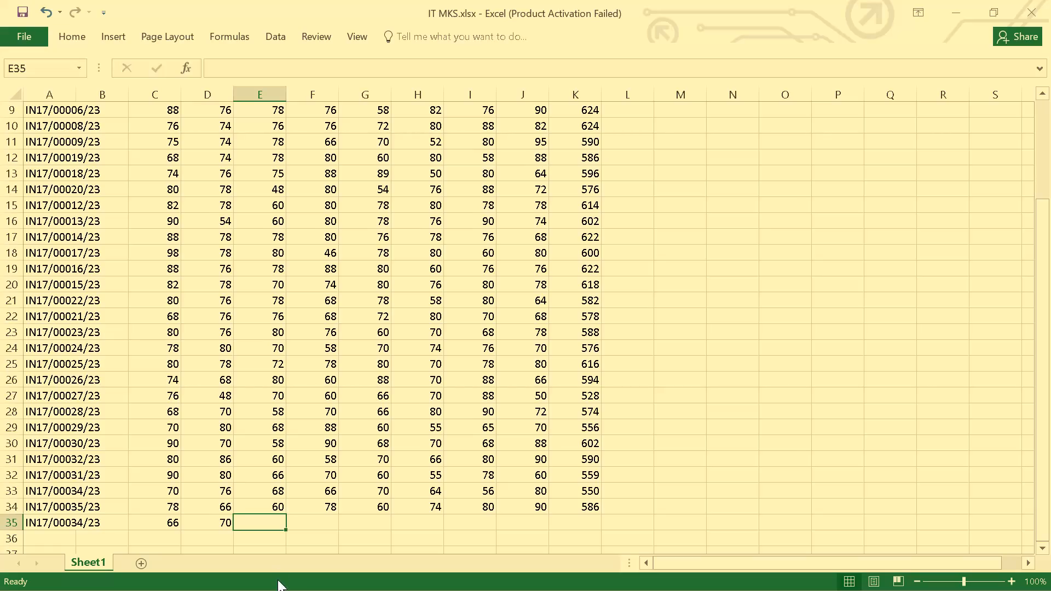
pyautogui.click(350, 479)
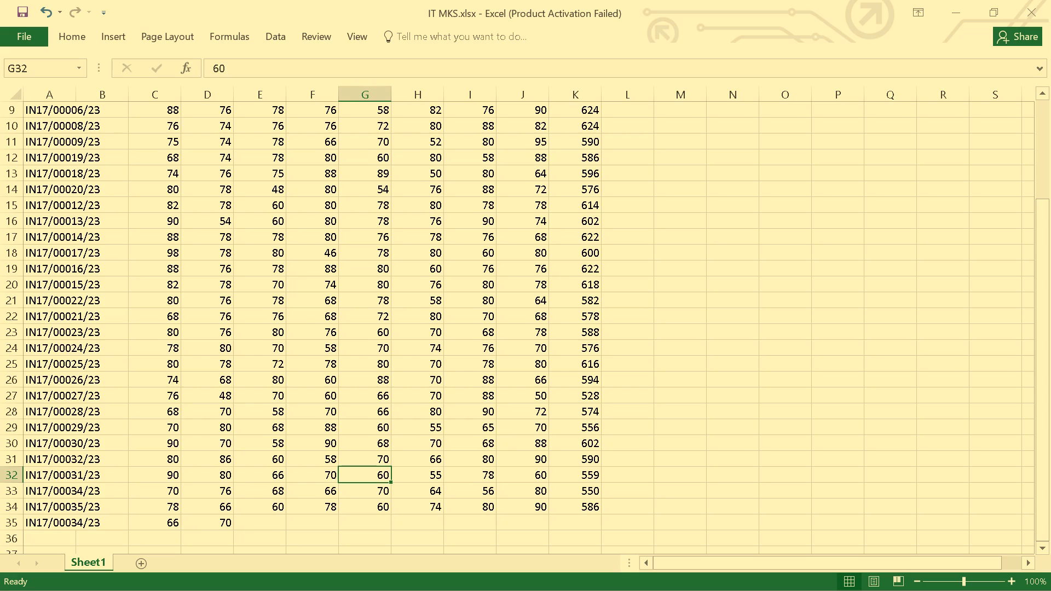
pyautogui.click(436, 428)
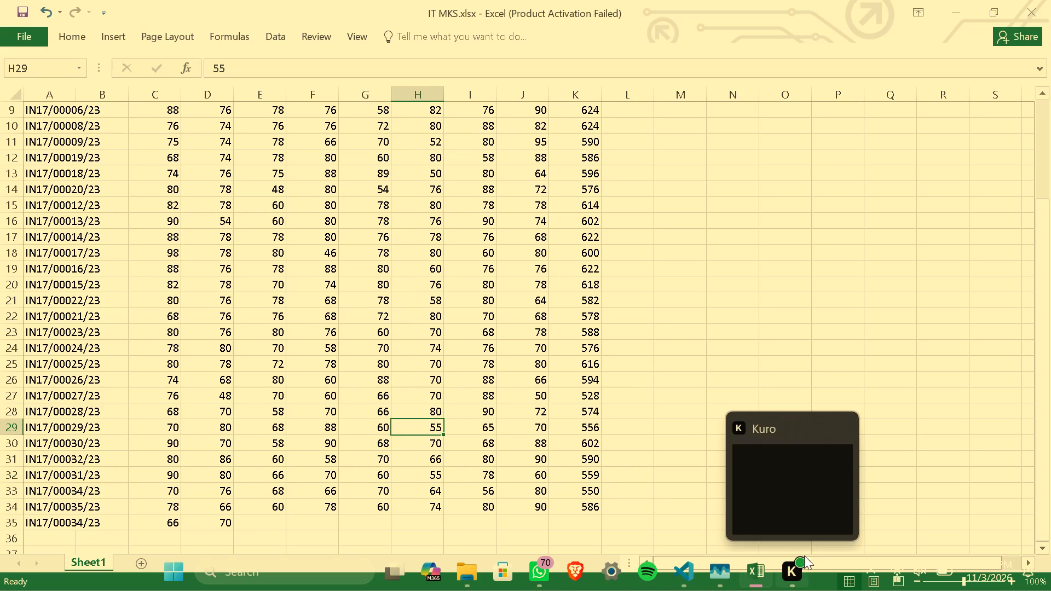
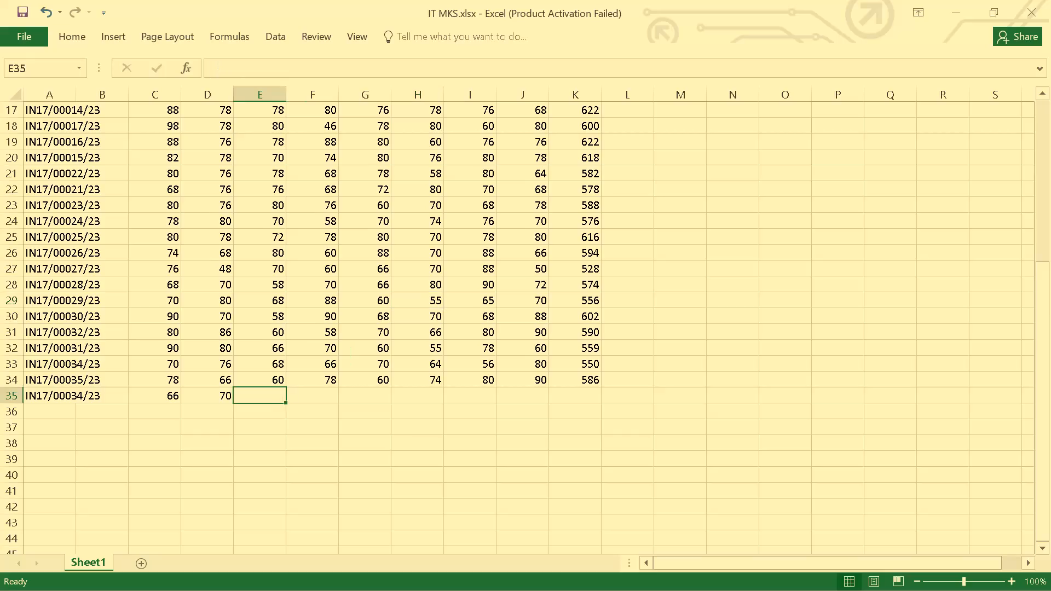
# Complete the marks in row 35 from column E to column J with 45, 70, 80, 66, 70 and 74.
pyautogui.write('45')
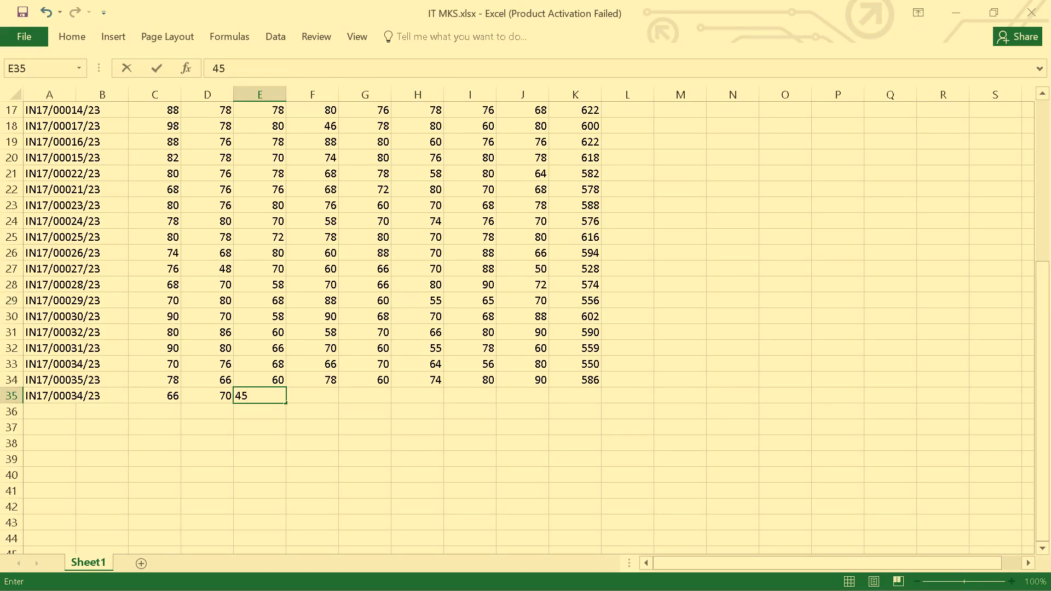
pyautogui.press('Right')
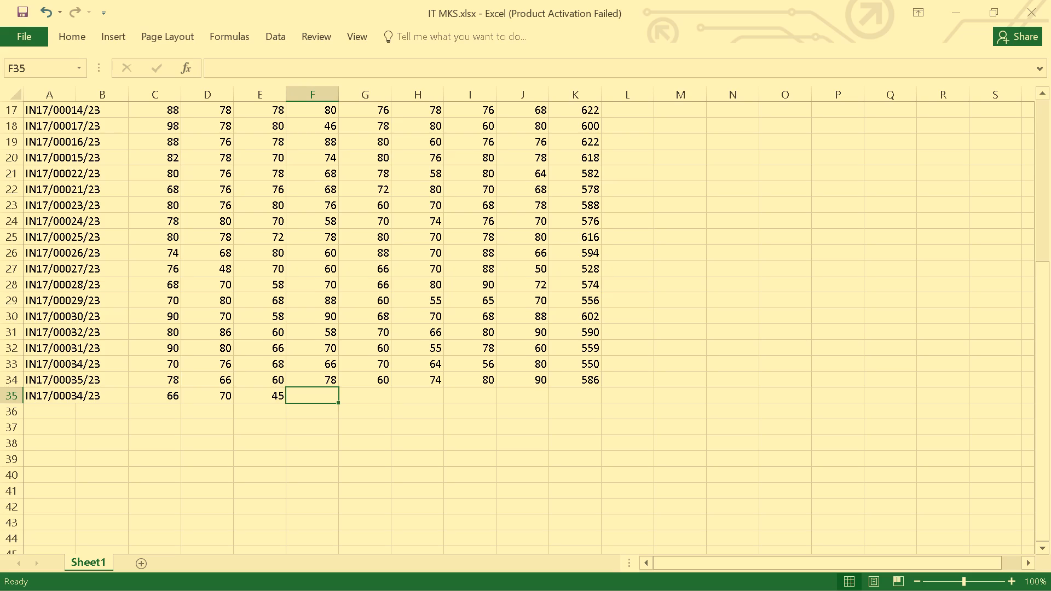
pyautogui.press('7')
pyautogui.press('0')
pyautogui.press('Right')
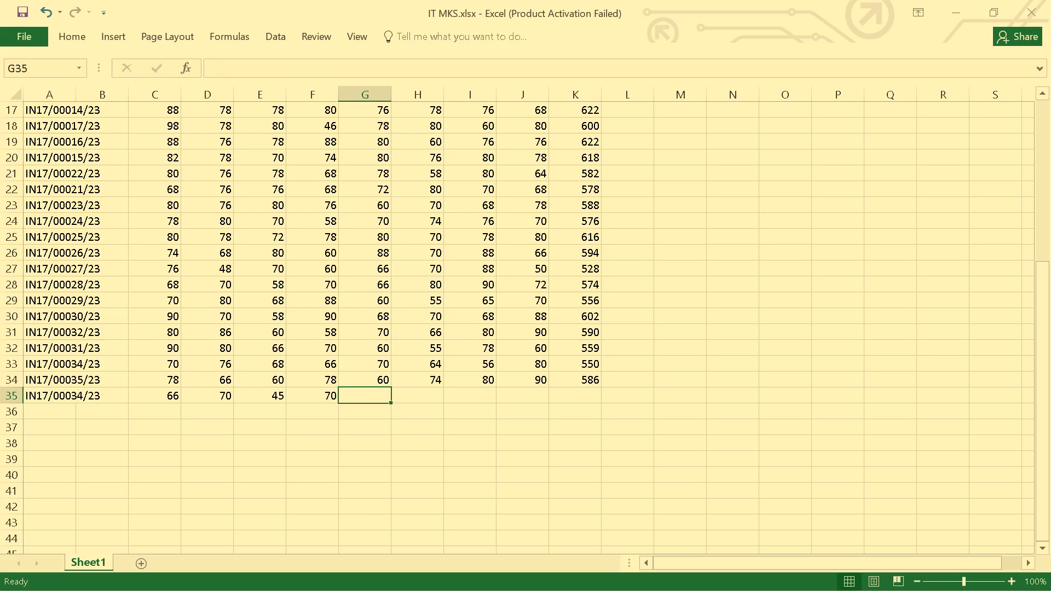
pyautogui.press('8')
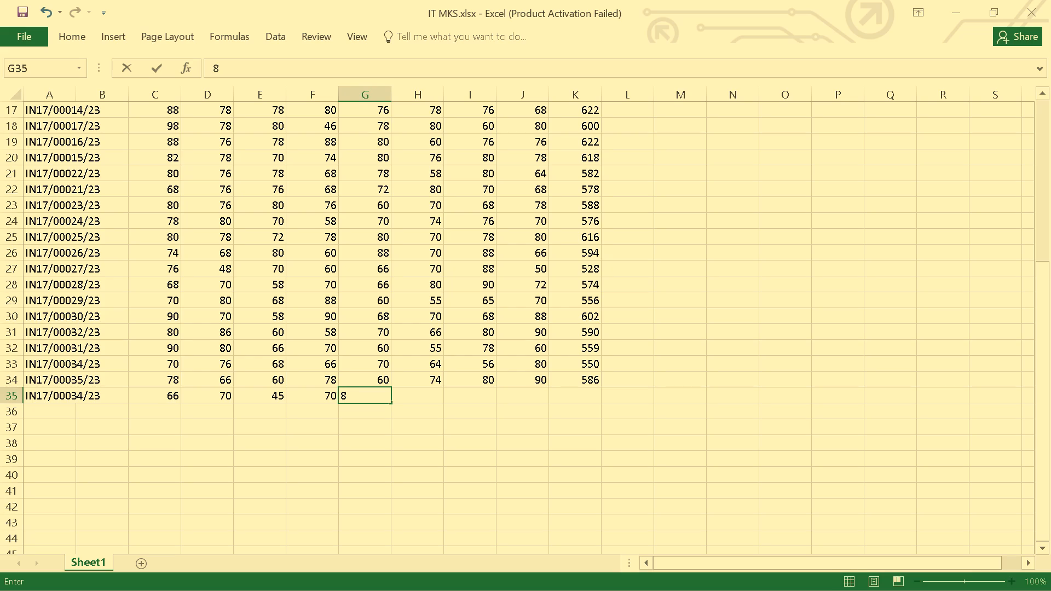
pyautogui.press('0')
pyautogui.press('Right')
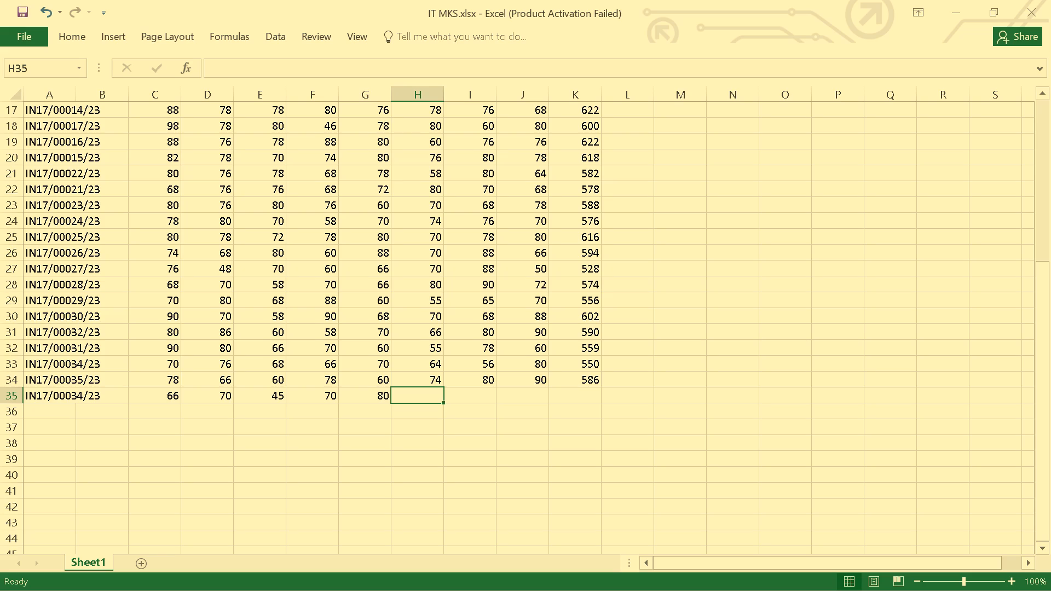
pyautogui.write('66')
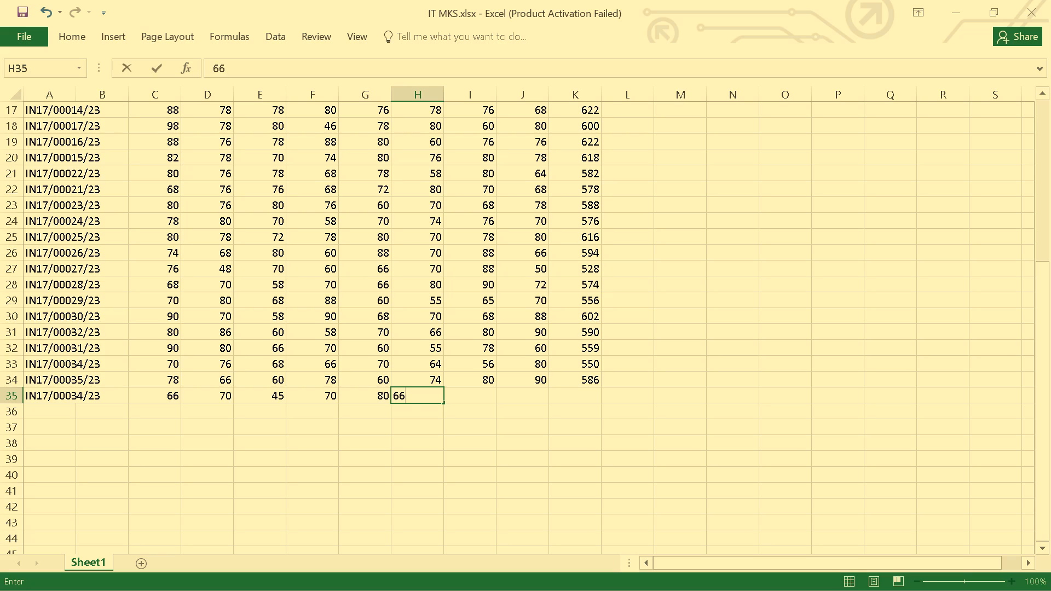
pyautogui.press('Right')
pyautogui.write('70')
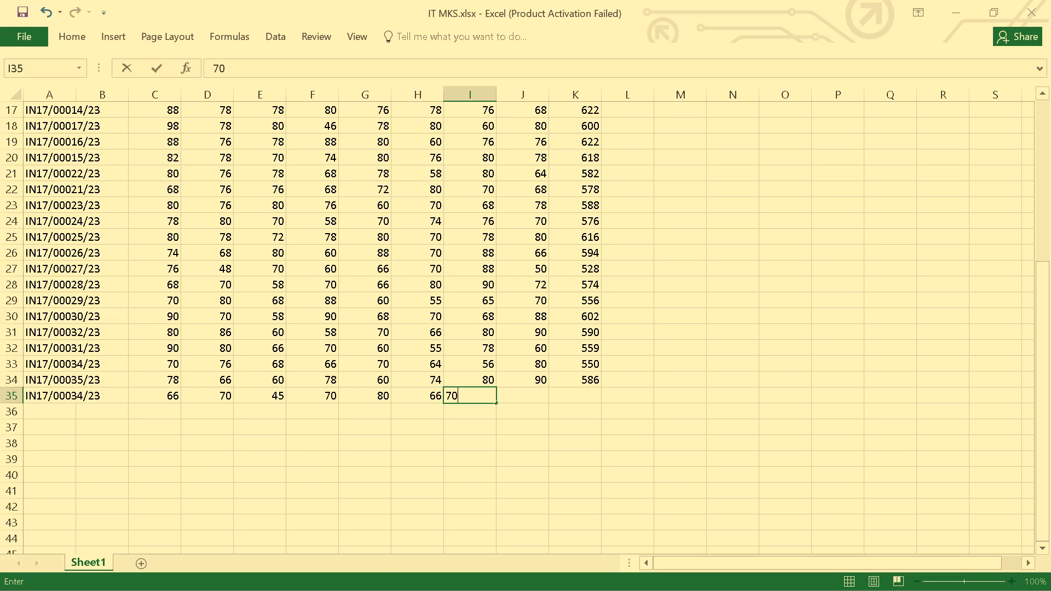
pyautogui.press('Right')
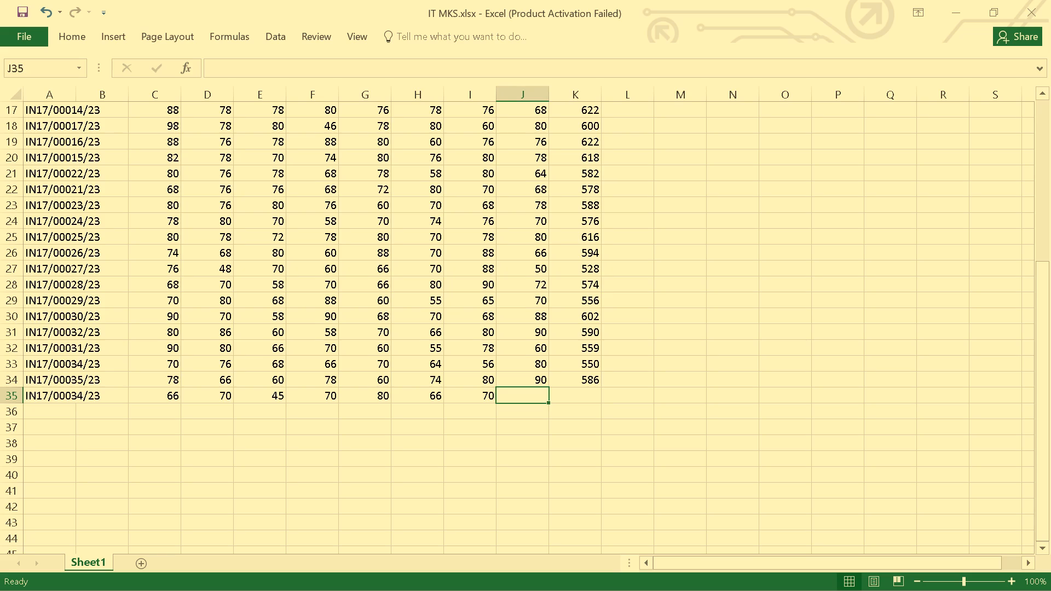
pyautogui.write('74')
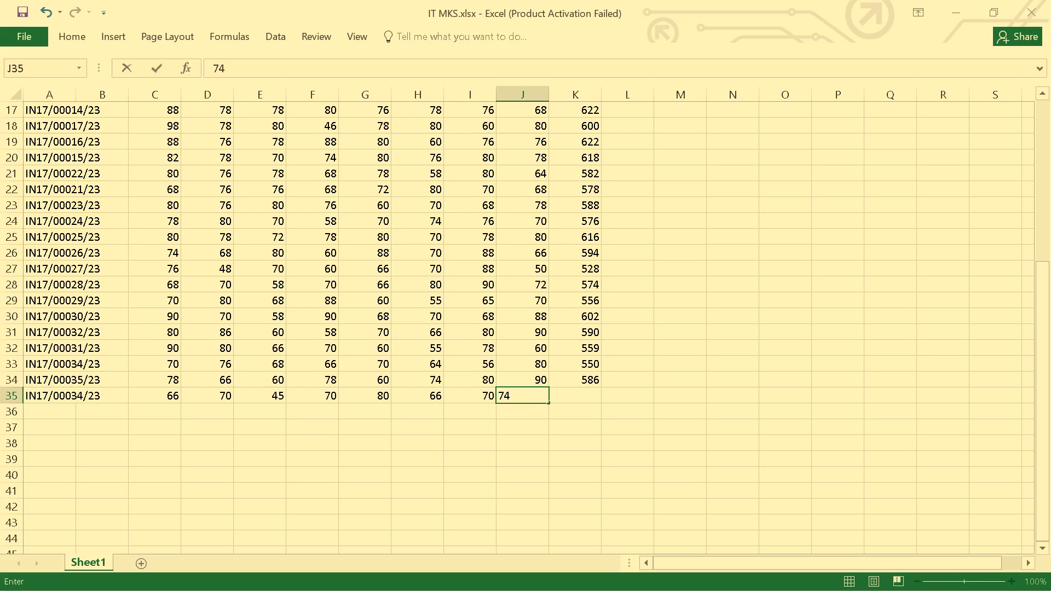
pyautogui.press('Right')
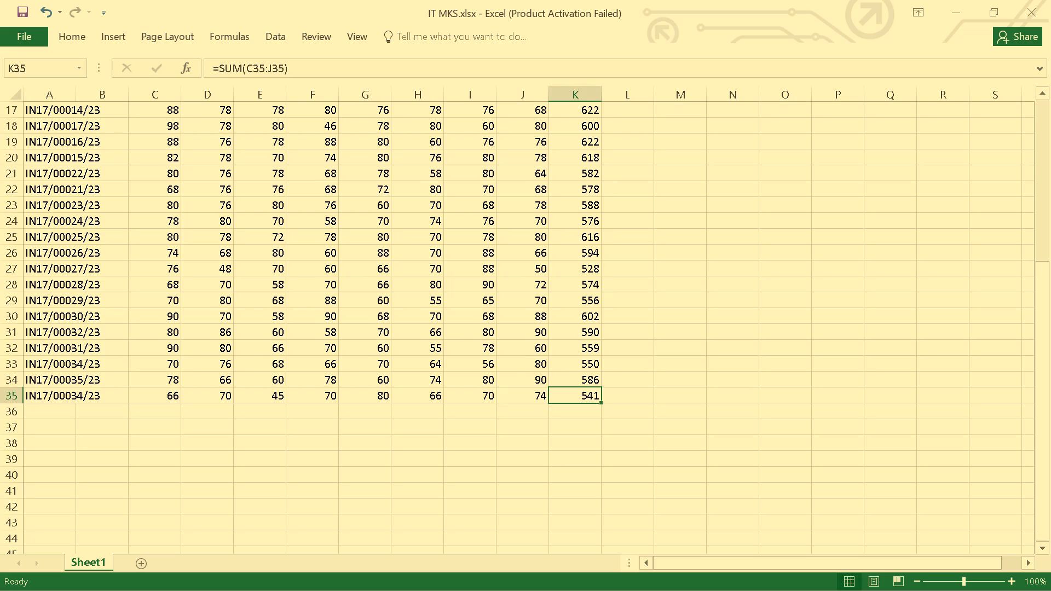
# Save the marks workbook under its existing name.
pyautogui.click(48, 413)
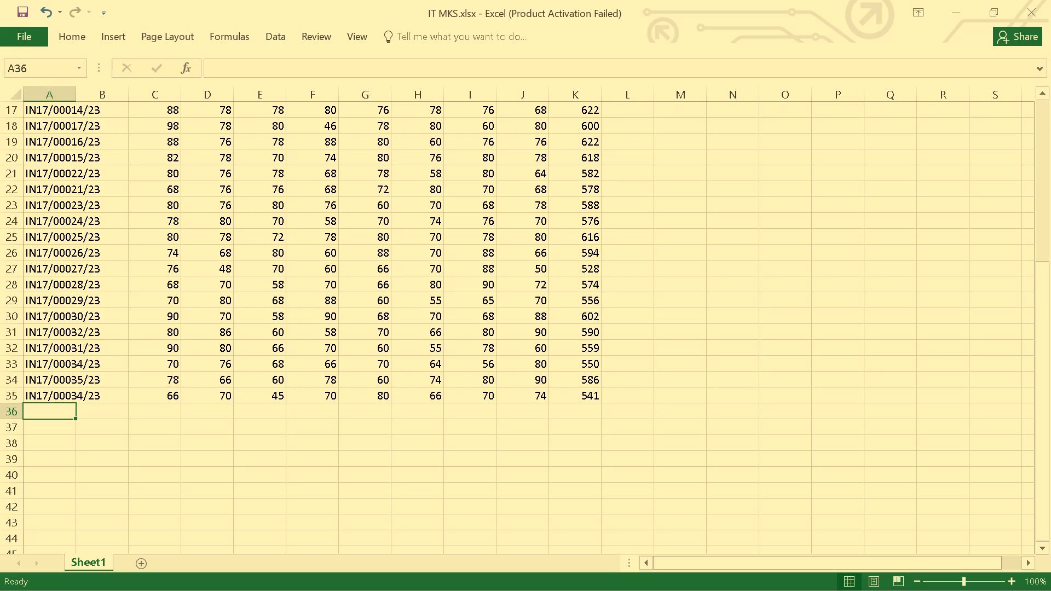
pyautogui.scroll(4, 342, 351)
pyautogui.hotkey('ctrl', 's')
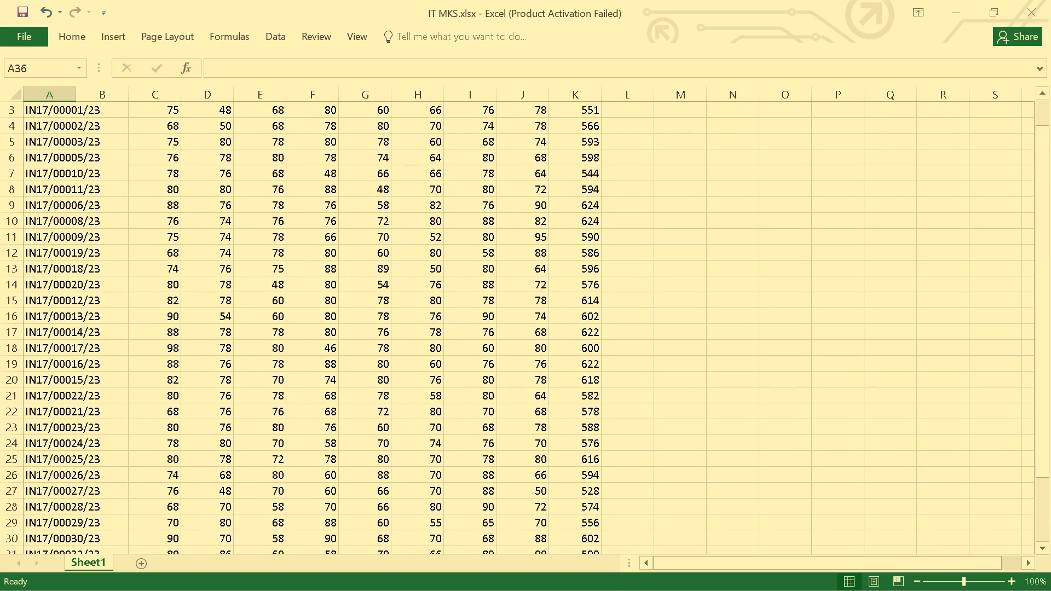
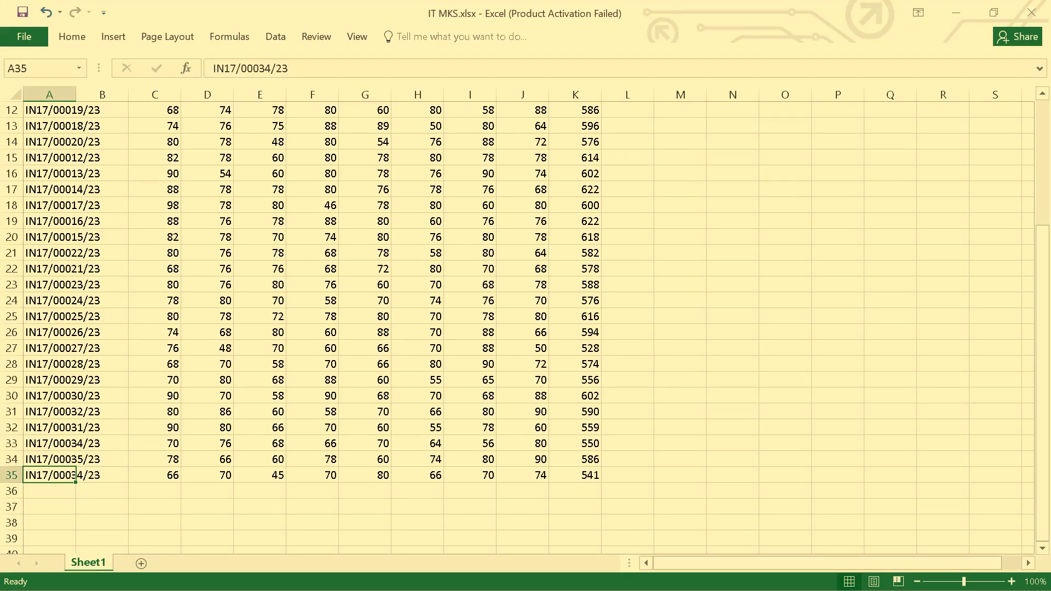
# Copy the registration number from A35 into A36 and change its serial part to end in 36.
pyautogui.hotkey('ctrl', 'c')
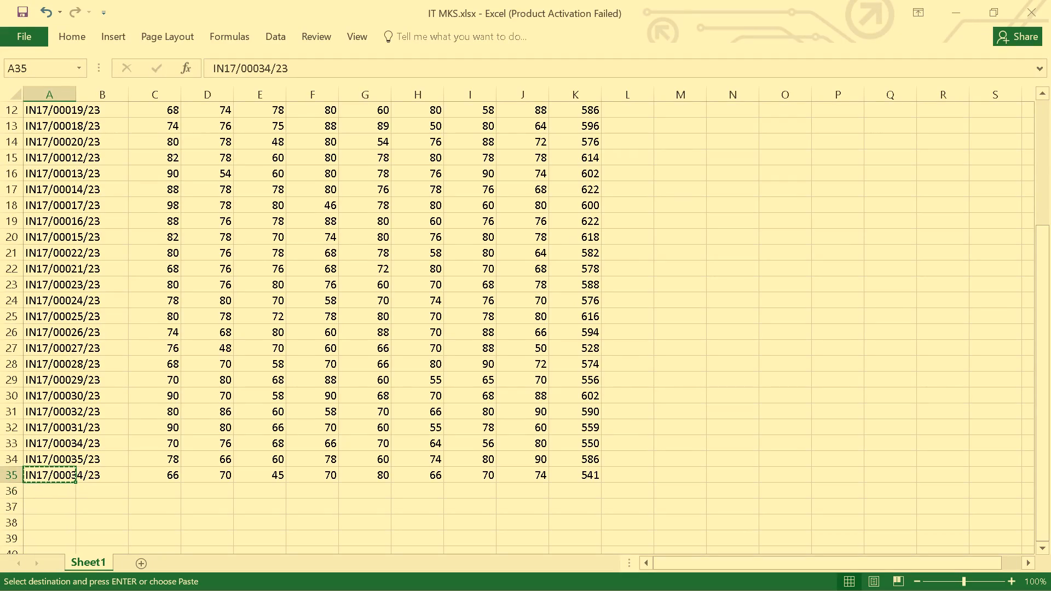
pyautogui.click(45, 494)
pyautogui.hotkey('ctrl', 'v')
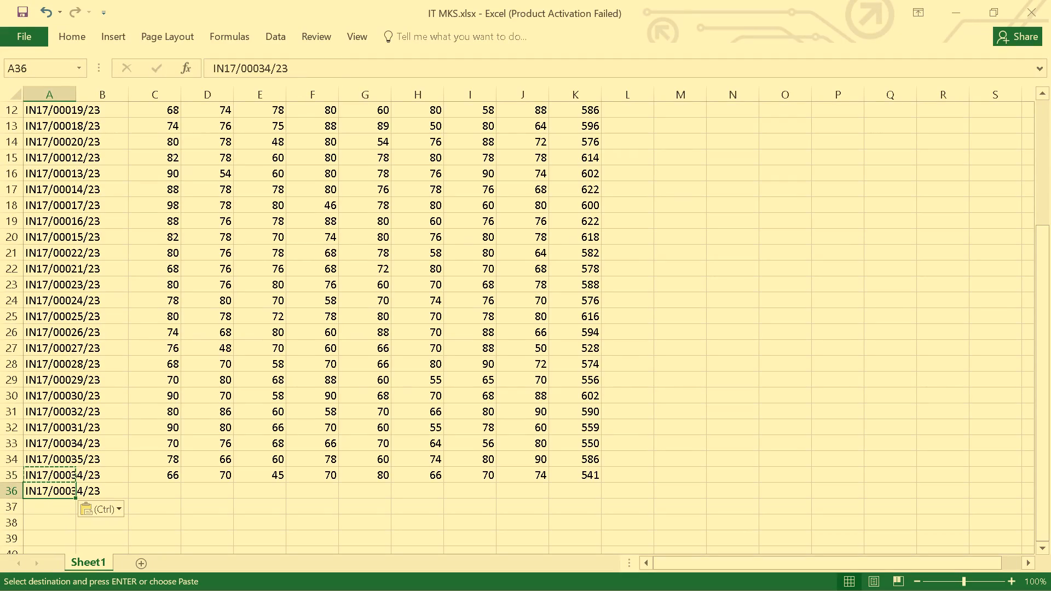
pyautogui.click(272, 67)
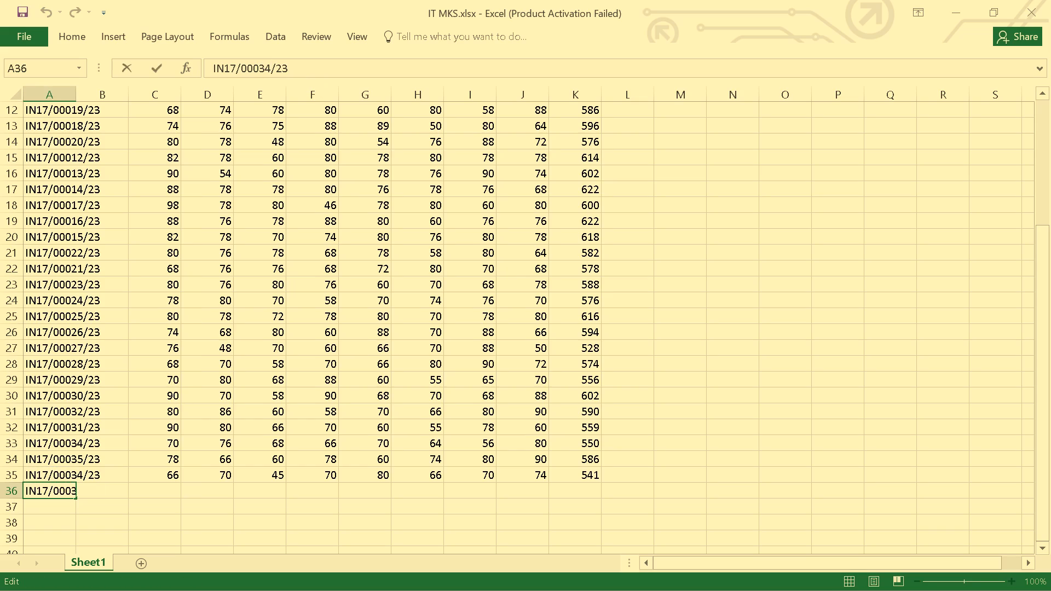
pyautogui.press('BackSpace')
pyautogui.press('6')
# Enter the row 36 marks from column C to column J as 80, 40, 78, 55, 70, 60, 90 and 90.
pyautogui.click(163, 493)
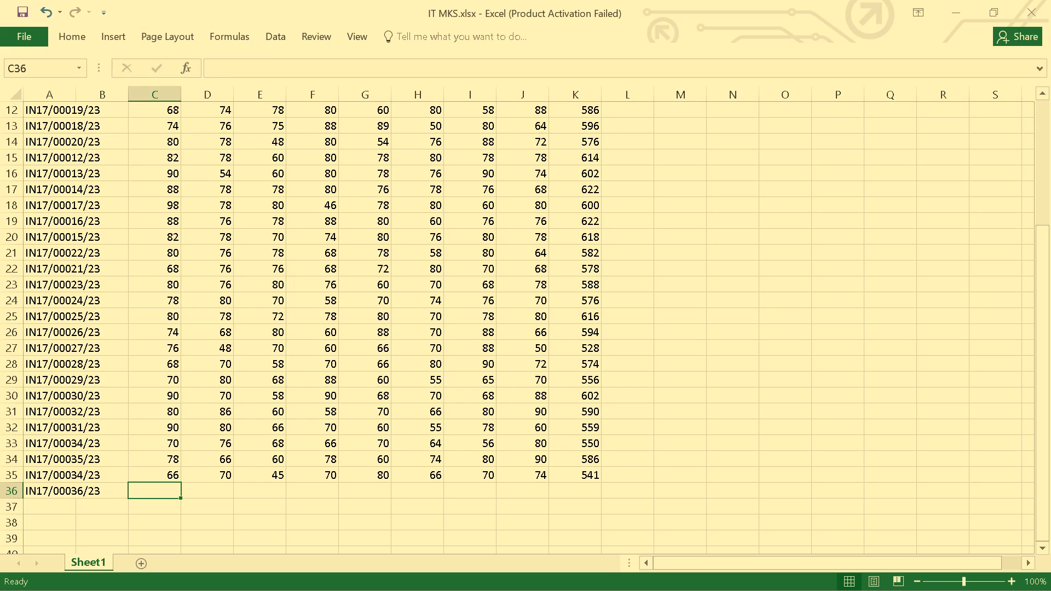
pyautogui.write('80')
pyautogui.press('Right')
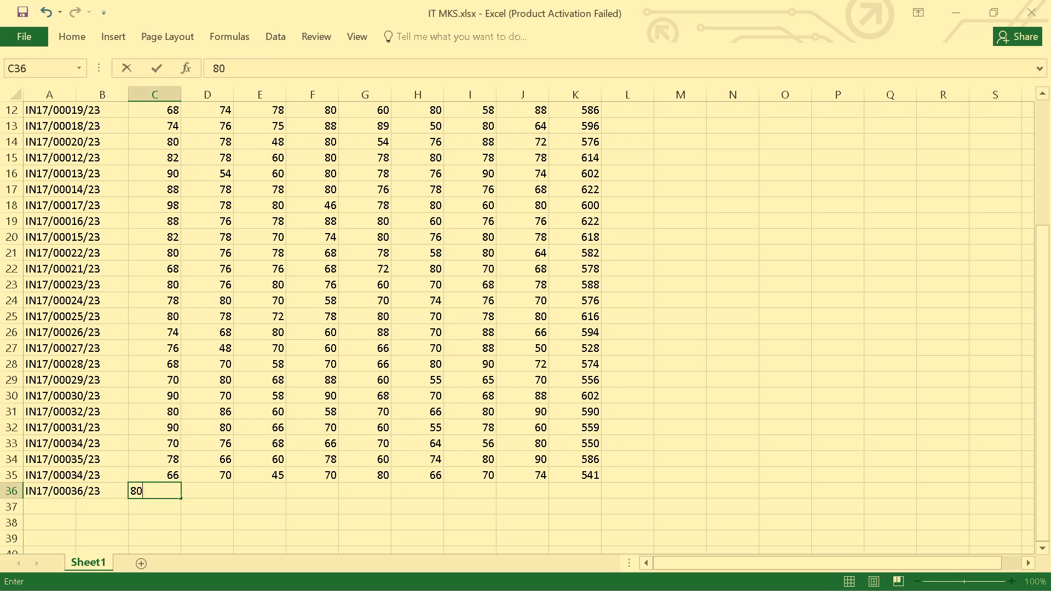
pyautogui.write('40')
pyautogui.press('Right')
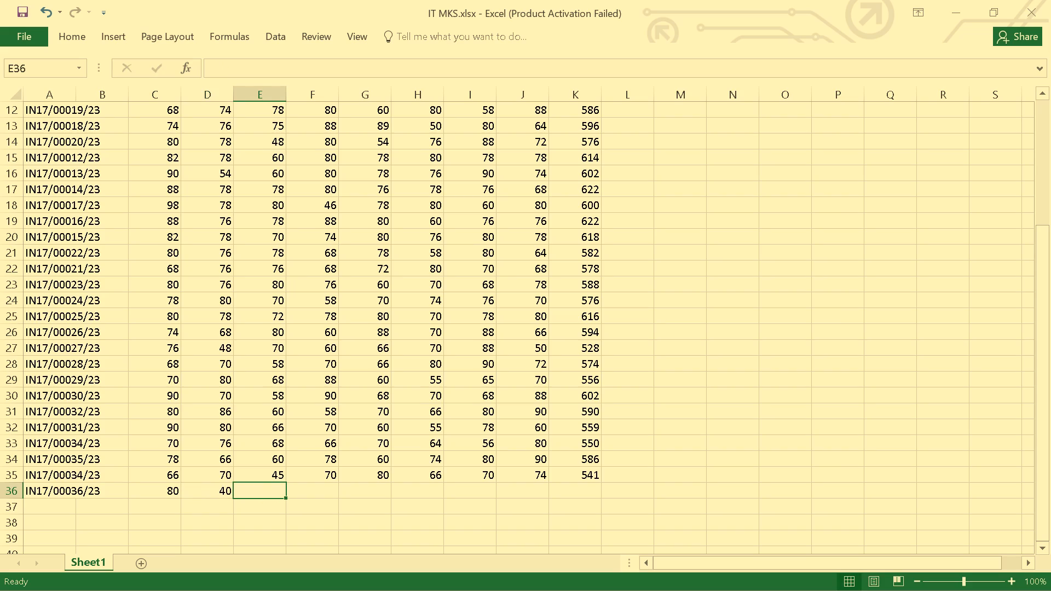
pyautogui.write('78')
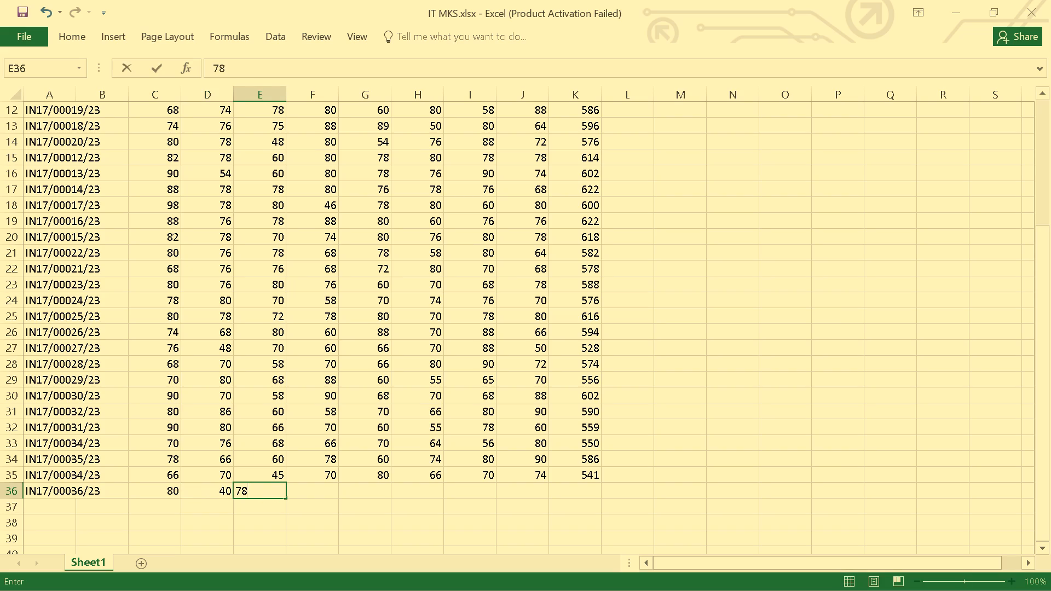
pyautogui.press('Right')
pyautogui.write('55')
pyautogui.press('Right')
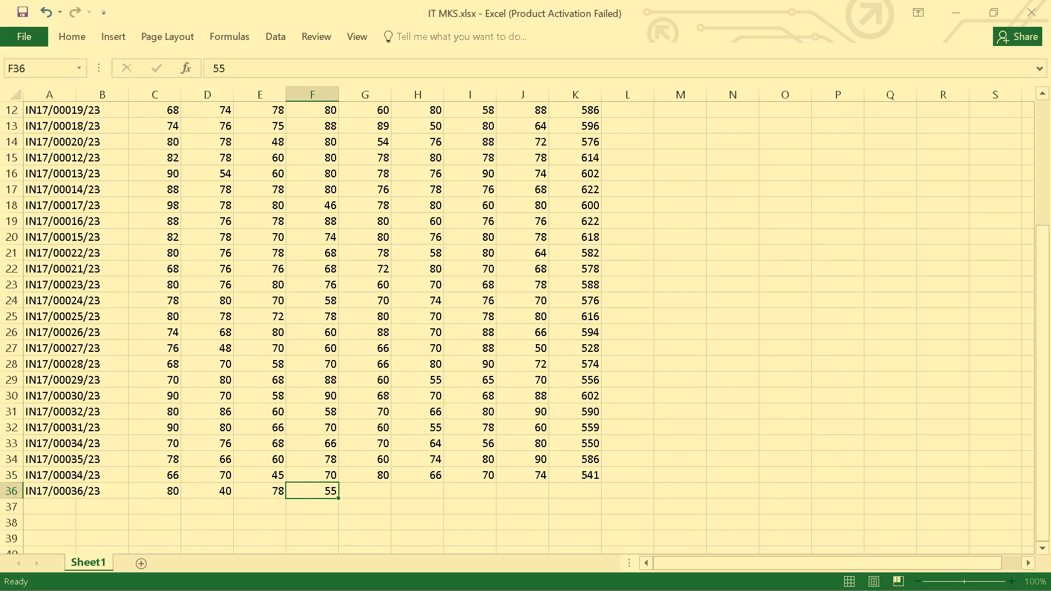
pyautogui.write('70')
pyautogui.press('Right')
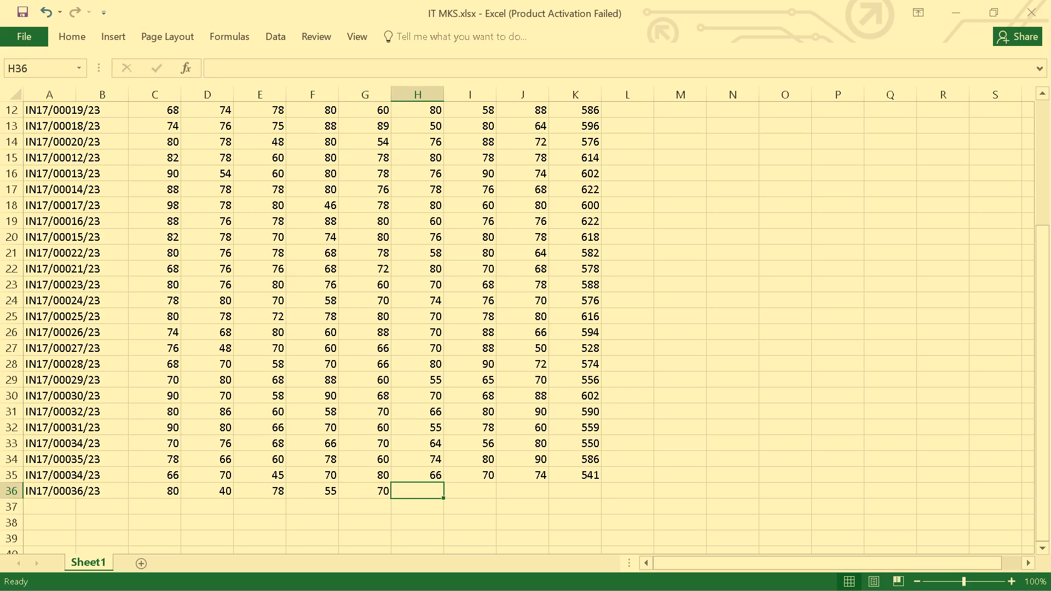
pyautogui.write('60')
pyautogui.press('Right')
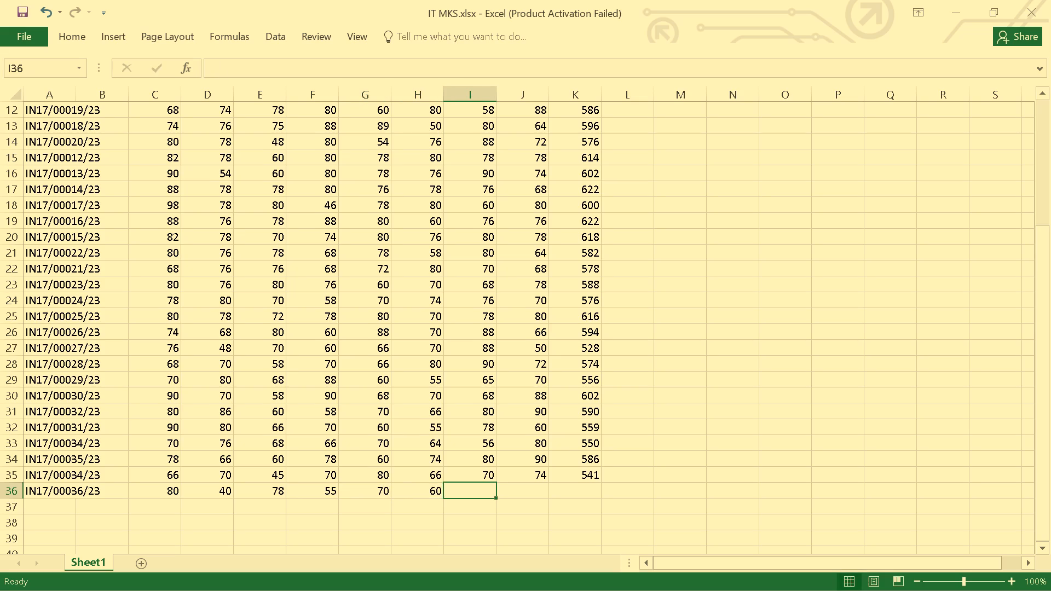
pyautogui.write('90')
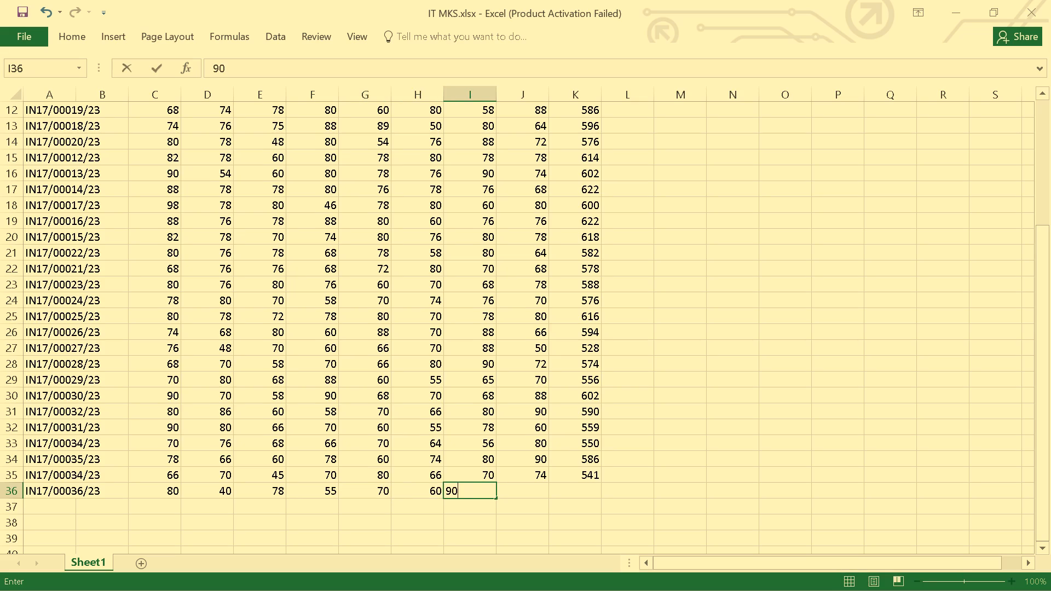
pyautogui.press('Right')
pyautogui.write('90')
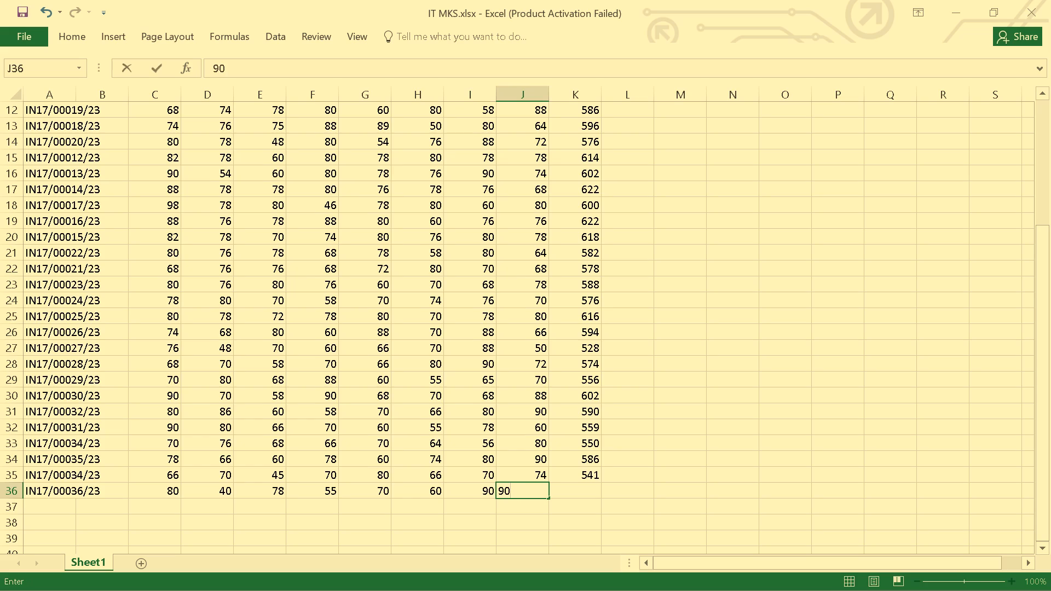
pyautogui.press('Return')
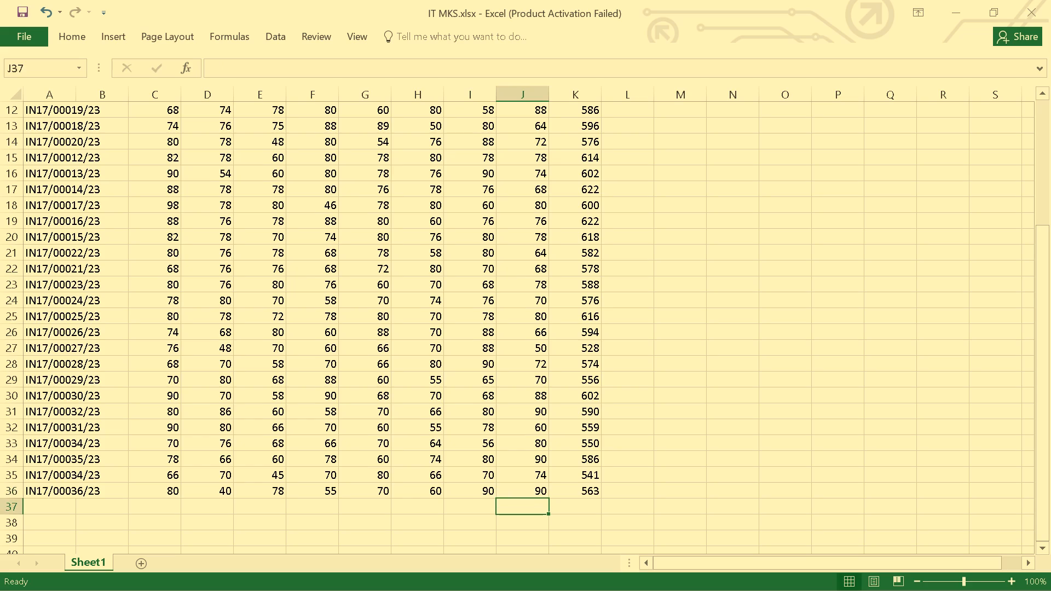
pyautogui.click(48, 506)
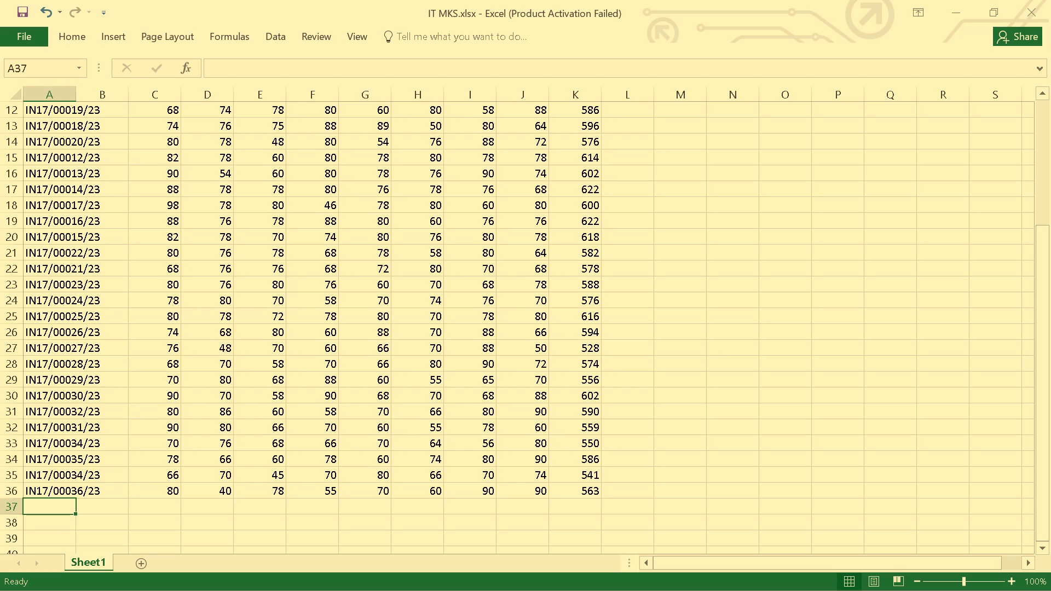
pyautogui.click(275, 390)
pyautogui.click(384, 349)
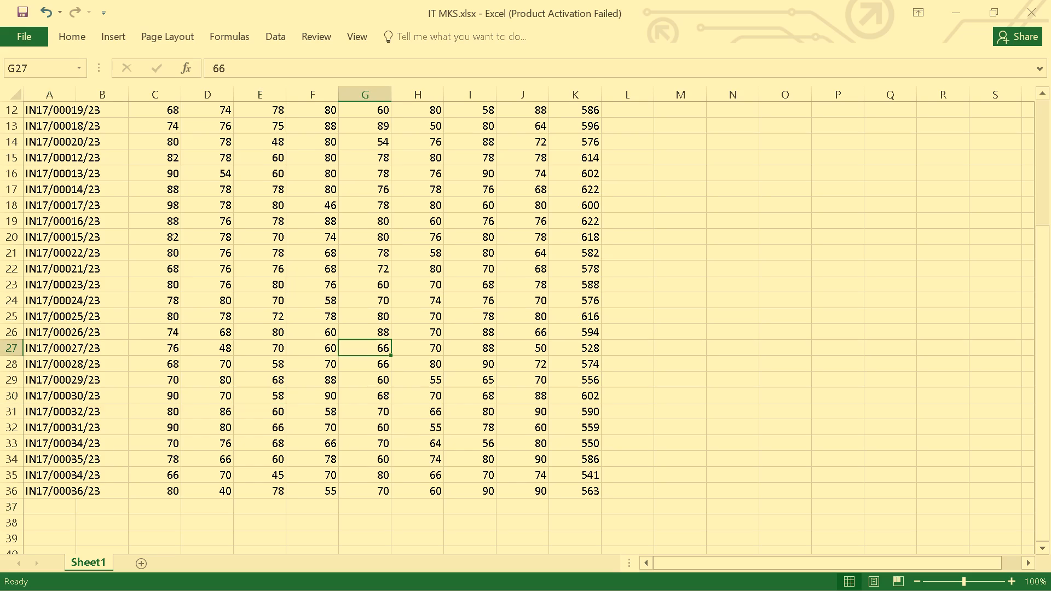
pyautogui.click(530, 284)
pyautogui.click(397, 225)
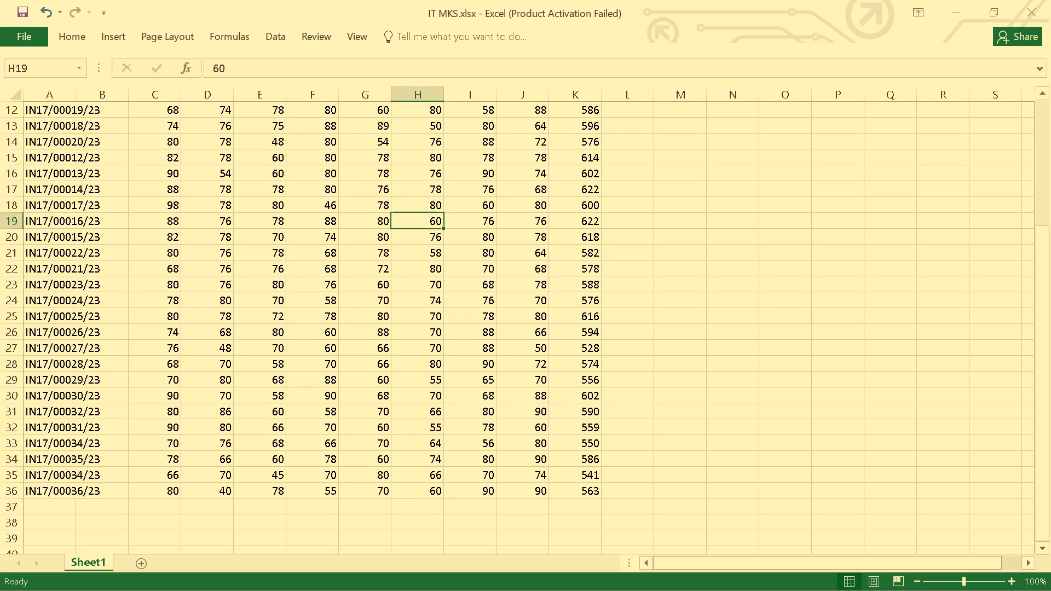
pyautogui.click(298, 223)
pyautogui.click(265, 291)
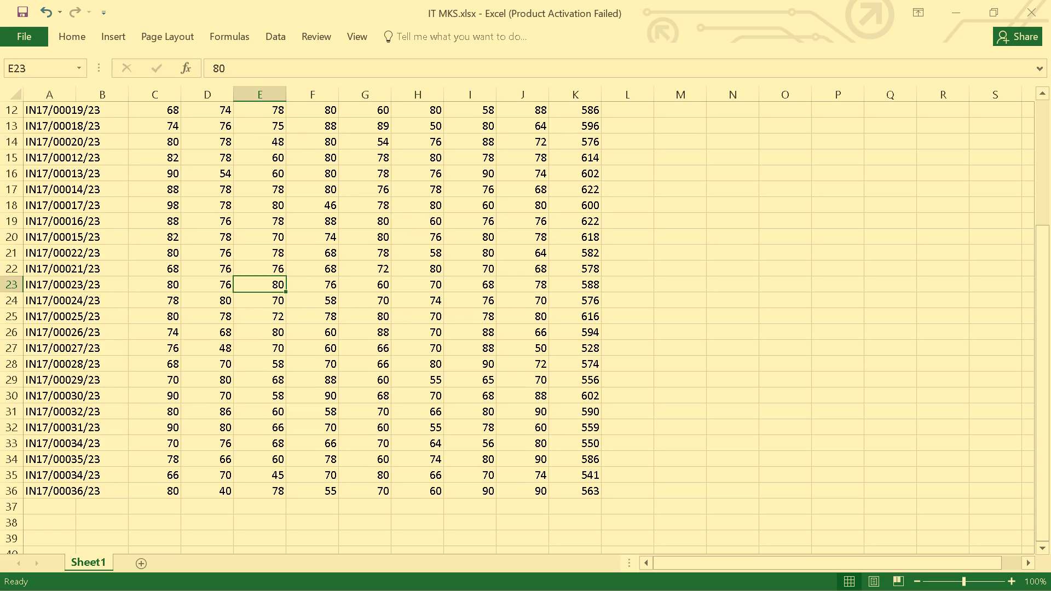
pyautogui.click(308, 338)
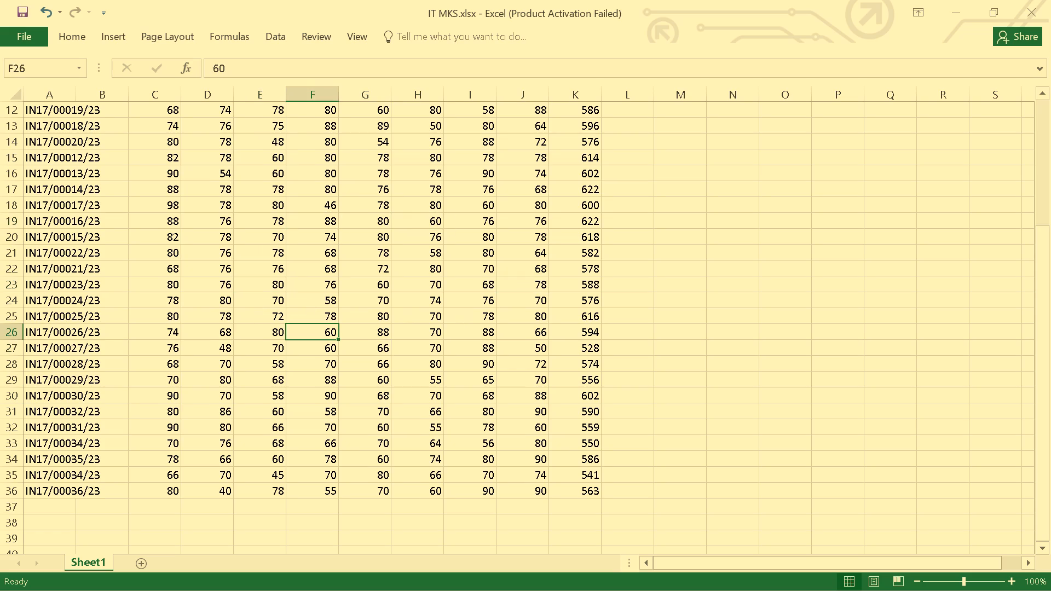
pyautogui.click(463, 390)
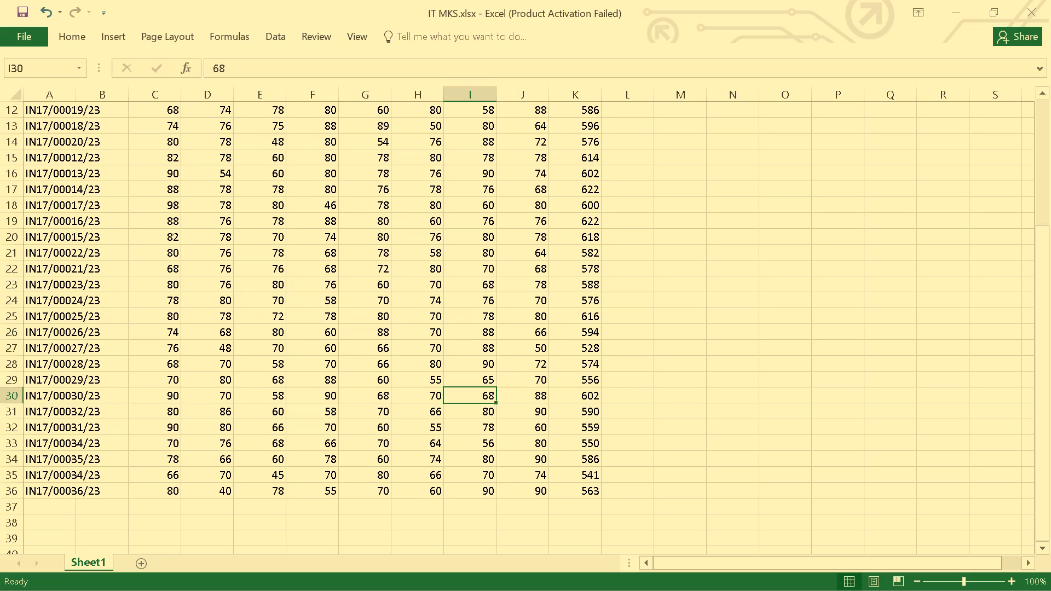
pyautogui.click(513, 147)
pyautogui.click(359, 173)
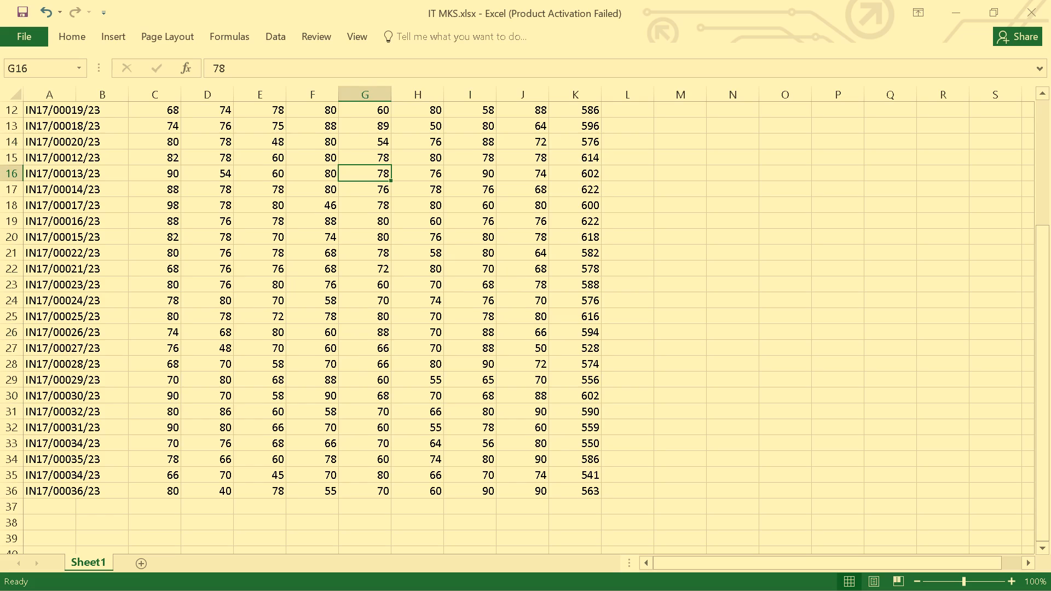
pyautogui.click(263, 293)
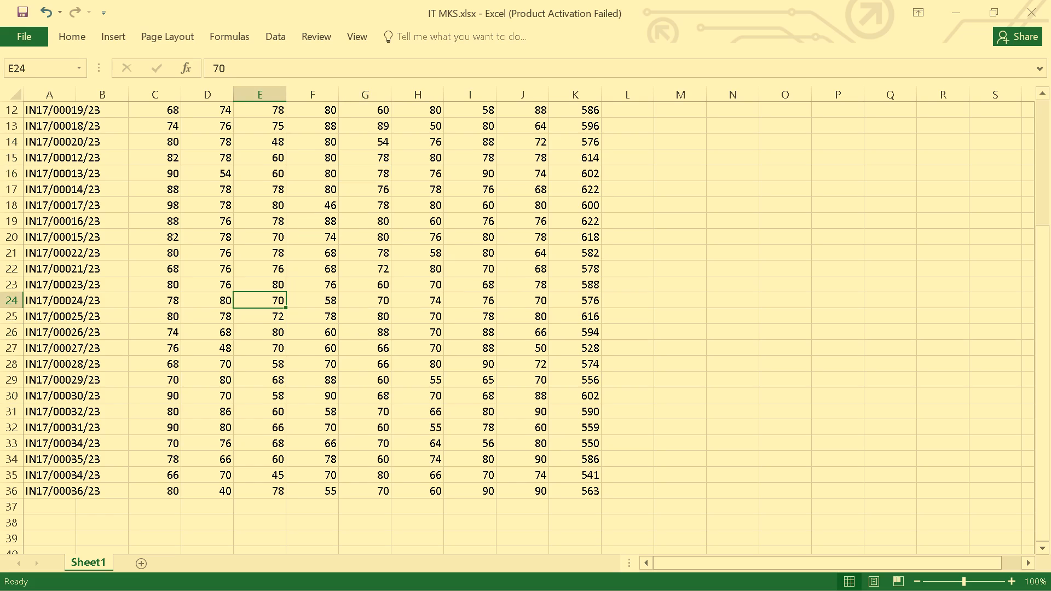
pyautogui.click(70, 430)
# Enter a new student's registration number in A37, in the same format as above, with the serial part ending in 37.
pyautogui.click(59, 508)
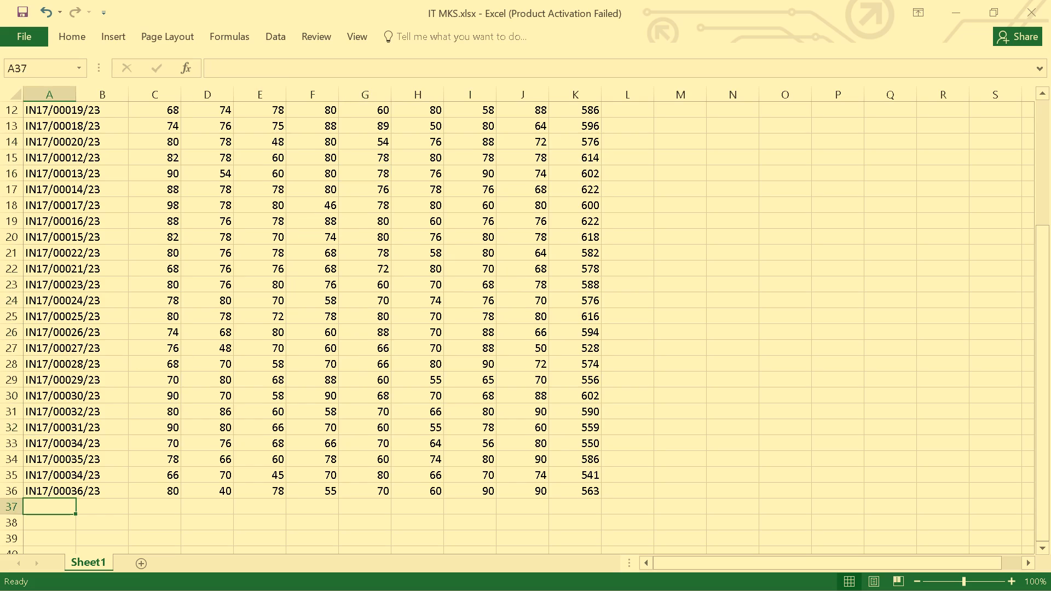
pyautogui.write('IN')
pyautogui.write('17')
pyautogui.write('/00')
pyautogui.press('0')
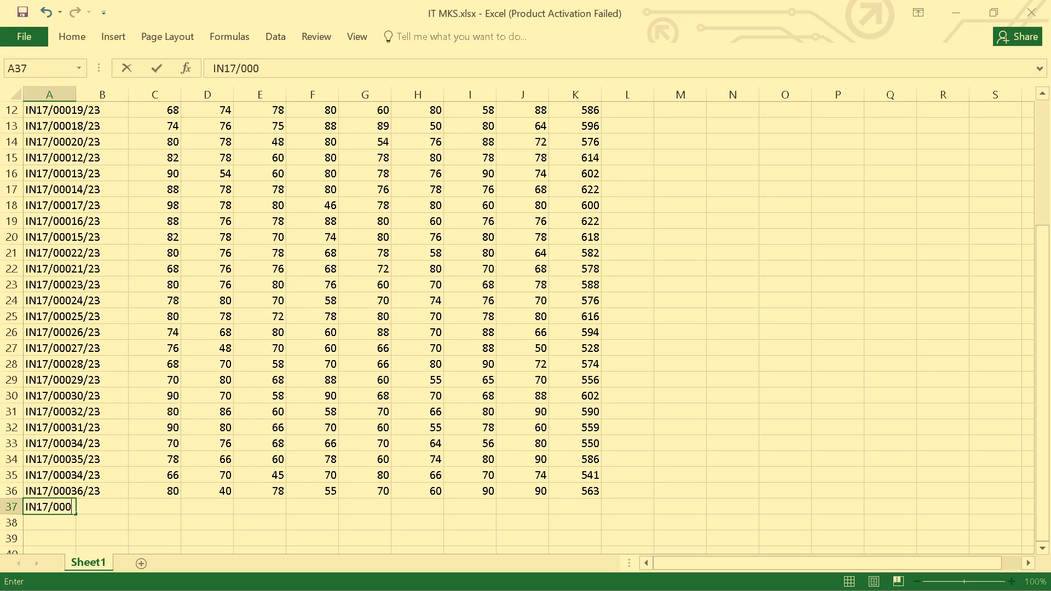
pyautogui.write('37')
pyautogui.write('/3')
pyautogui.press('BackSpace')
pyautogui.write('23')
# Enter the row 37 marks from column C to column J as 66, 70, 66, 80, 58, 80, 80 and 60.
pyautogui.click(145, 509)
pyautogui.write('40')
pyautogui.press('BackSpace')
pyautogui.press('BackSpace')
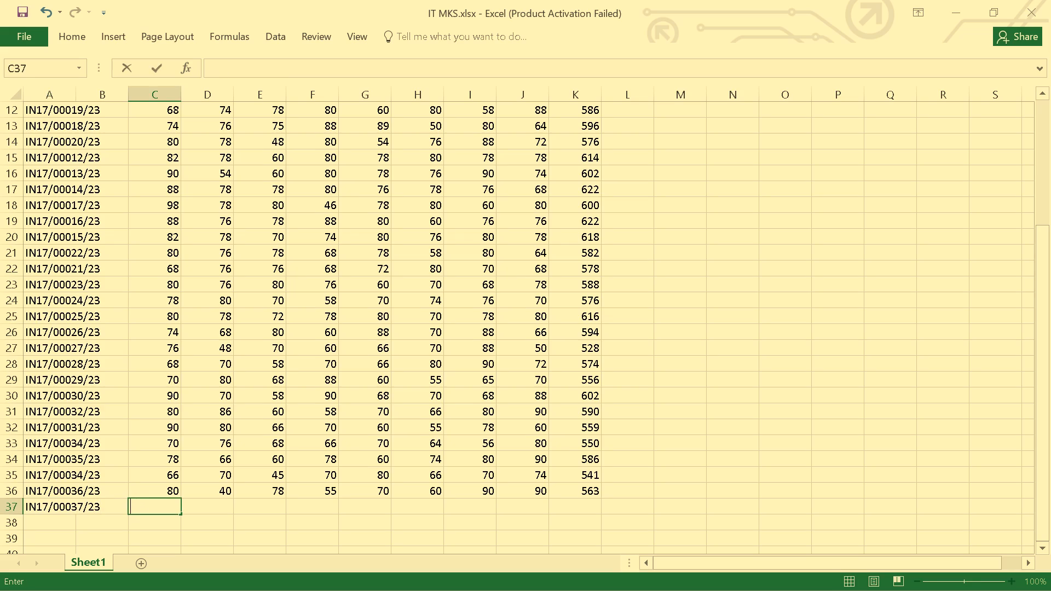
pyautogui.write('66')
pyautogui.press('Right')
pyautogui.write('70')
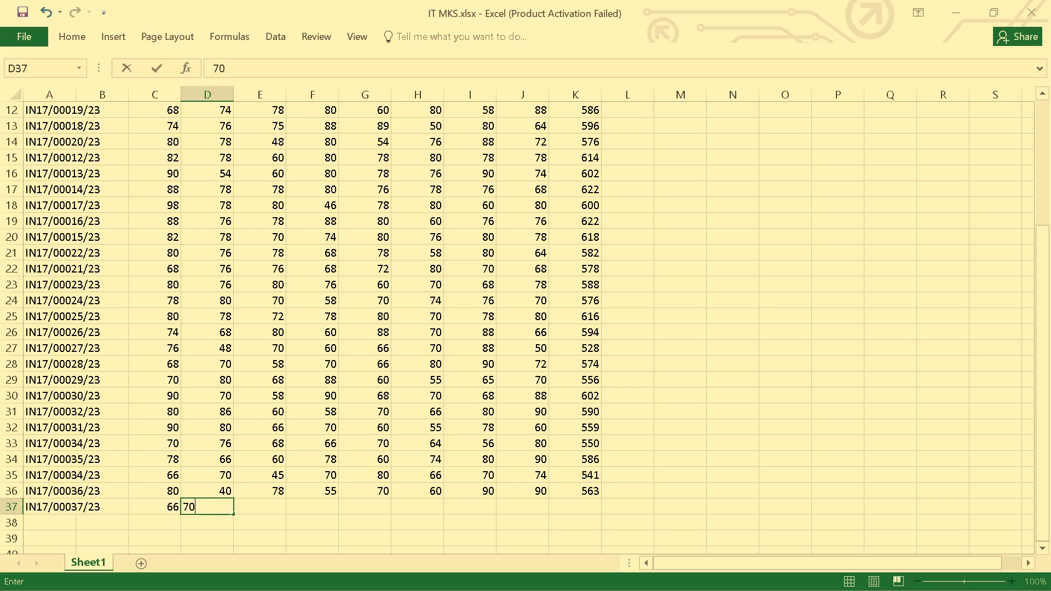
pyautogui.press('Right')
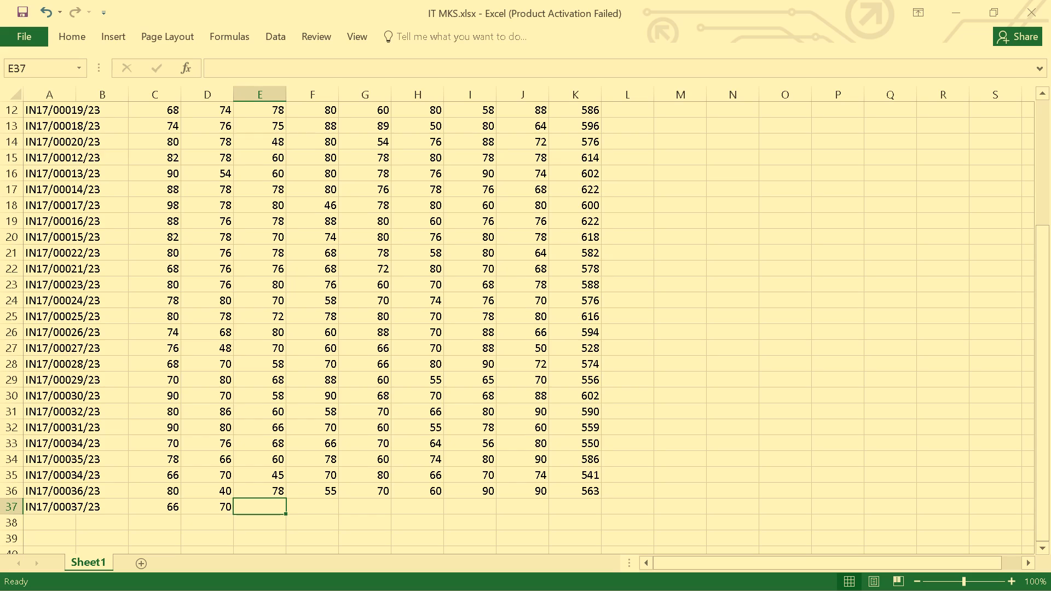
pyautogui.press('Right')
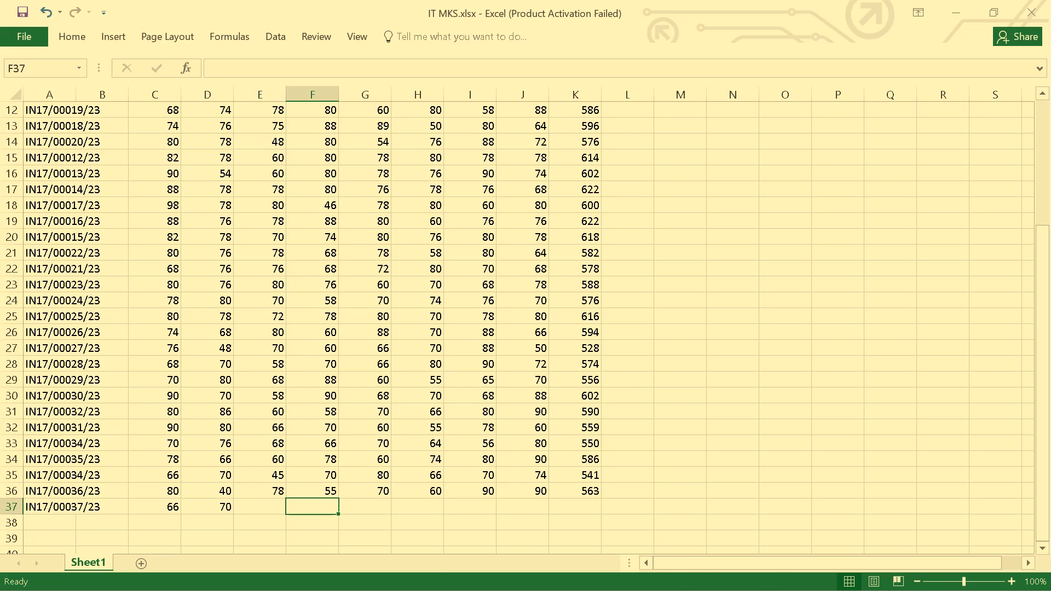
pyautogui.click(263, 509)
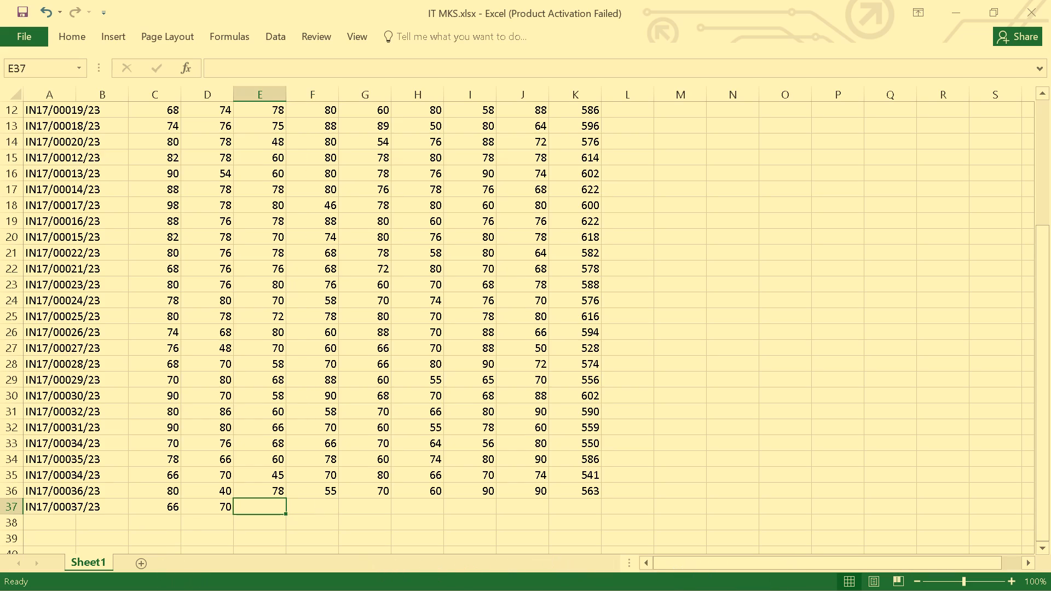
pyautogui.write('66')
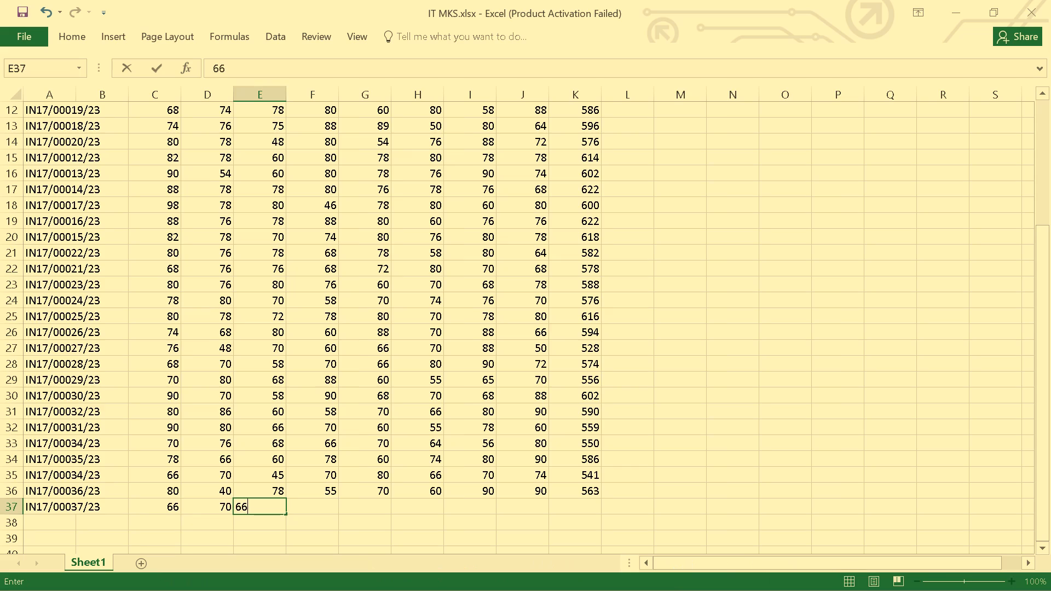
pyautogui.press('Right')
pyautogui.write('80')
pyautogui.press('Right')
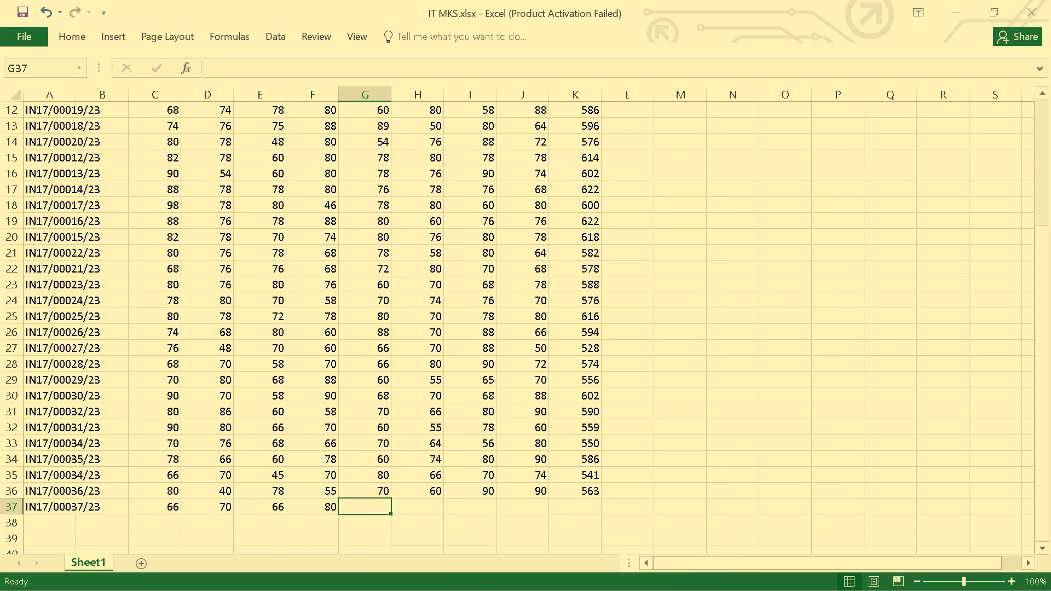
pyautogui.write('58')
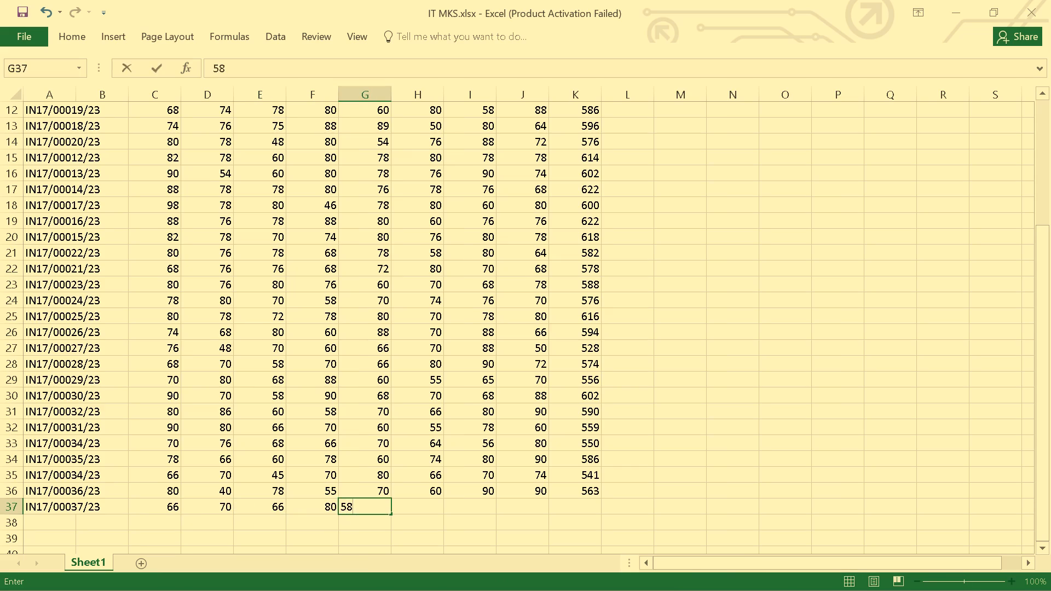
pyautogui.press('Right')
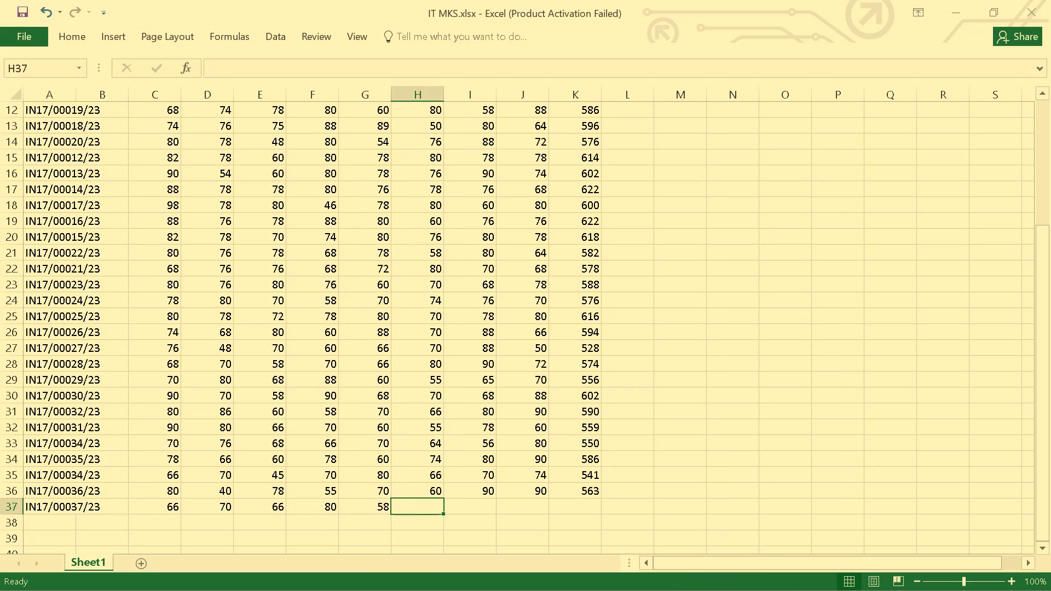
pyautogui.write('80')
pyautogui.press('Right')
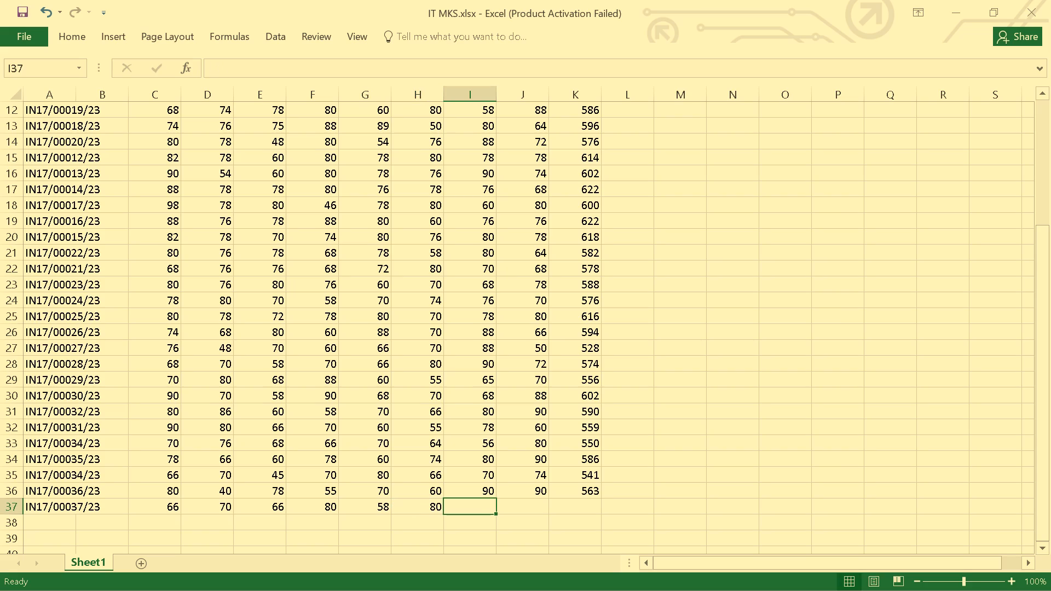
pyautogui.write('80')
pyautogui.press('Right')
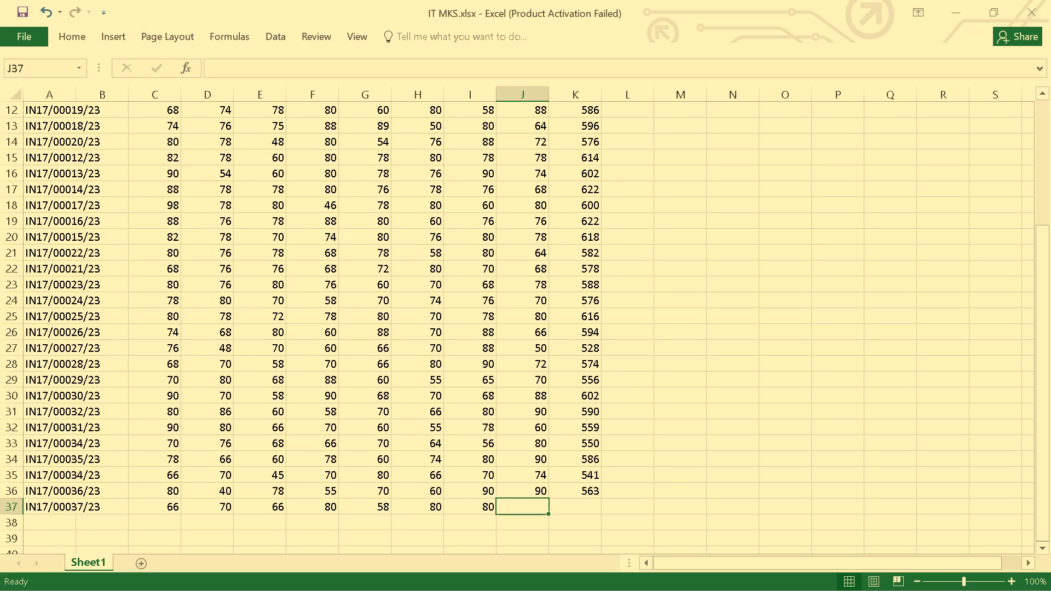
pyautogui.press('6')
pyautogui.press('0')
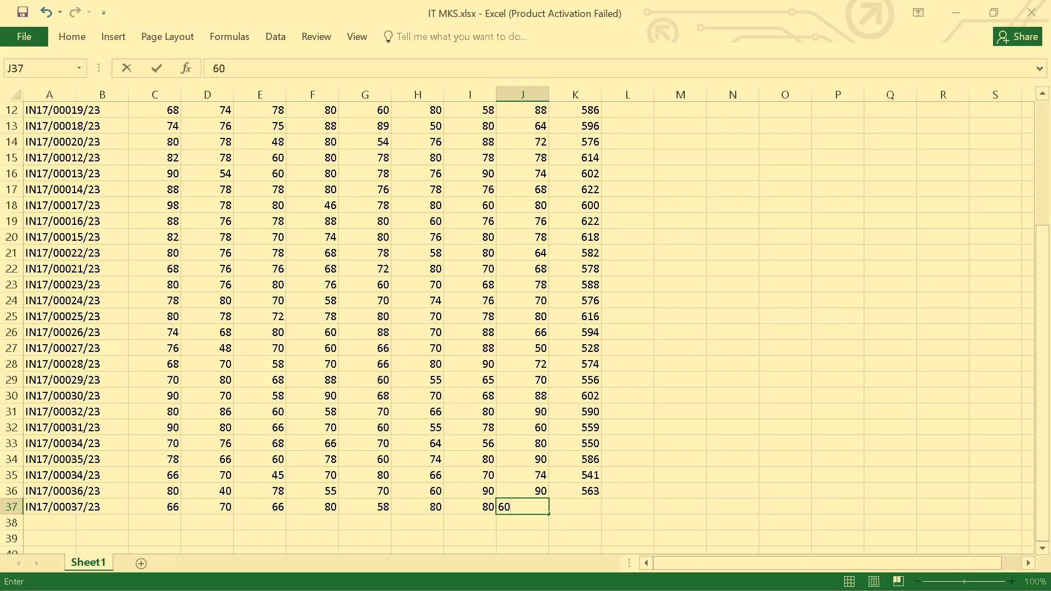
pyautogui.press('Return')
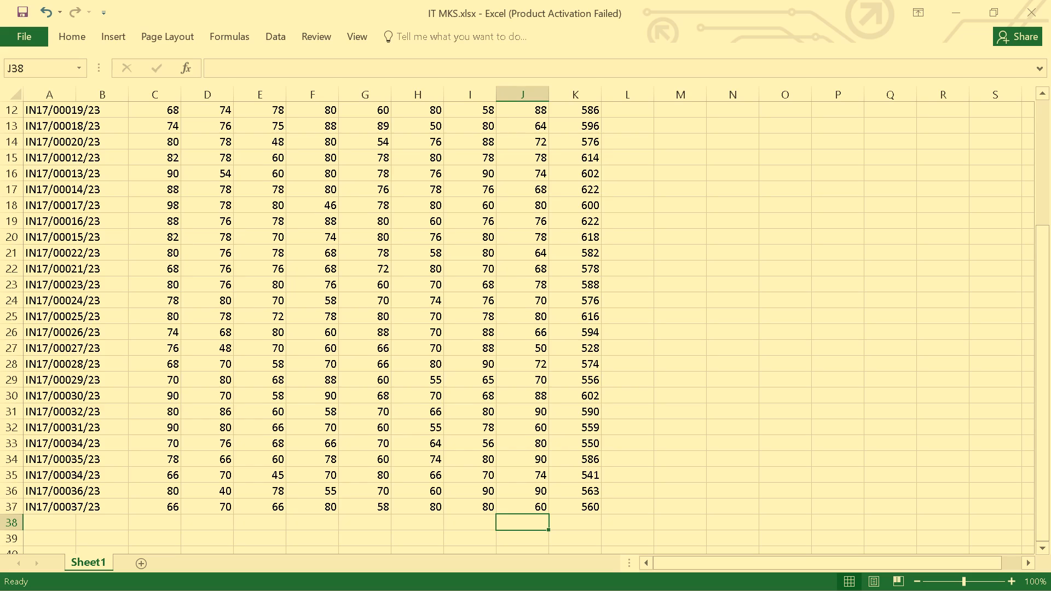
# Copy the registration number from A37 into A38 and change its serial part to end in 38.
pyautogui.scroll(-1, 315, 408)
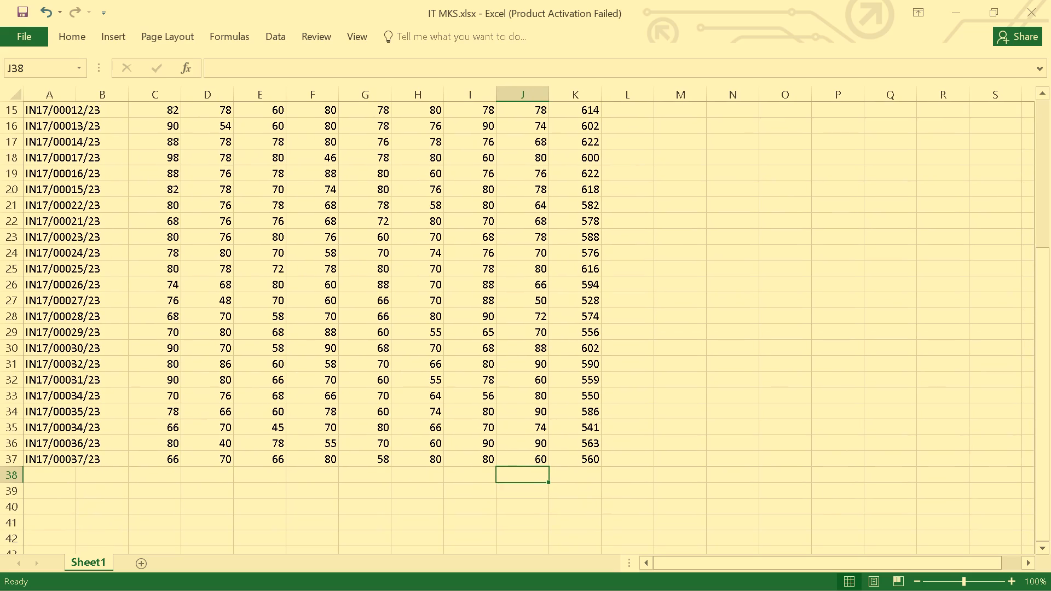
pyautogui.click(70, 474)
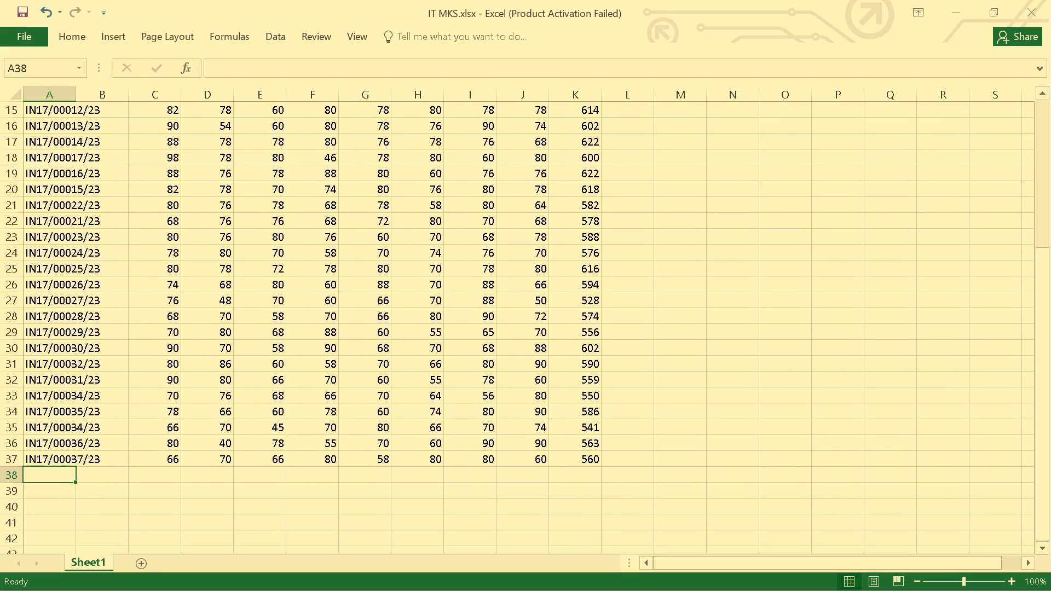
pyautogui.click(71, 459)
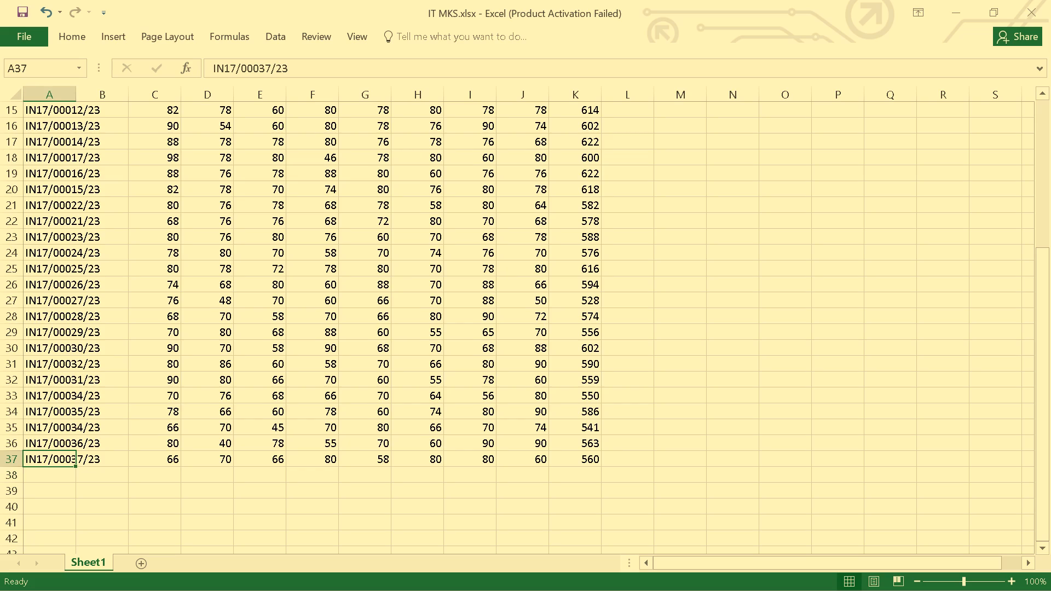
pyautogui.hotkey('ctrl', 'c')
pyautogui.click(46, 480)
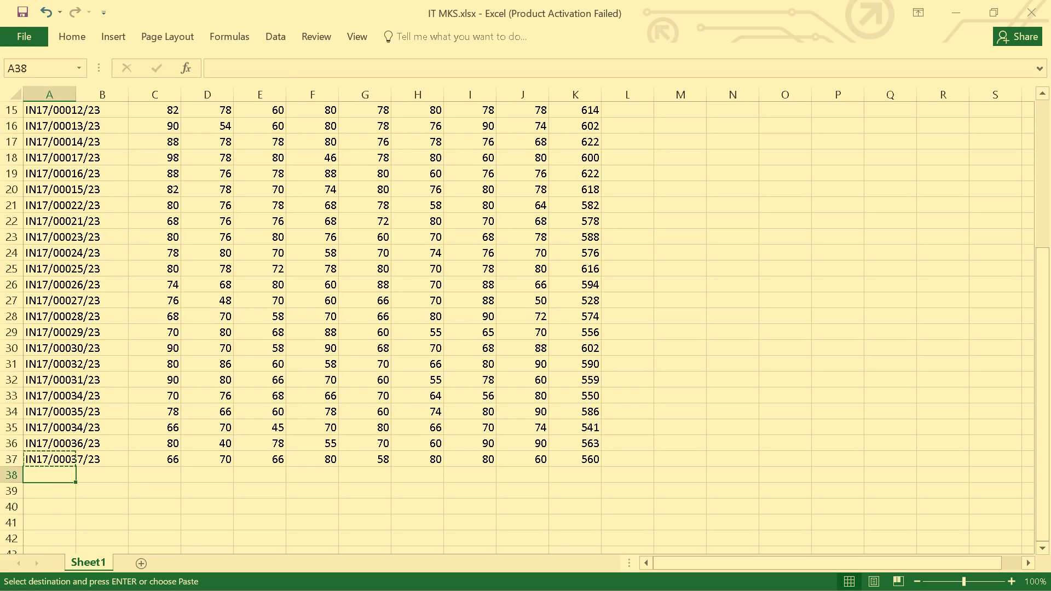
pyautogui.hotkey('ctrl', 'v')
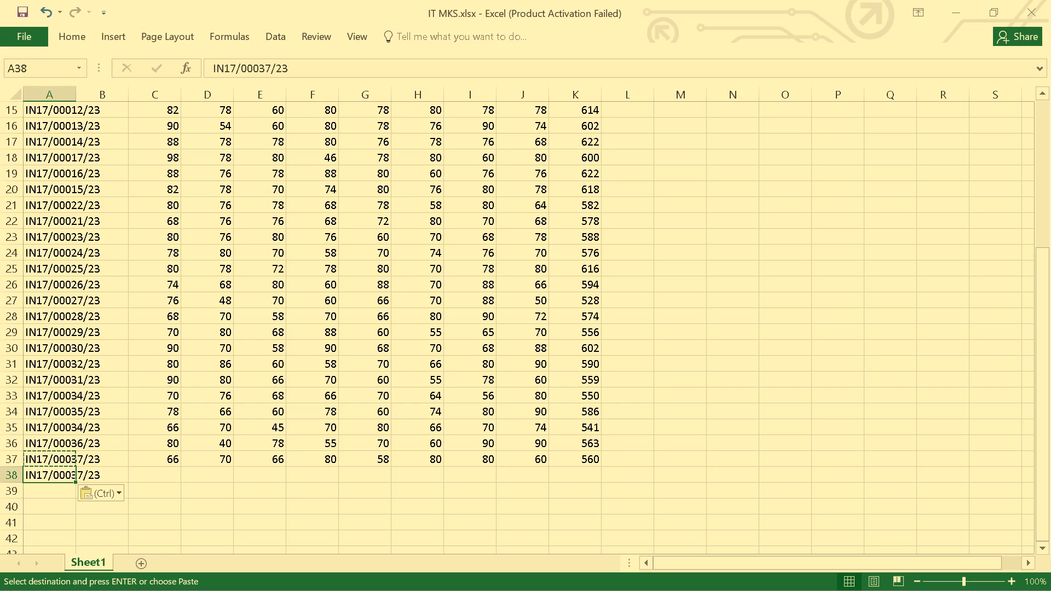
pyautogui.click(58, 477)
pyautogui.click(294, 72)
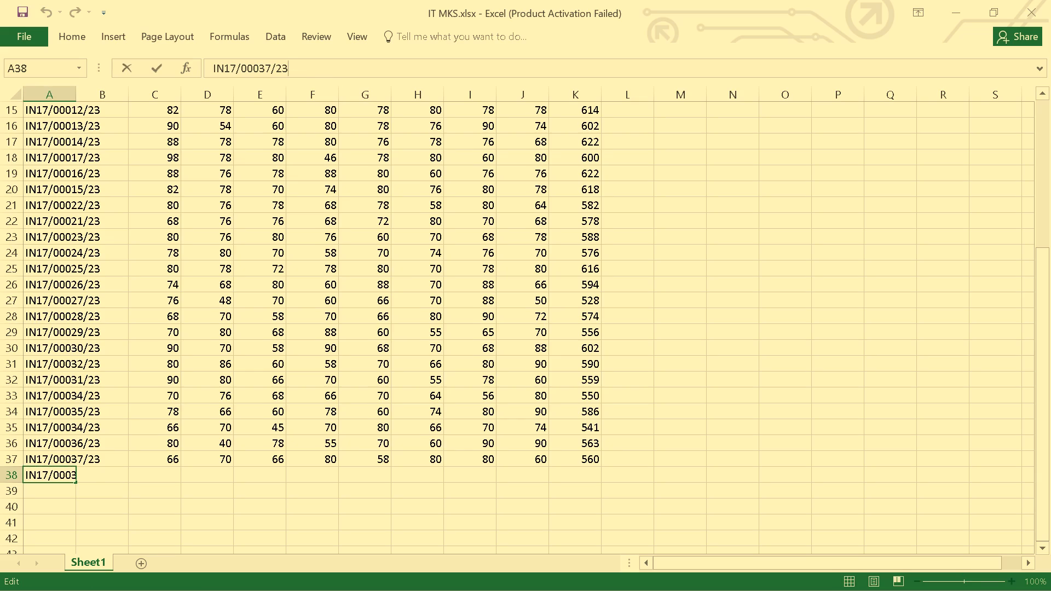
pyautogui.click(269, 64)
pyautogui.press('BackSpace')
pyautogui.press('8')
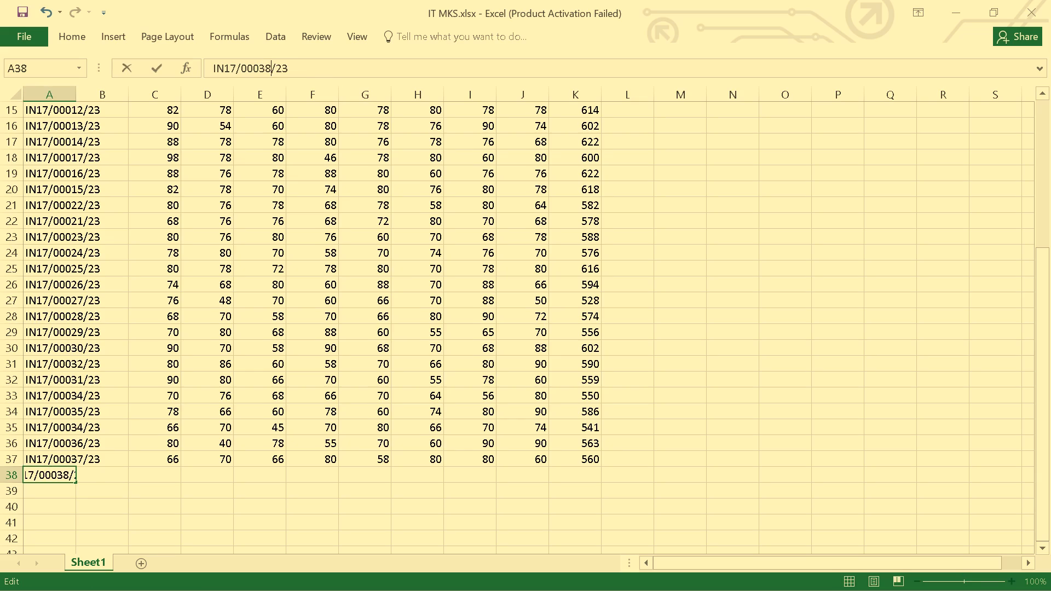
pyautogui.press('Return')
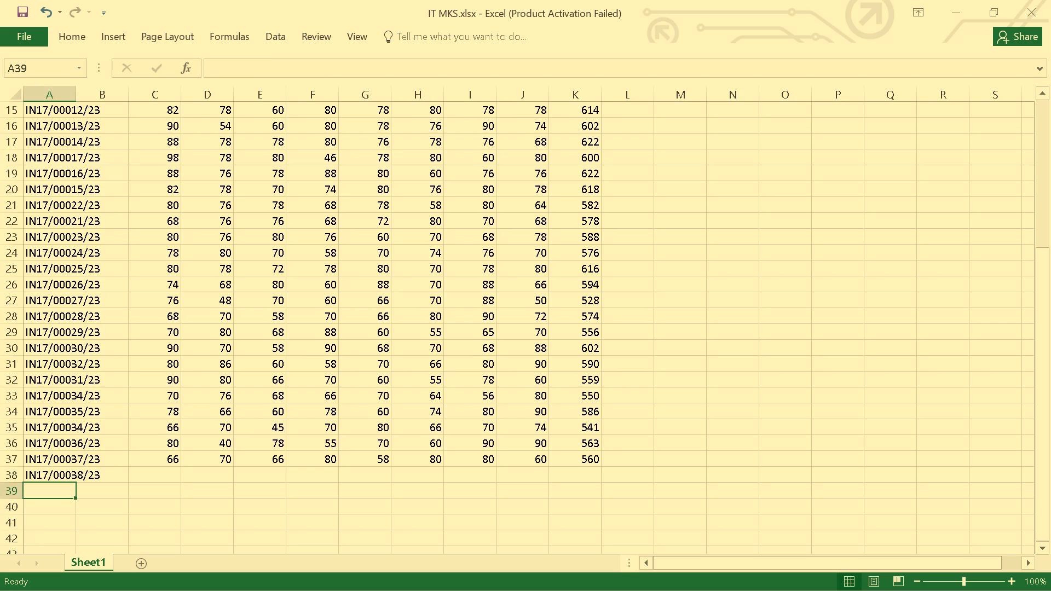
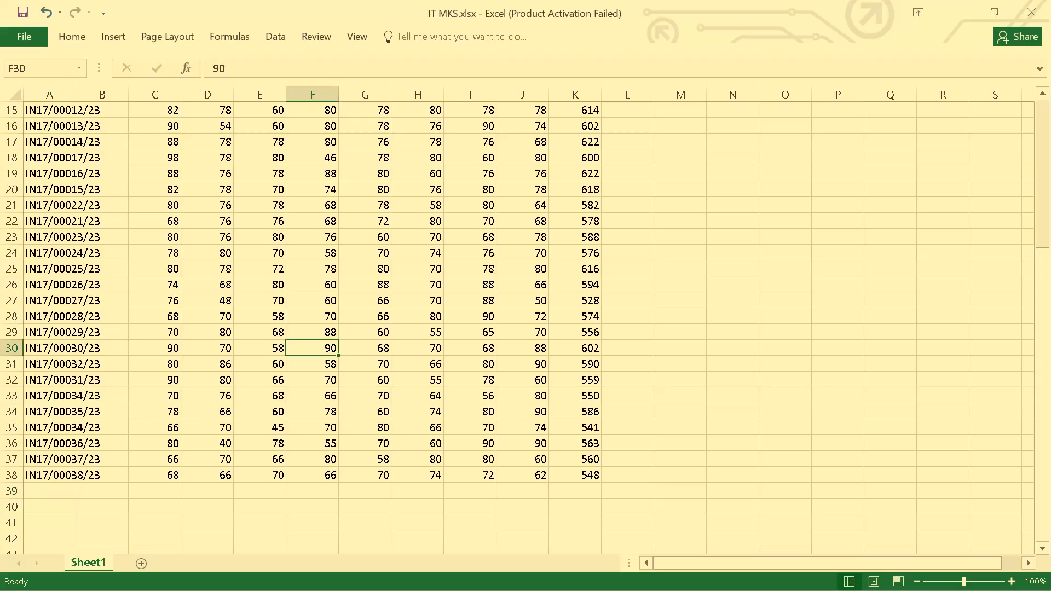
# Copy the registration number from A38 into each of the cells A39 to A45.
pyautogui.scroll(-2, 294, 345)
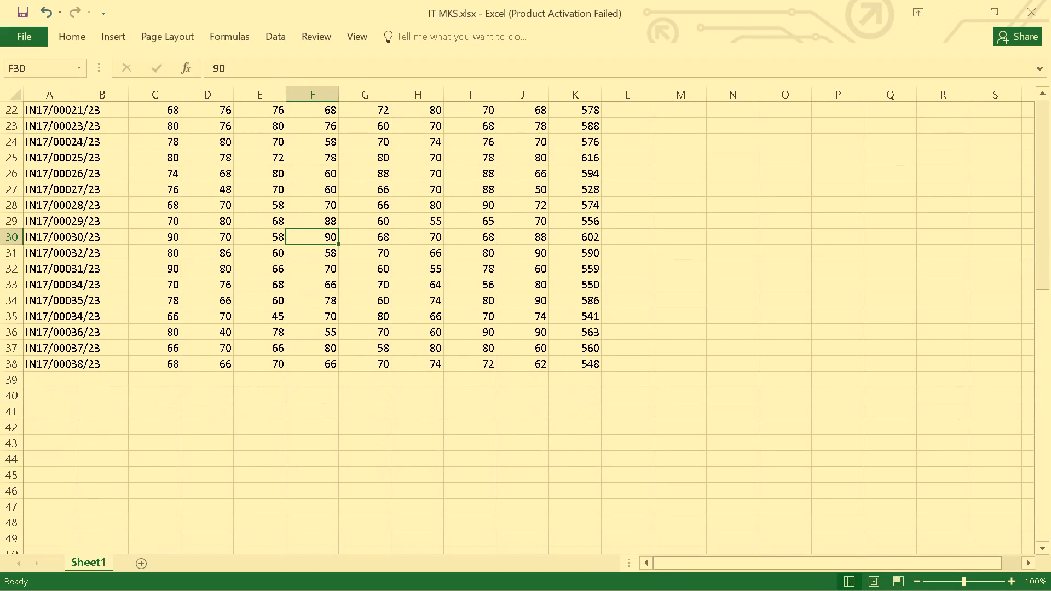
pyautogui.click(73, 365)
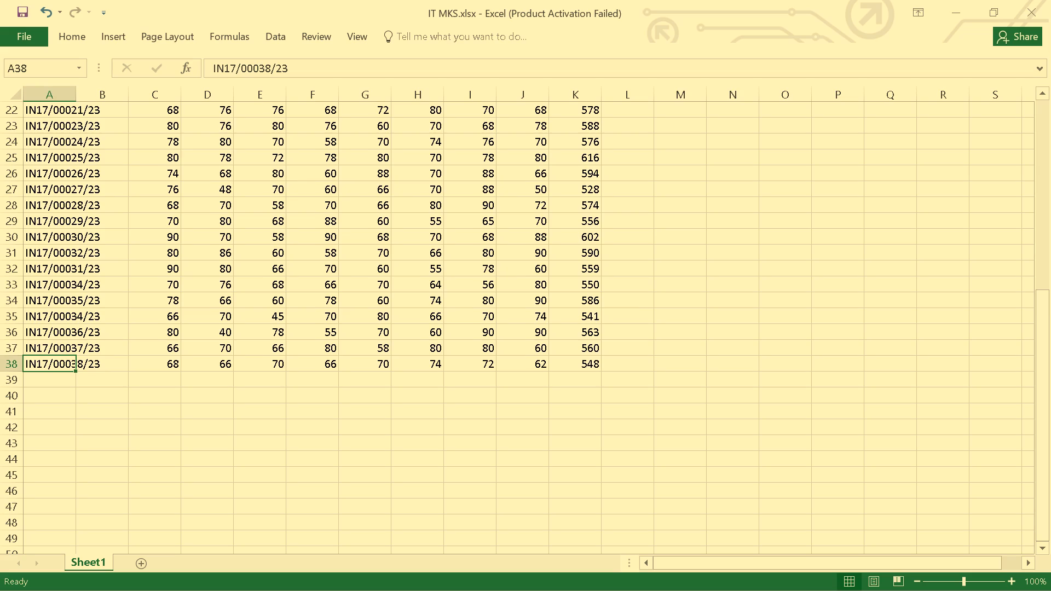
pyautogui.hotkey('ctrl', 'c')
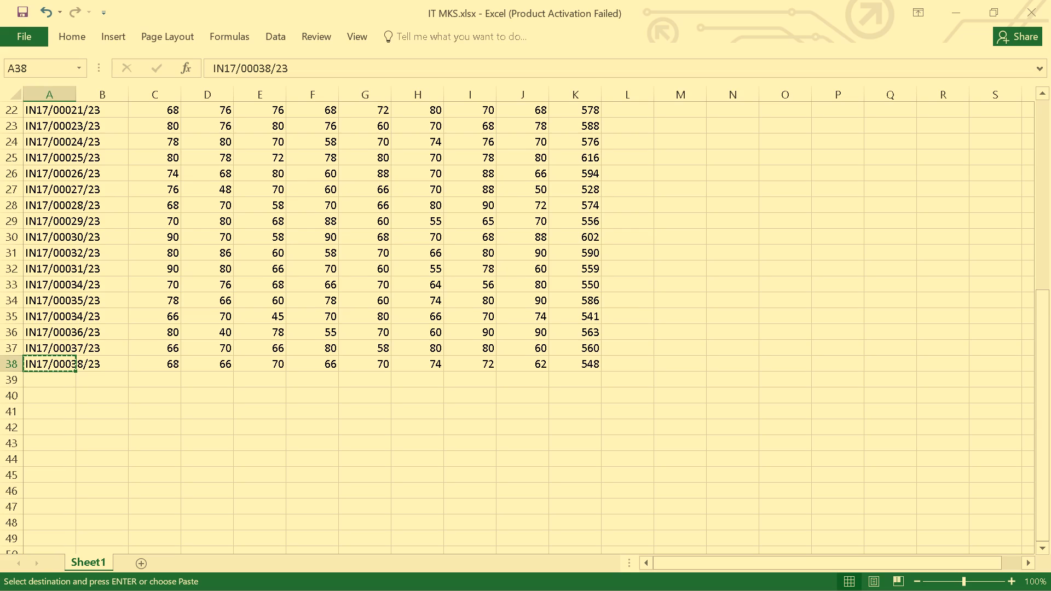
pyautogui.click(45, 384)
pyautogui.hotkey('ctrl', 'v')
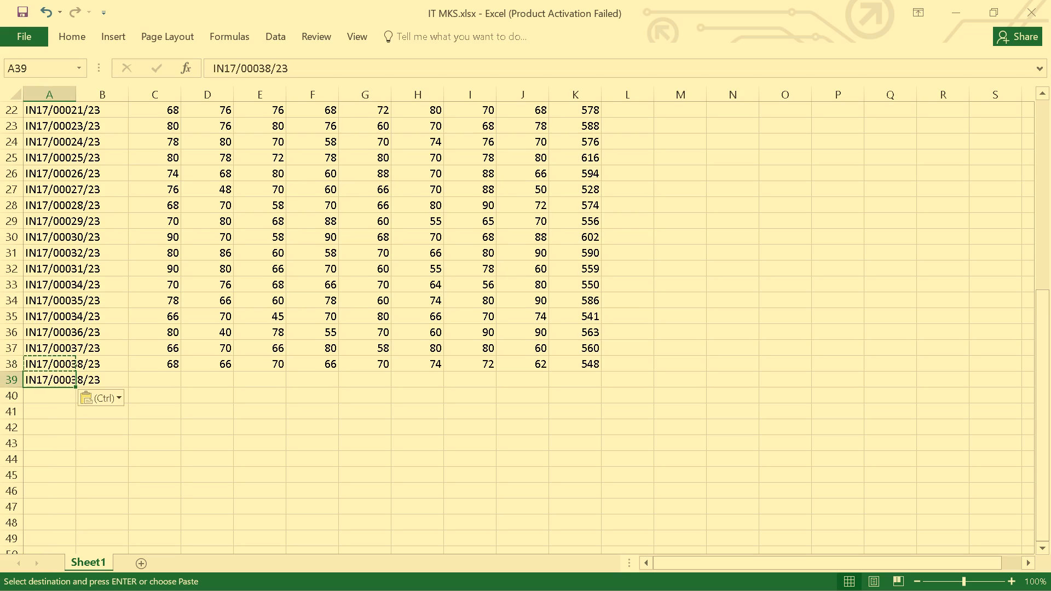
pyautogui.click(42, 383)
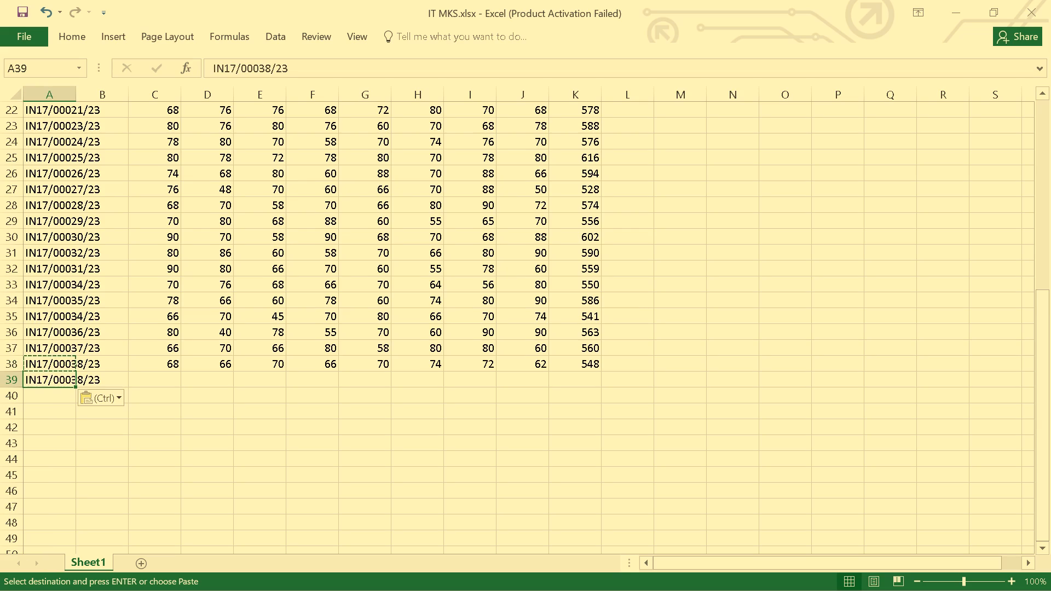
pyautogui.click(42, 383)
pyautogui.click(44, 393)
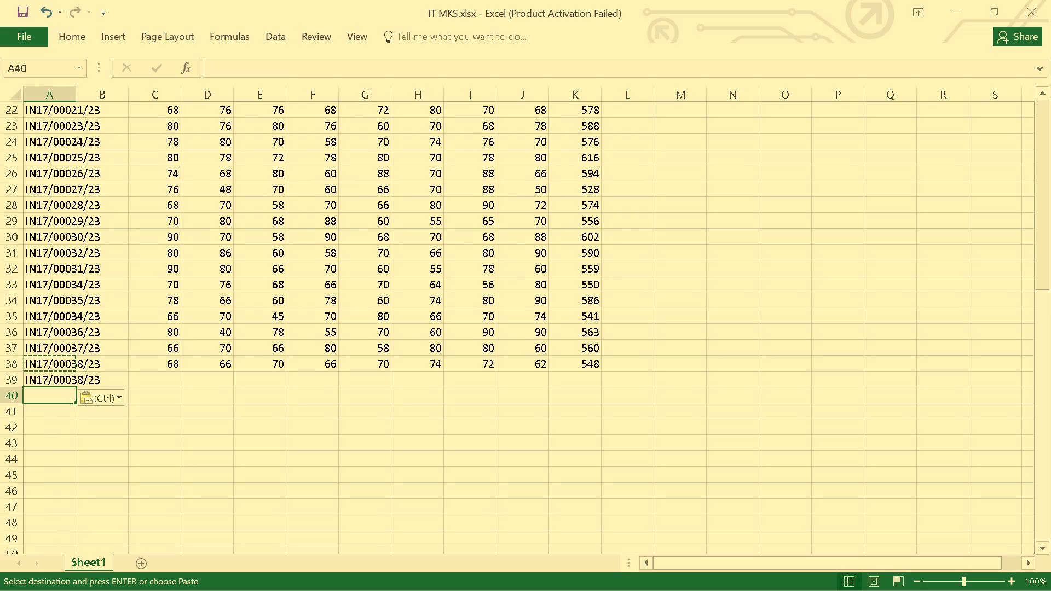
pyautogui.hotkey('ctrl', 'v')
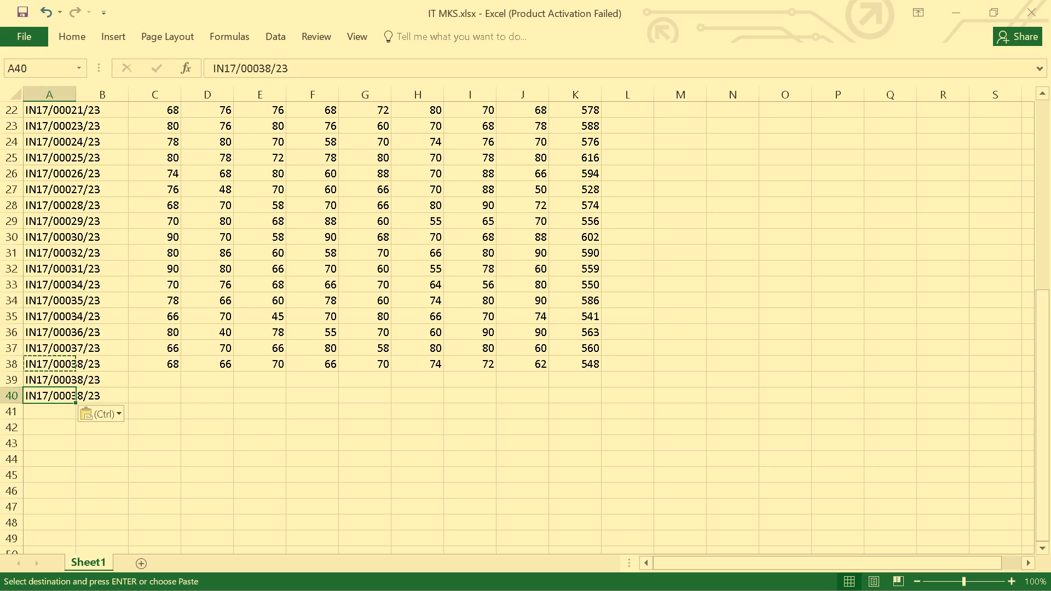
pyautogui.click(38, 413)
pyautogui.hotkey('ctrl', 'v')
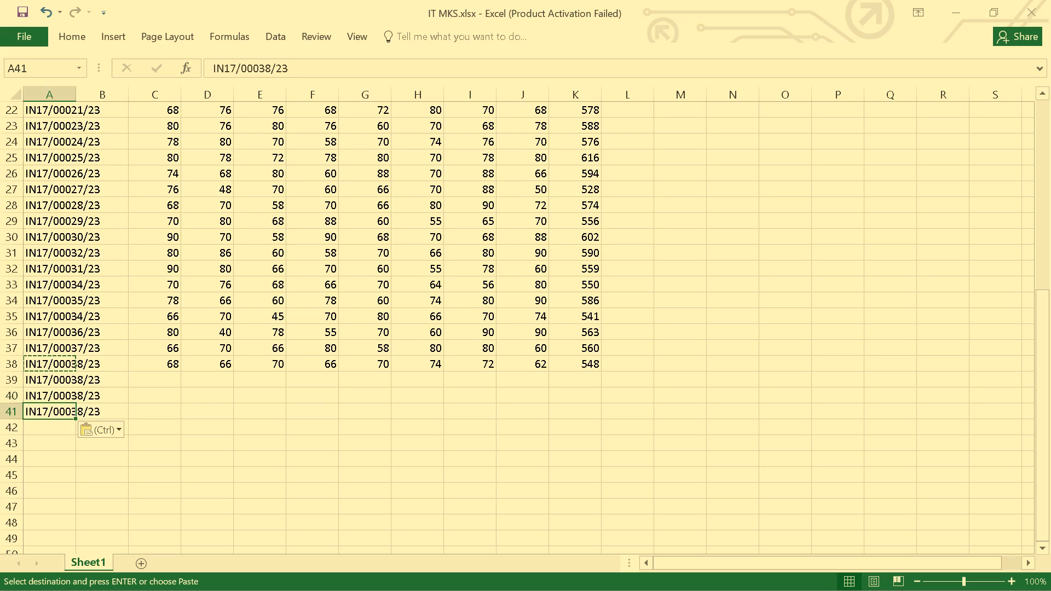
pyautogui.click(37, 427)
pyautogui.hotkey('ctrl', 'v')
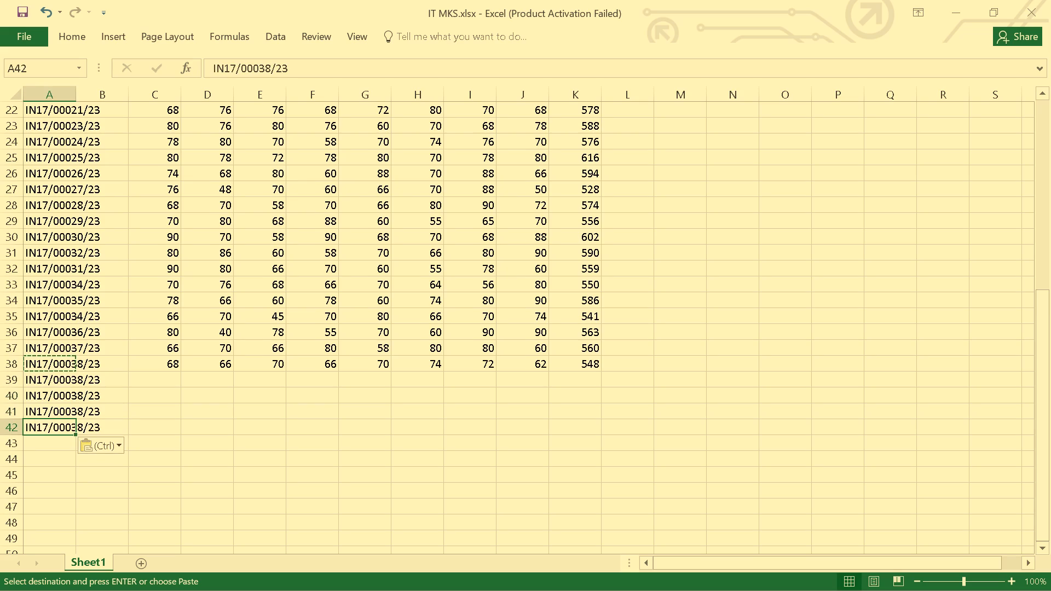
pyautogui.click(36, 444)
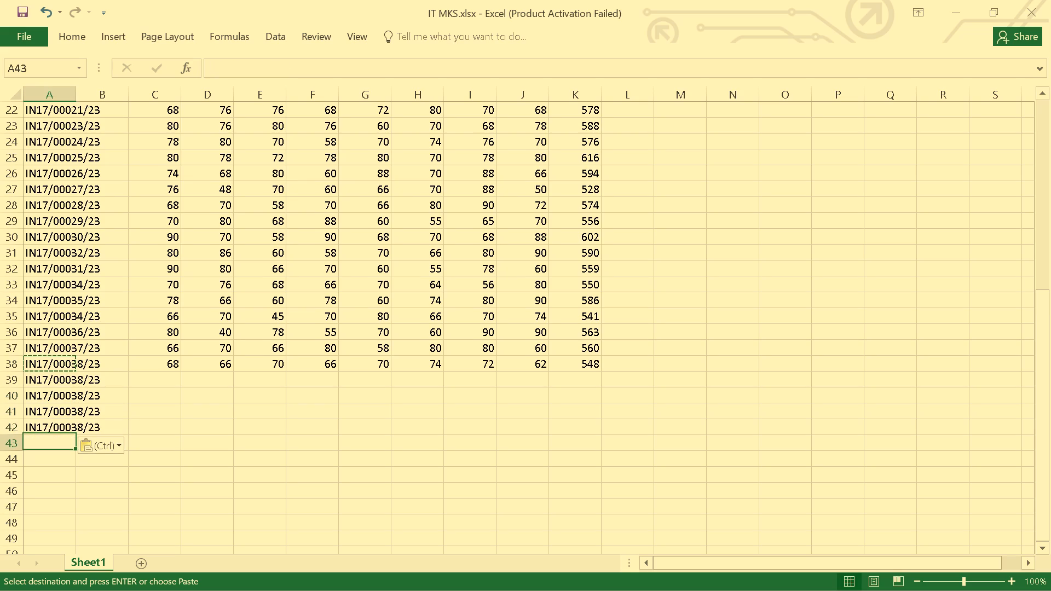
pyautogui.hotkey('ctrl', 'v')
pyautogui.click(36, 463)
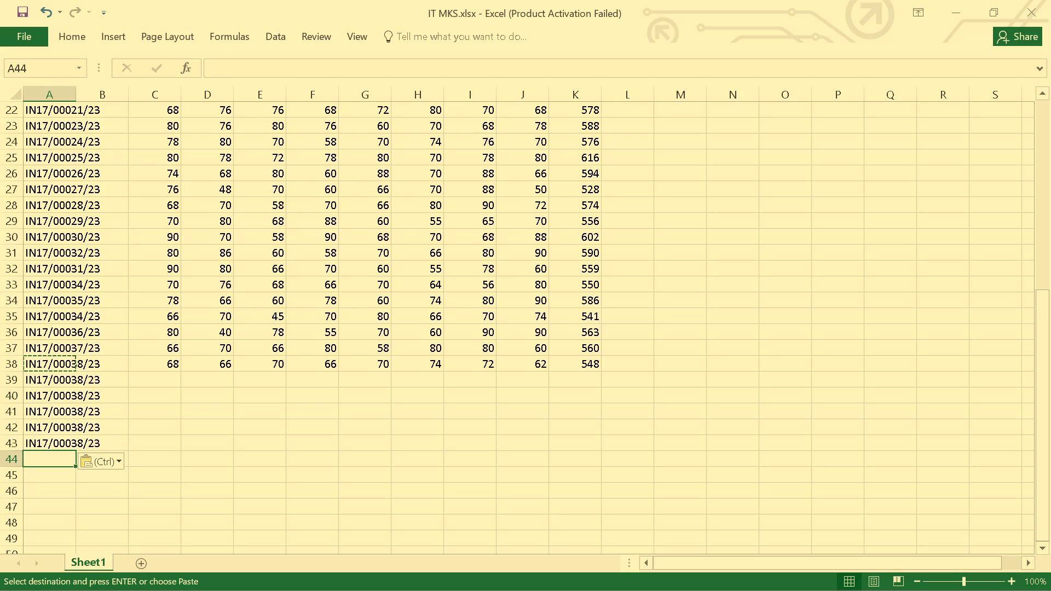
pyautogui.hotkey('ctrl', 'v')
pyautogui.click(36, 477)
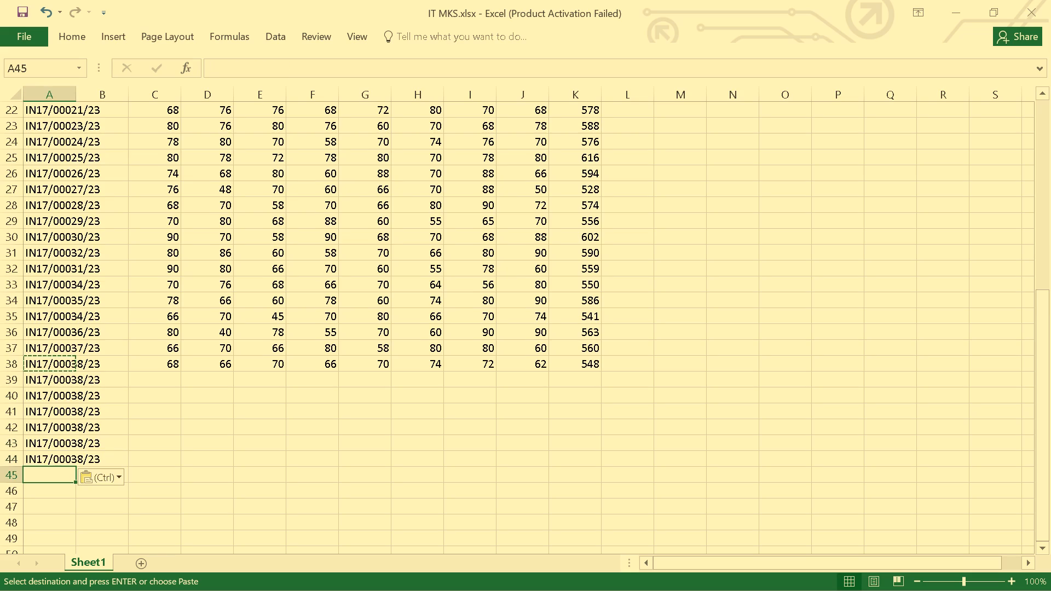
pyautogui.hotkey('ctrl', 'v')
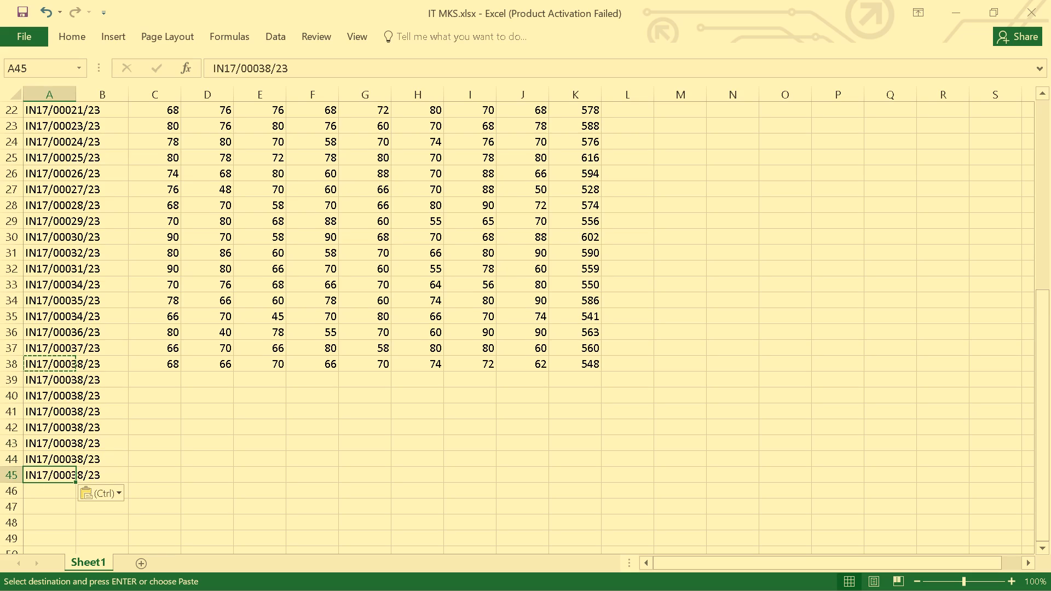
# Change the registration number in A39 so its serial part ends in 39.
pyautogui.click(72, 383)
pyautogui.click(272, 68)
pyautogui.press('BackSpace')
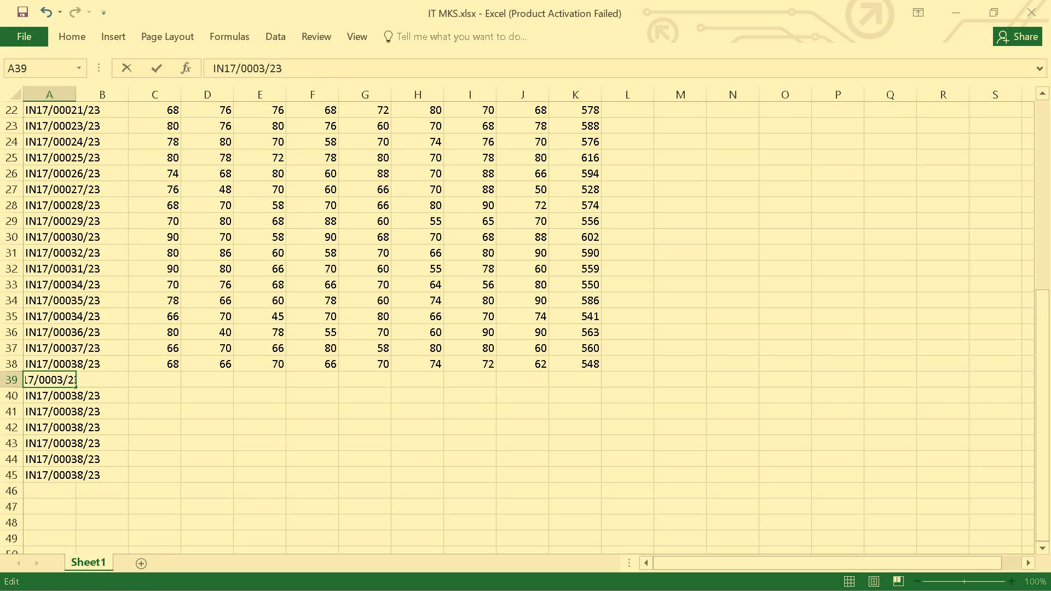
pyautogui.press('9')
pyautogui.press('Return')
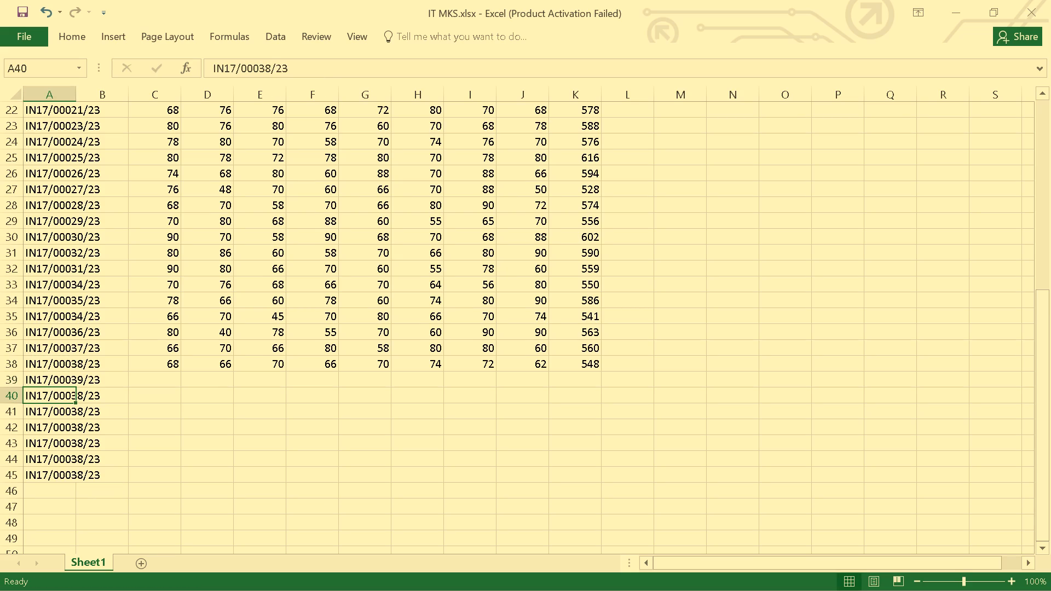
# Change the registration number in A40 so its serial part ends in 40.
pyautogui.click(71, 393)
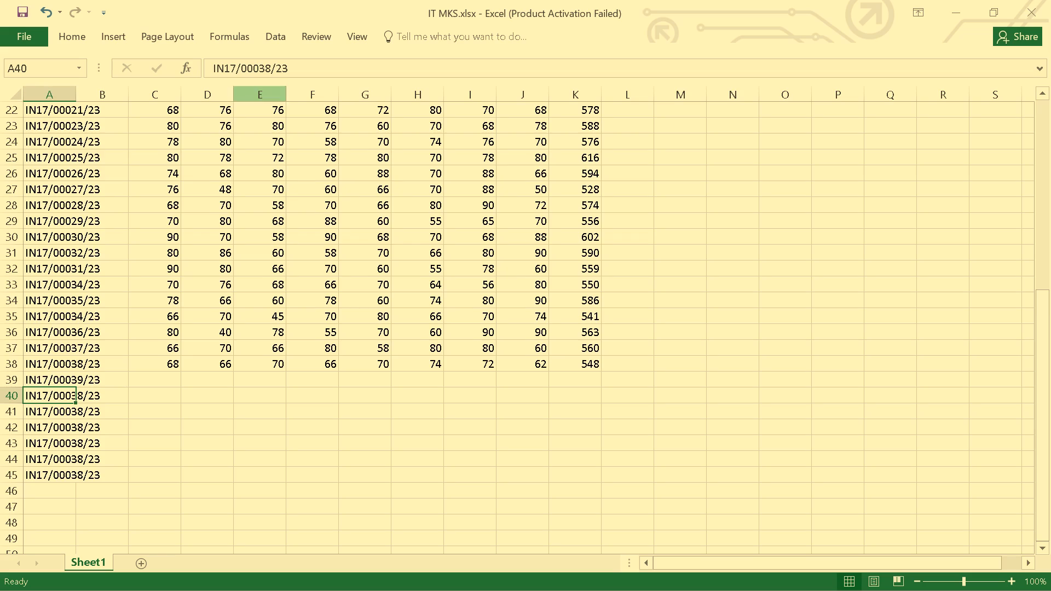
pyautogui.click(269, 66)
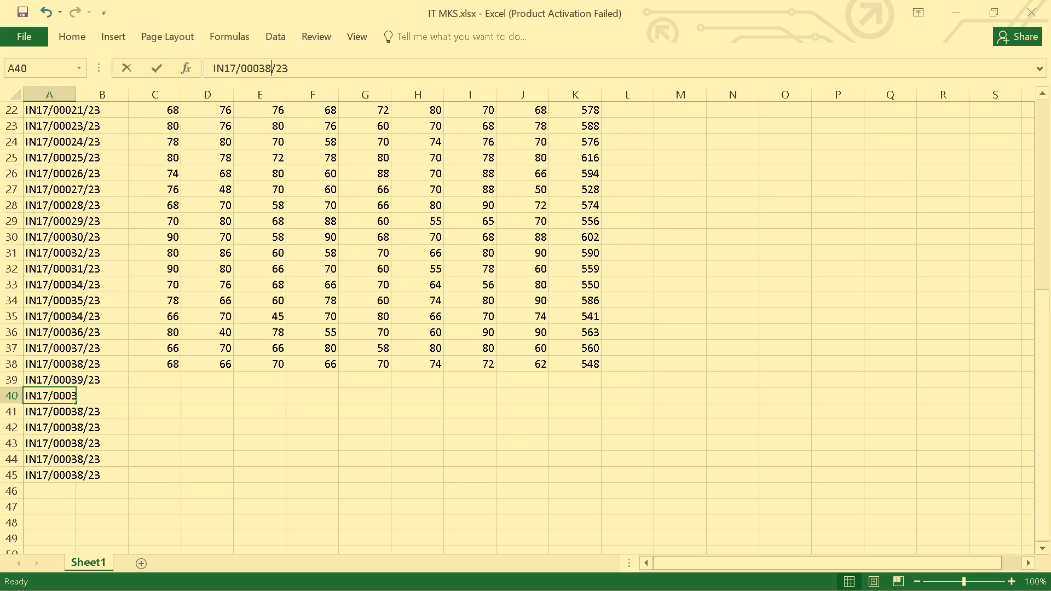
pyautogui.press('BackSpace')
pyautogui.press('BackSpace')
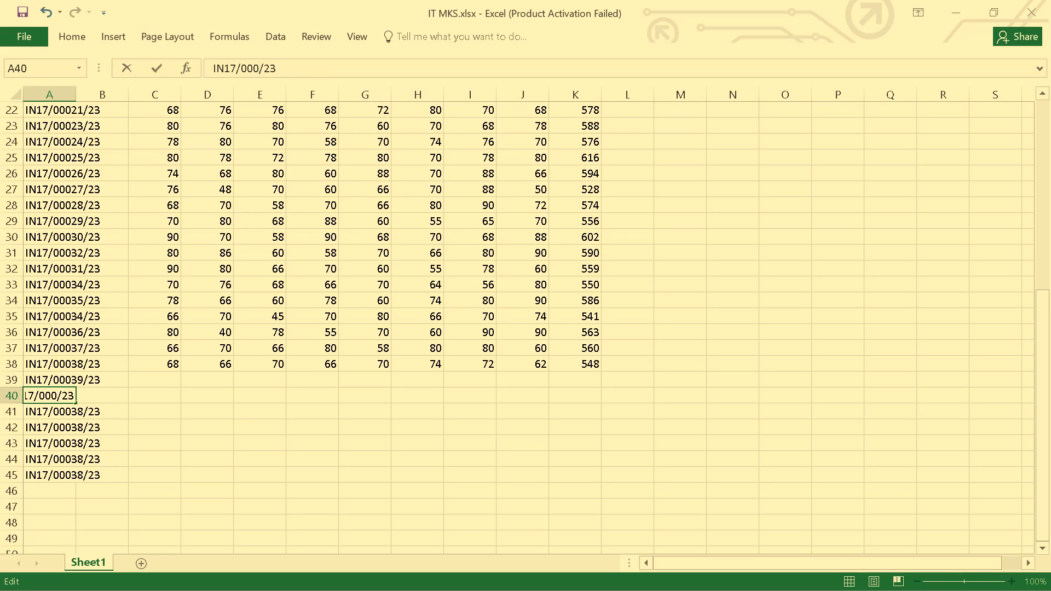
pyautogui.write('40')
pyautogui.press('Return')
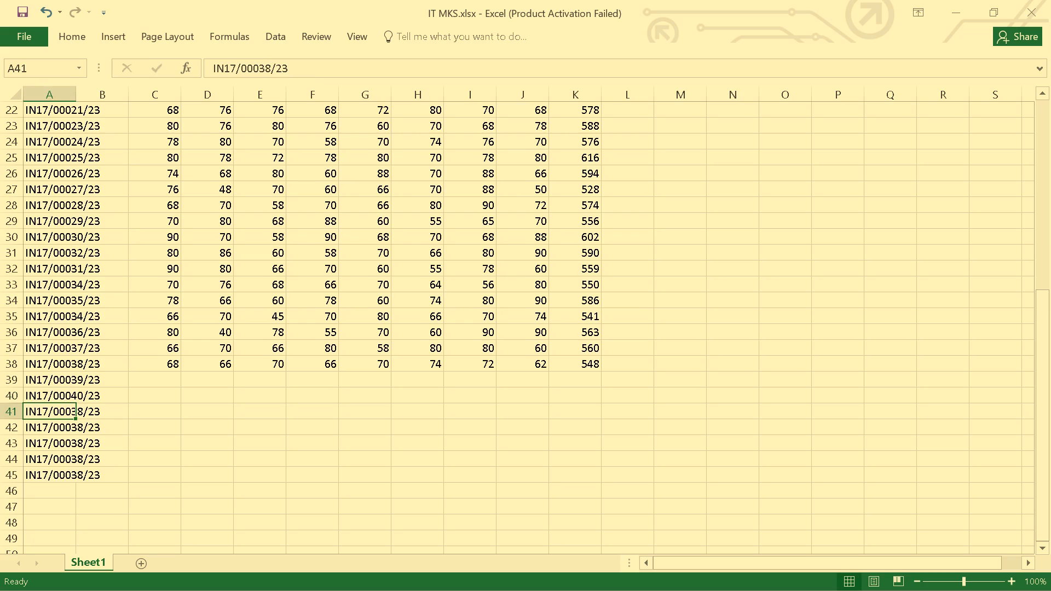
# Change the registration number in A41 so its serial part ends in 41.
pyautogui.click(59, 414)
pyautogui.click(269, 66)
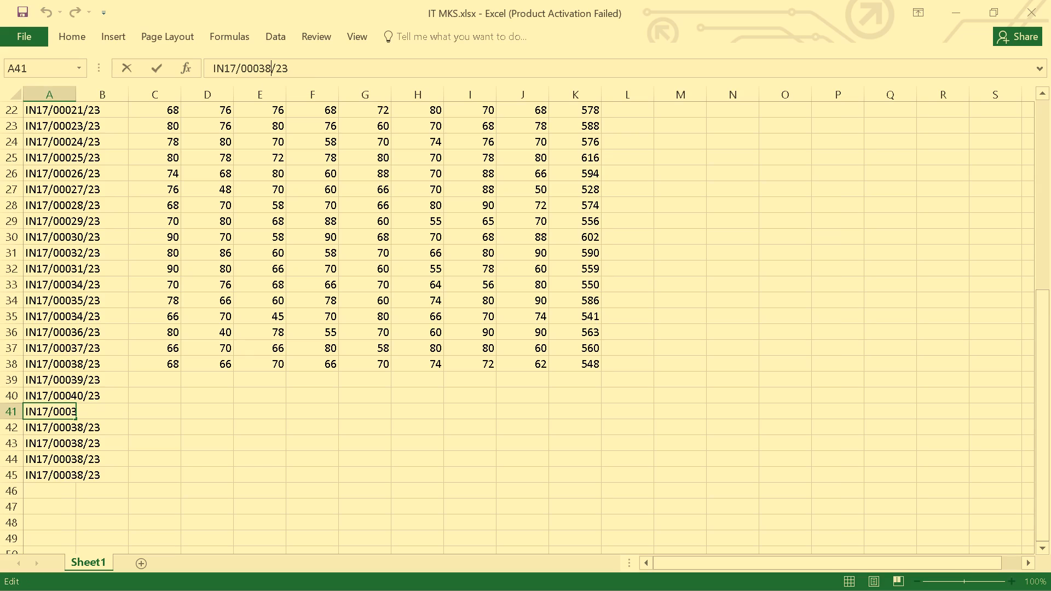
pyautogui.press('BackSpace')
pyautogui.press('BackSpace')
pyautogui.write('41')
pyautogui.press('Return')
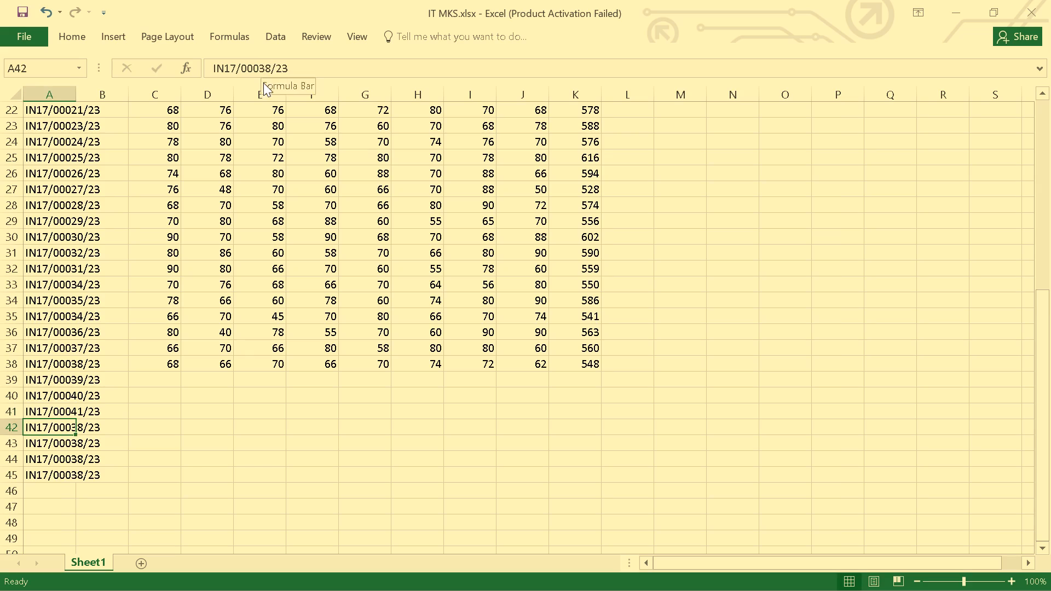
# Change the registration number in A42 so its serial part ends in 42.
pyautogui.click(49, 432)
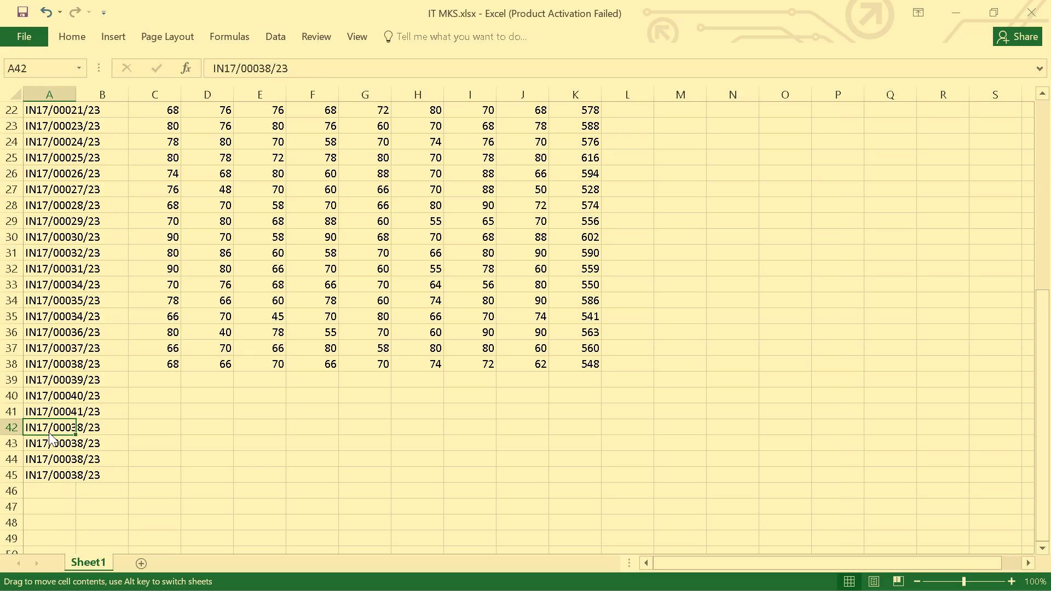
pyautogui.click(270, 67)
pyautogui.press('BackSpace')
pyautogui.press('BackSpace')
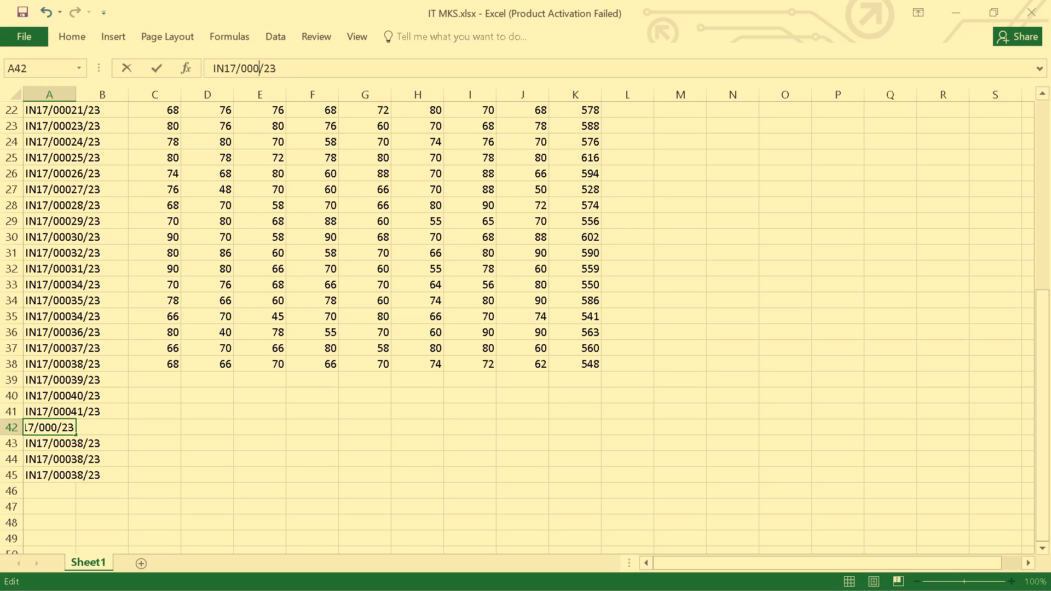
pyautogui.press('4')
pyautogui.press('2')
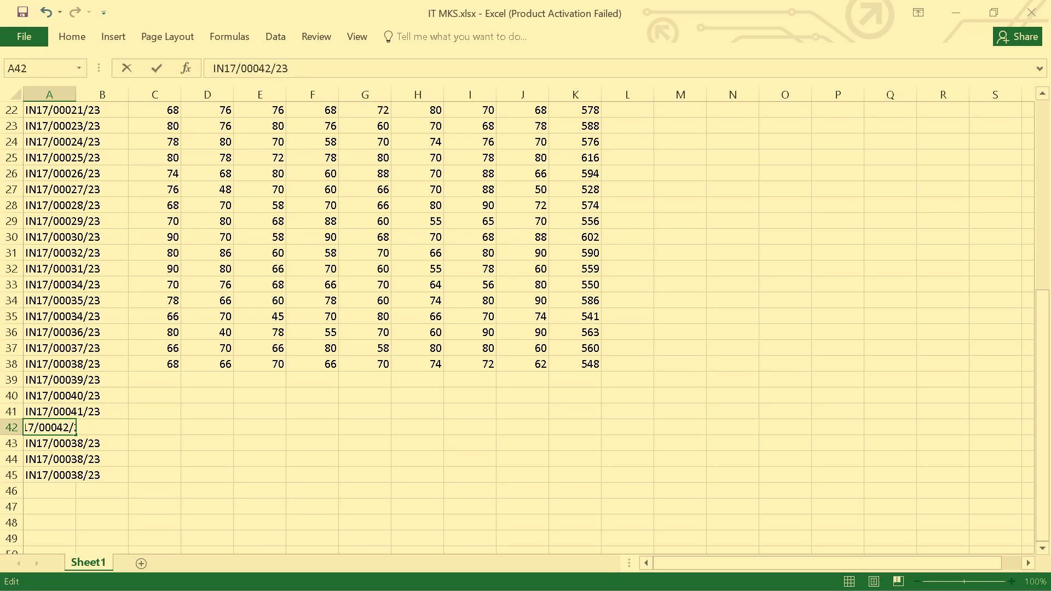
pyautogui.press('Return')
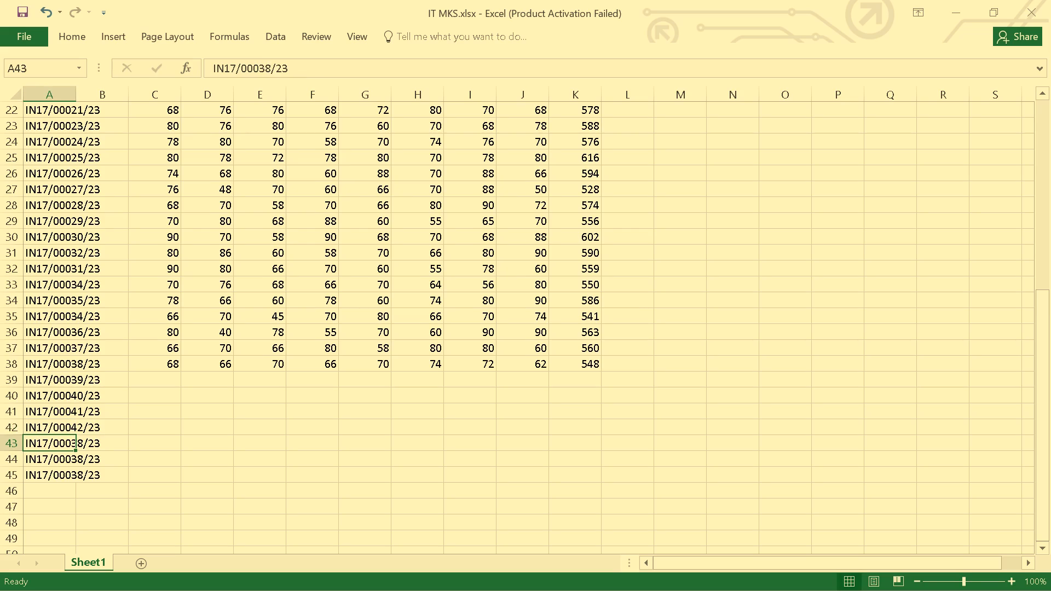
# Change the registration number in A43 so its serial part ends in 43.
pyautogui.click(70, 445)
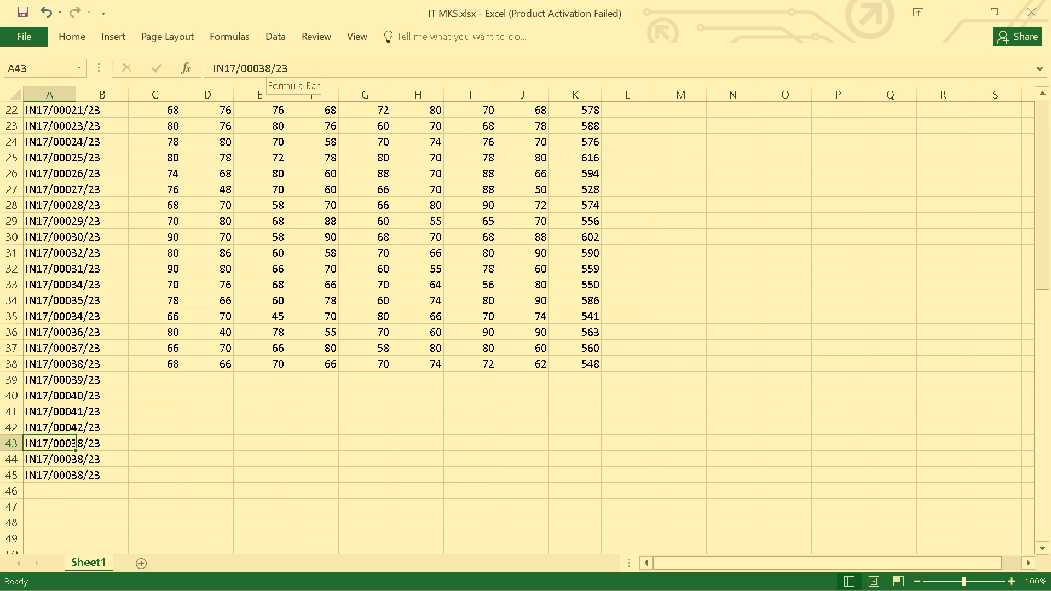
pyautogui.click(271, 65)
pyautogui.press('BackSpace')
pyautogui.press('BackSpace')
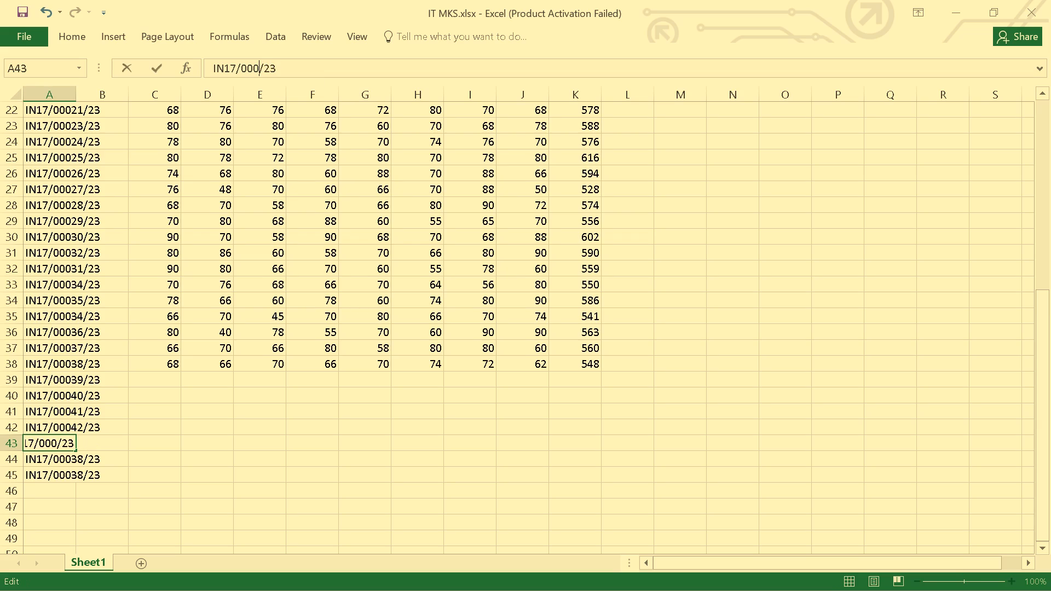
pyautogui.write('43')
pyautogui.press('Return')
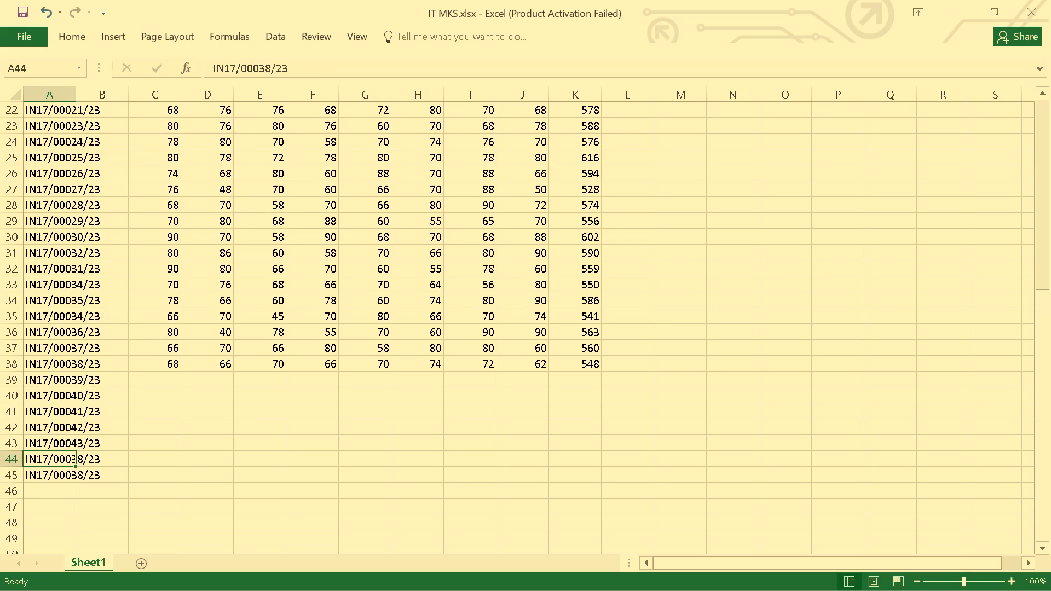
# Change the registration number in A44 so its serial part ends in 44.
pyautogui.click(48, 460)
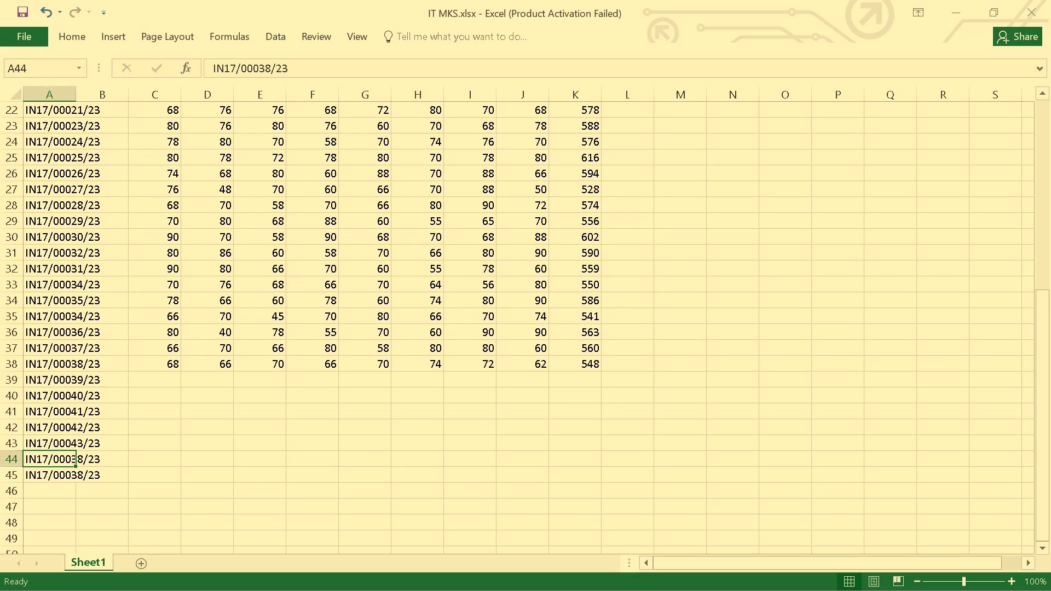
pyautogui.click(270, 69)
pyautogui.press('BackSpace')
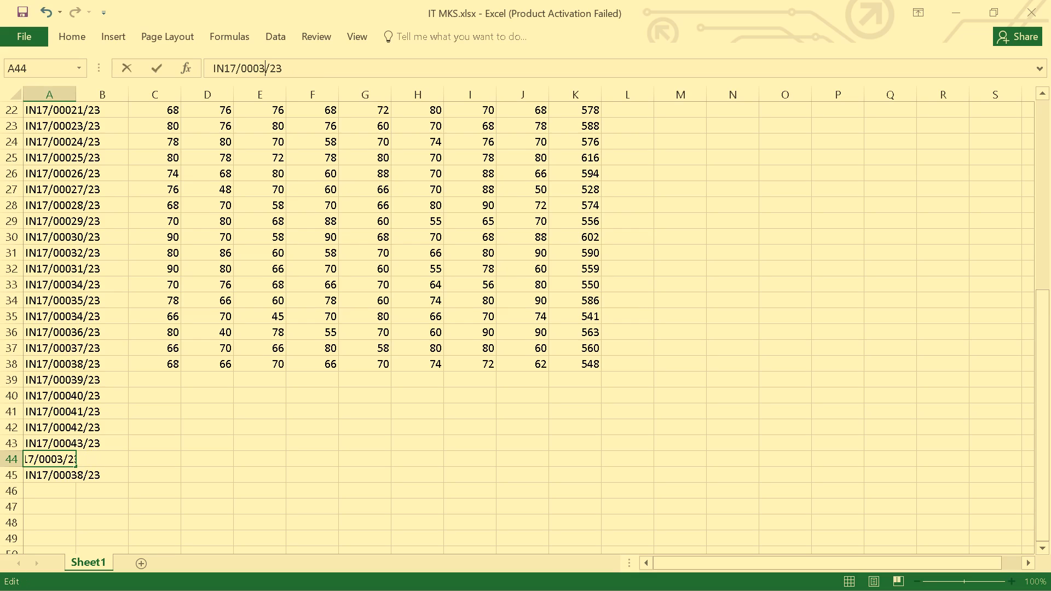
pyautogui.press('BackSpace')
pyautogui.press('4')
pyautogui.press('4')
pyautogui.press('Return')
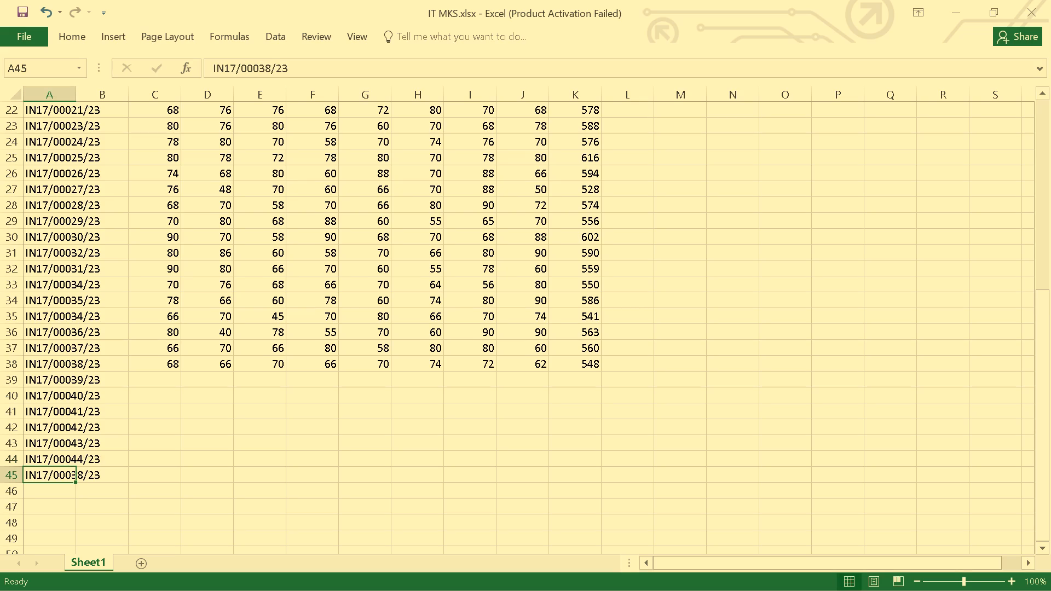
# Change the registration number in A45 so its five-digit serial part ends in 45.
pyautogui.click(271, 67)
pyautogui.press('BackSpace')
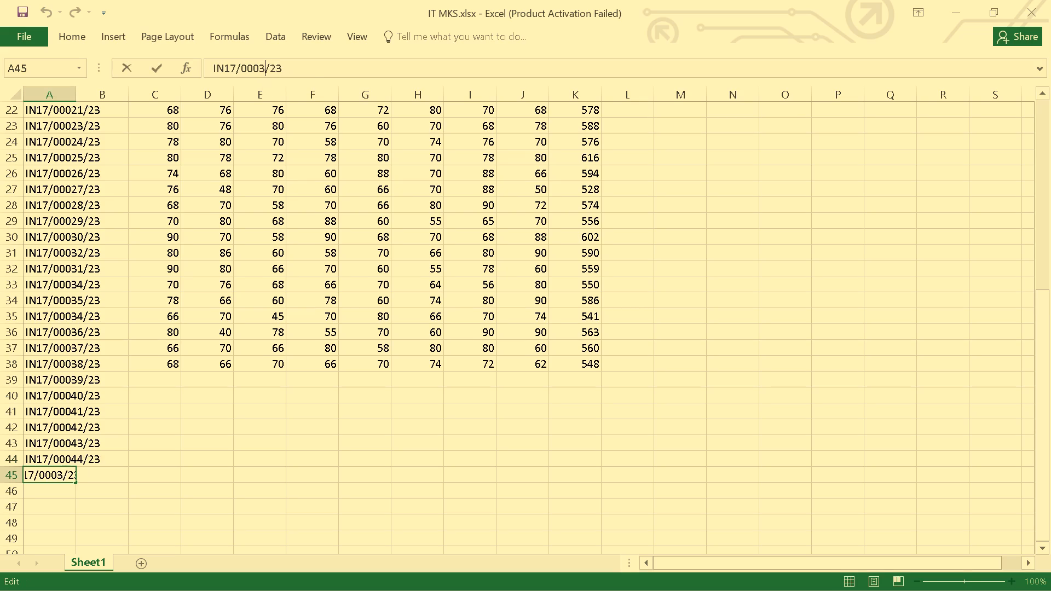
pyautogui.write('45')
pyautogui.press('Return')
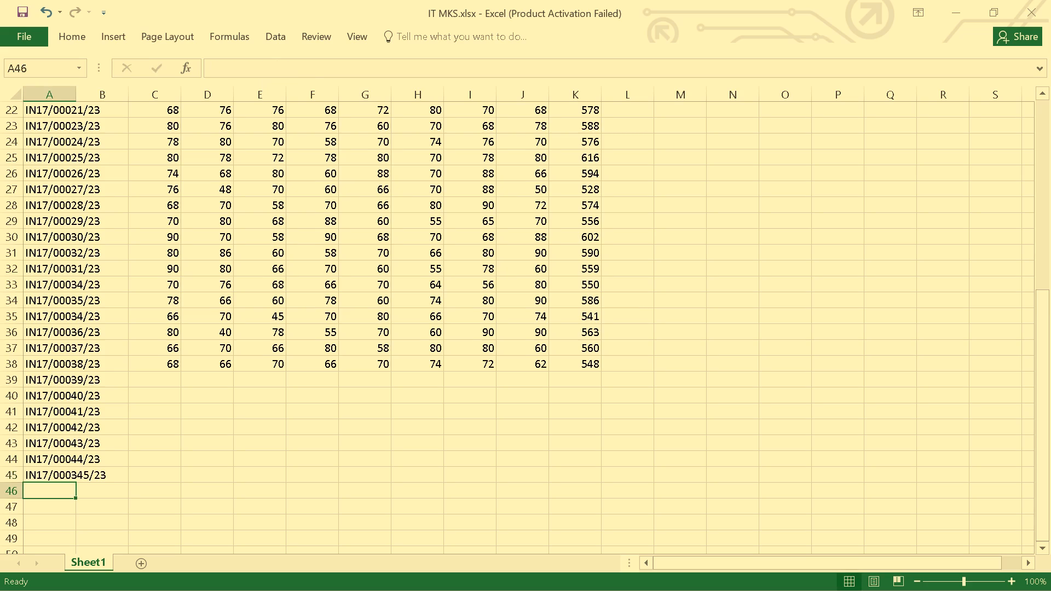
pyautogui.click(71, 475)
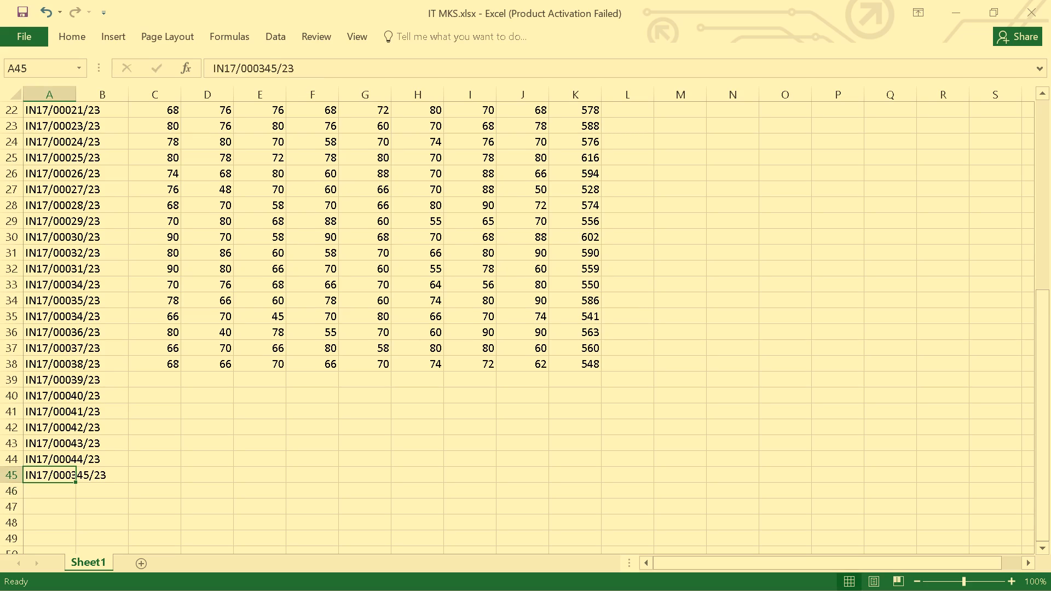
pyautogui.click(264, 65)
pyautogui.press('BackSpace')
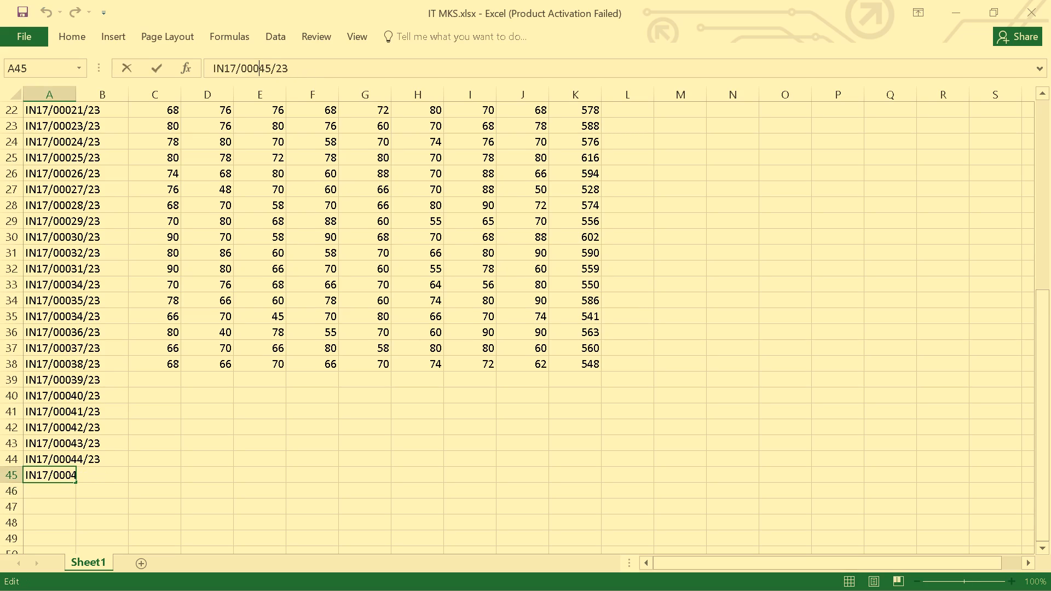
pyautogui.press('Return')
# Save the marks workbook with C39, the first empty mark cell in row 39, selected.
pyautogui.click(168, 374)
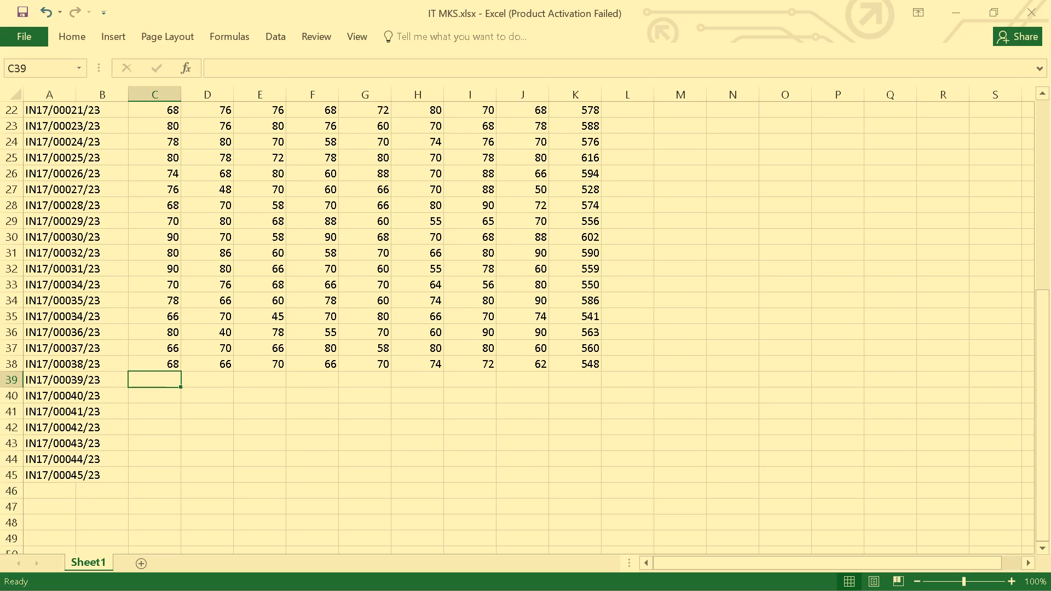
pyautogui.hotkey('ctrl', 's')
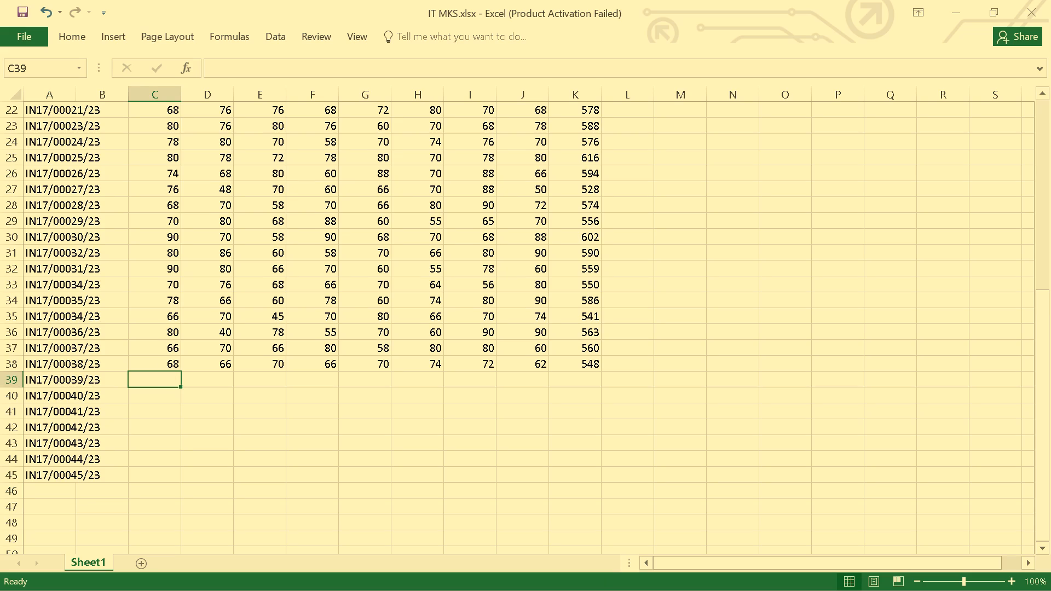
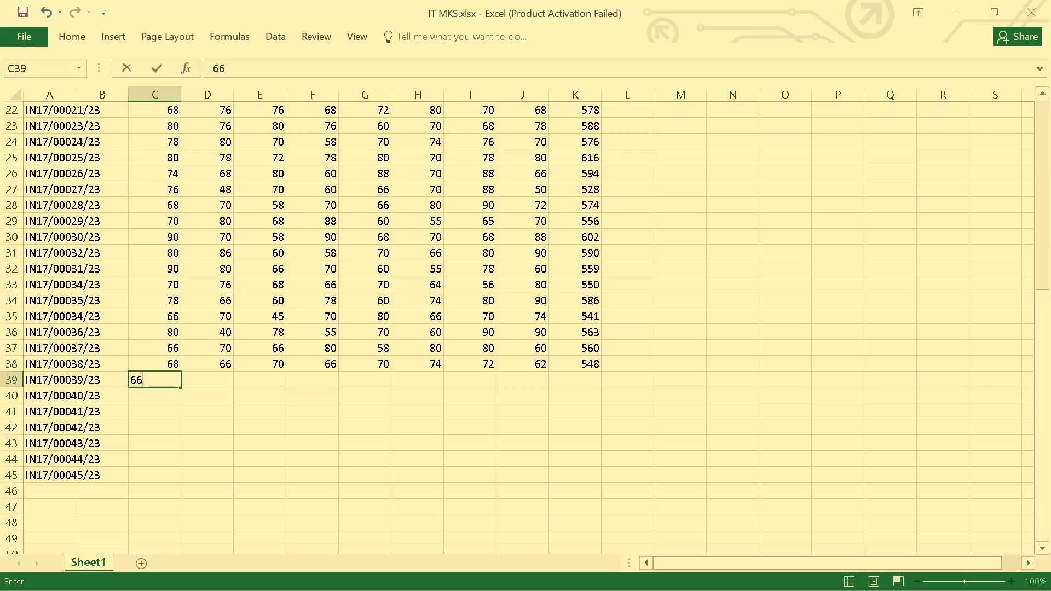
# Continue the row 39 marks after C39 with 68 in D39, 74 in E39 and 72 in F39.
pyautogui.press('Right')
pyautogui.write('68')
pyautogui.press('Right')
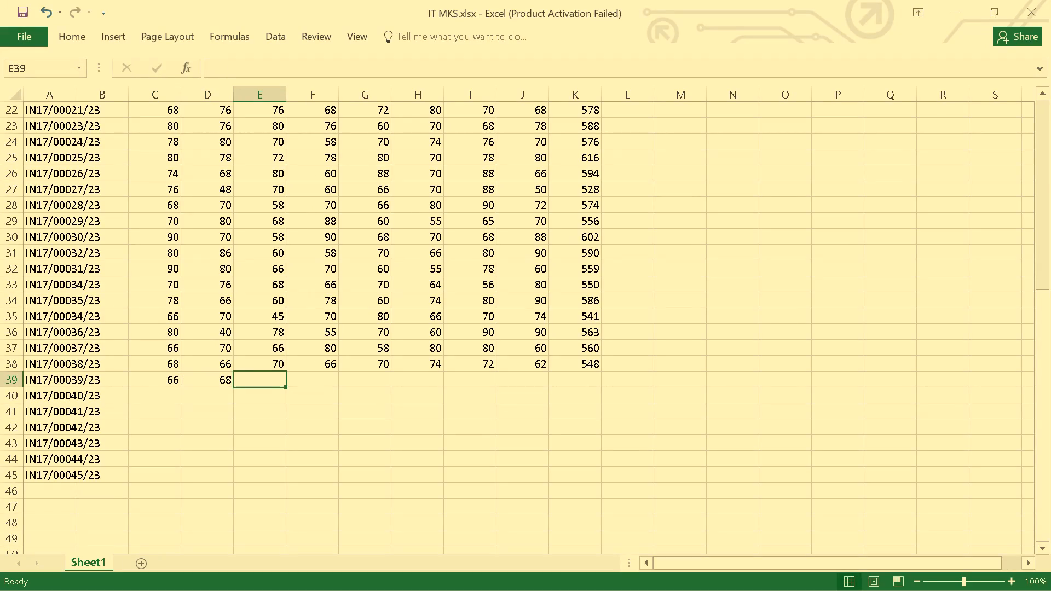
pyautogui.press('7')
pyautogui.press('4')
pyautogui.press('Right')
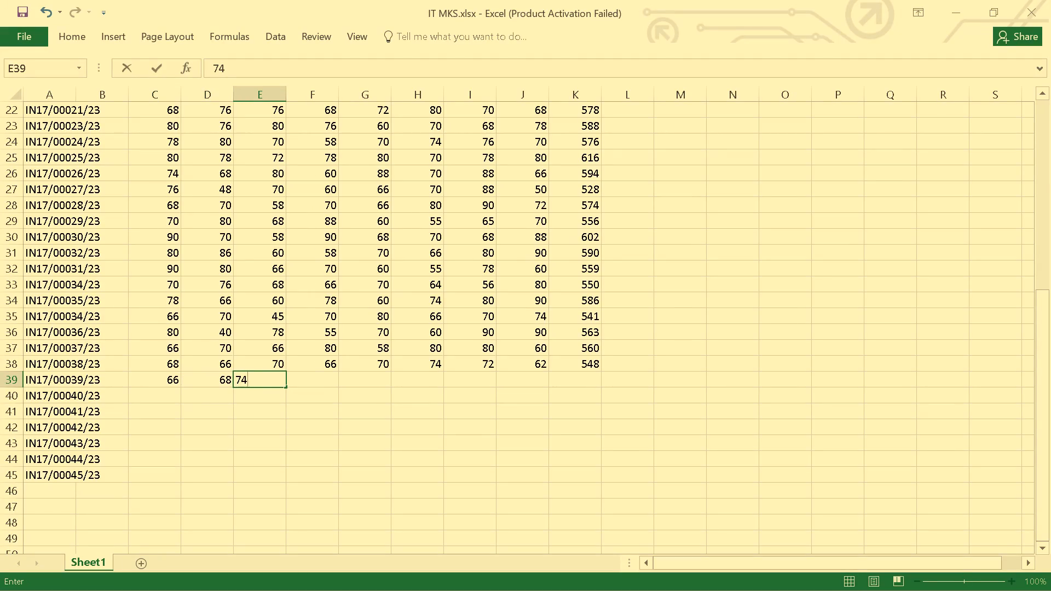
pyautogui.press('7')
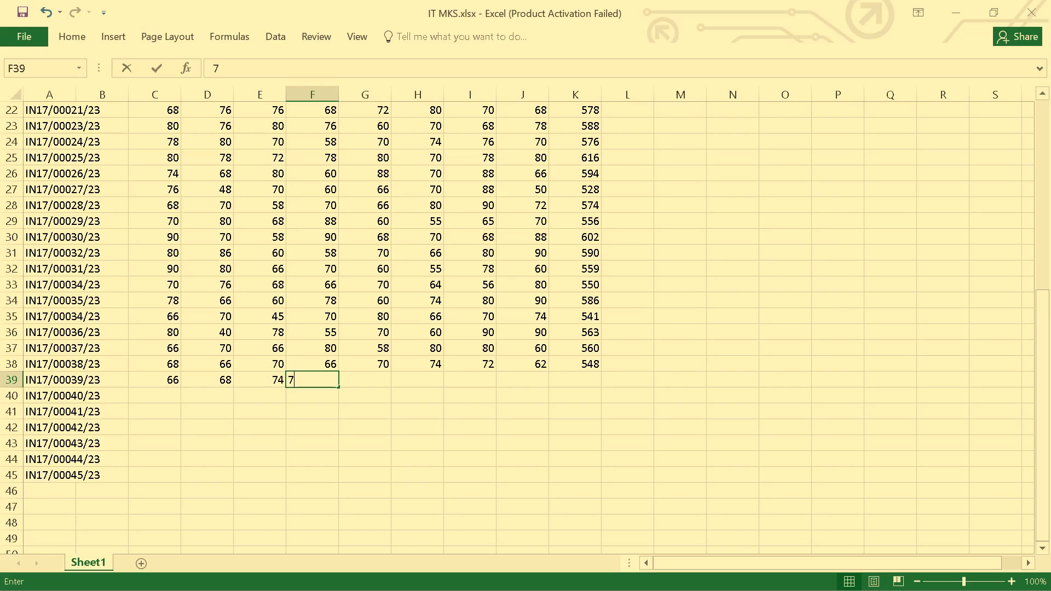
pyautogui.press('5')
pyautogui.press('BackSpace')
pyautogui.press('2')
pyautogui.press('Right')
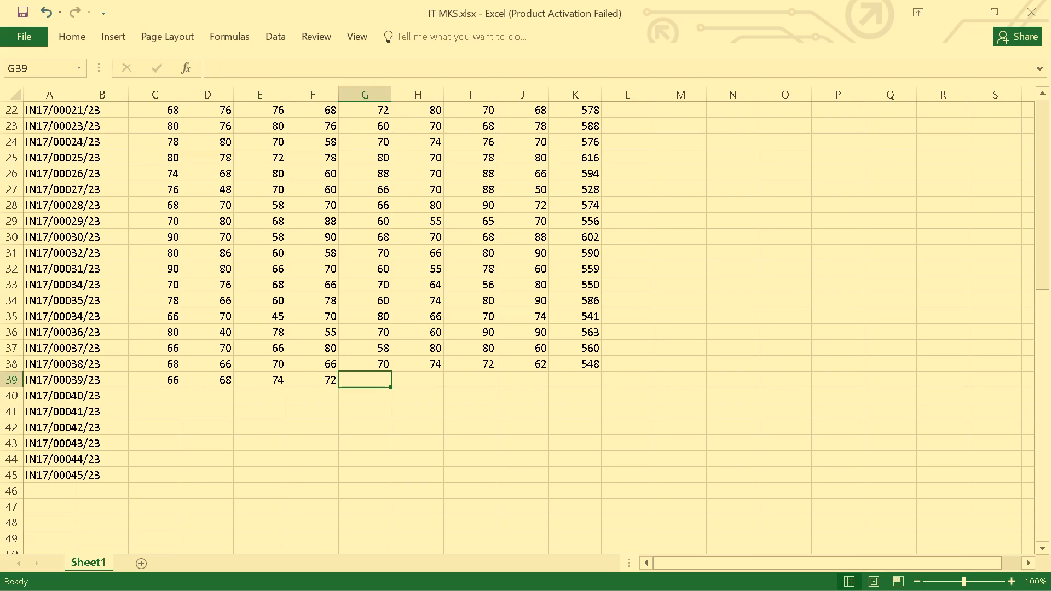
# Complete the row 39 marks with 70 in G39, 88 in H39, 80 in I39 and 74 in J39.
pyautogui.write('70')
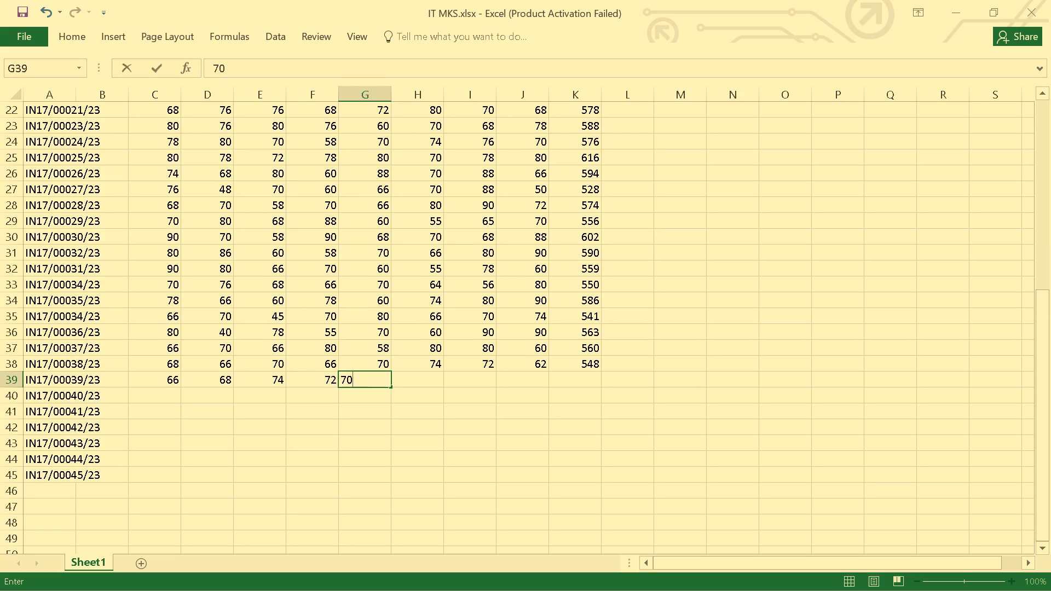
pyautogui.press('Right')
pyautogui.write('88')
pyautogui.press('Right')
pyautogui.write('80')
pyautogui.press('Right')
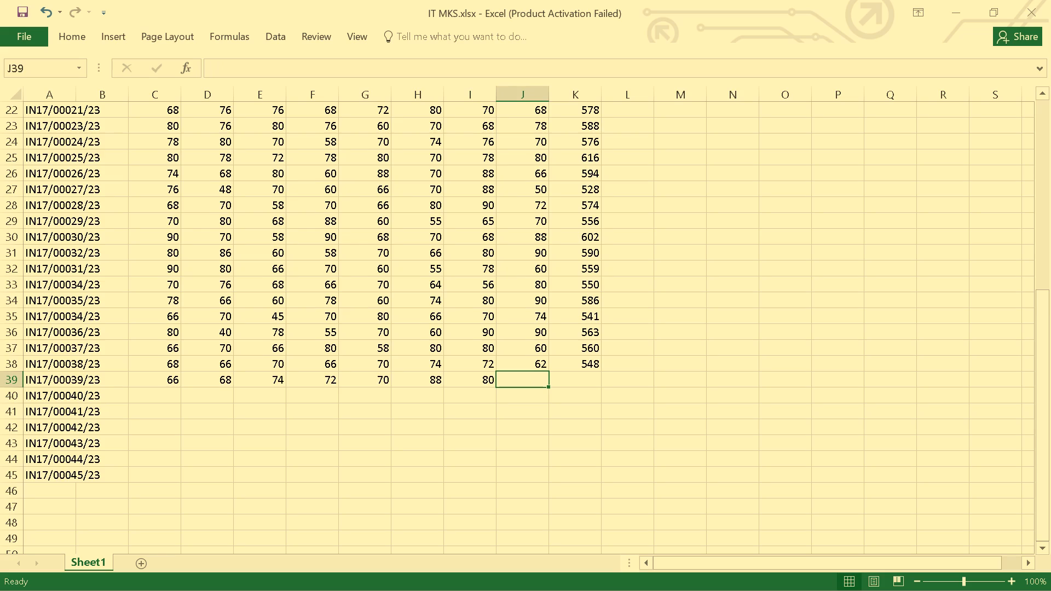
pyautogui.press('7')
pyautogui.press('4')
pyautogui.press('Right')
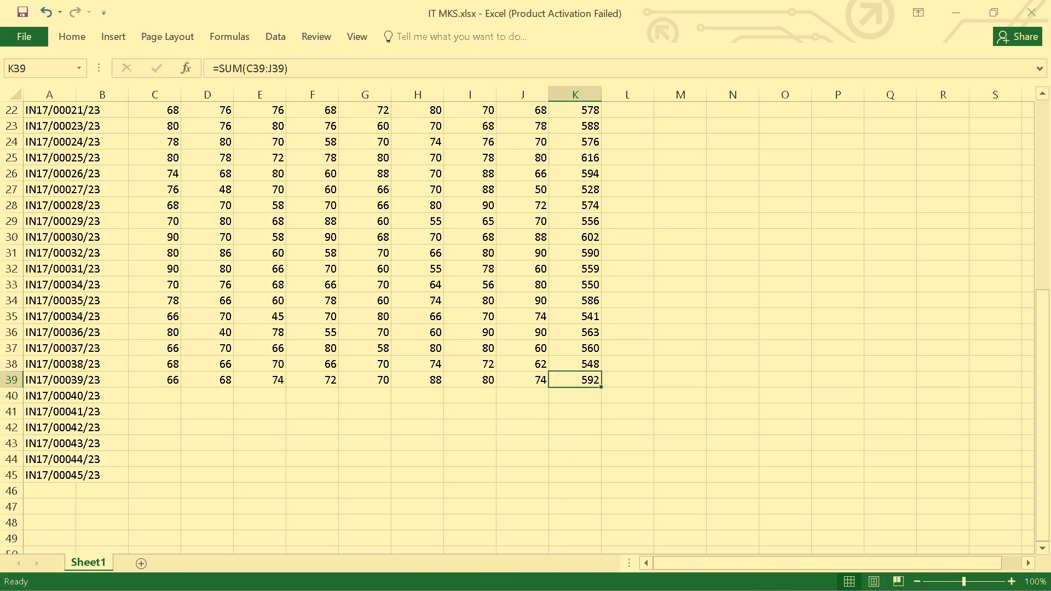
# Enter row 40 marks of 74 in C40, 74 in D40, 40 in F40 and 60 in G40, leaving E40 blank.
pyautogui.click(178, 391)
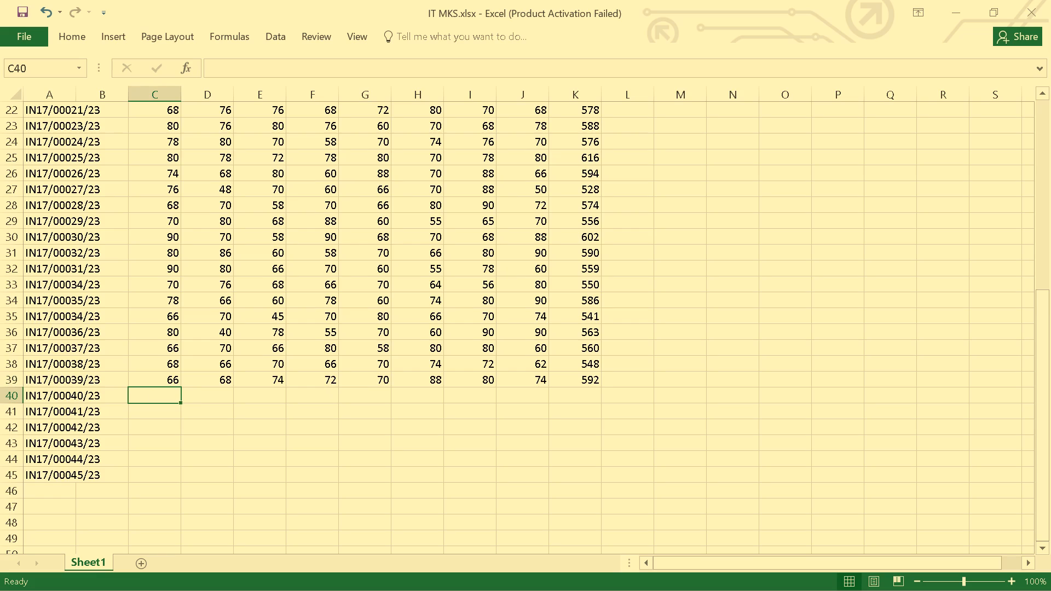
pyautogui.write('74')
pyautogui.press('Right')
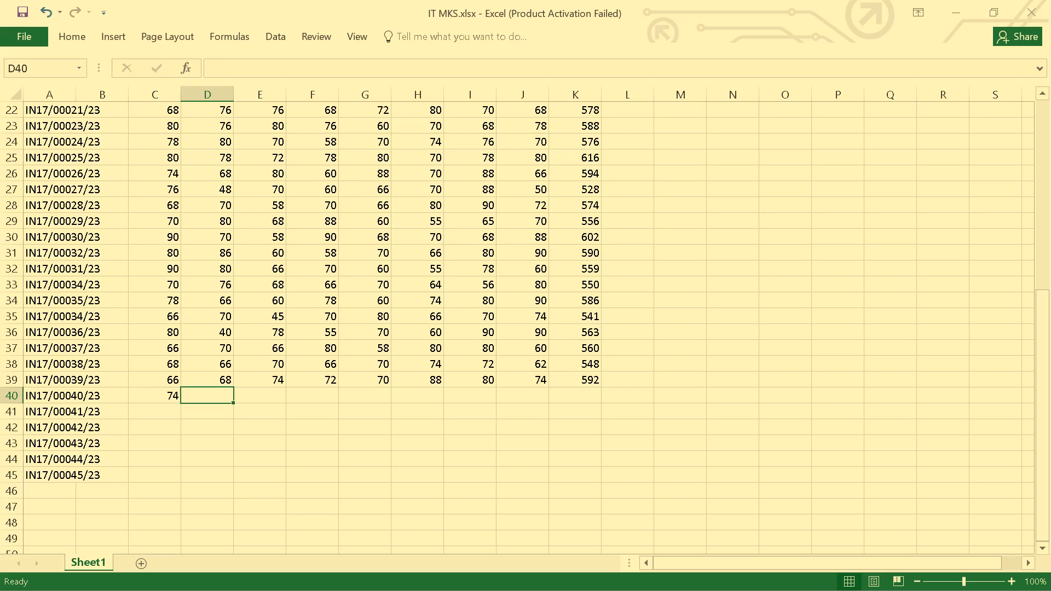
pyautogui.write('74')
pyautogui.press('Right')
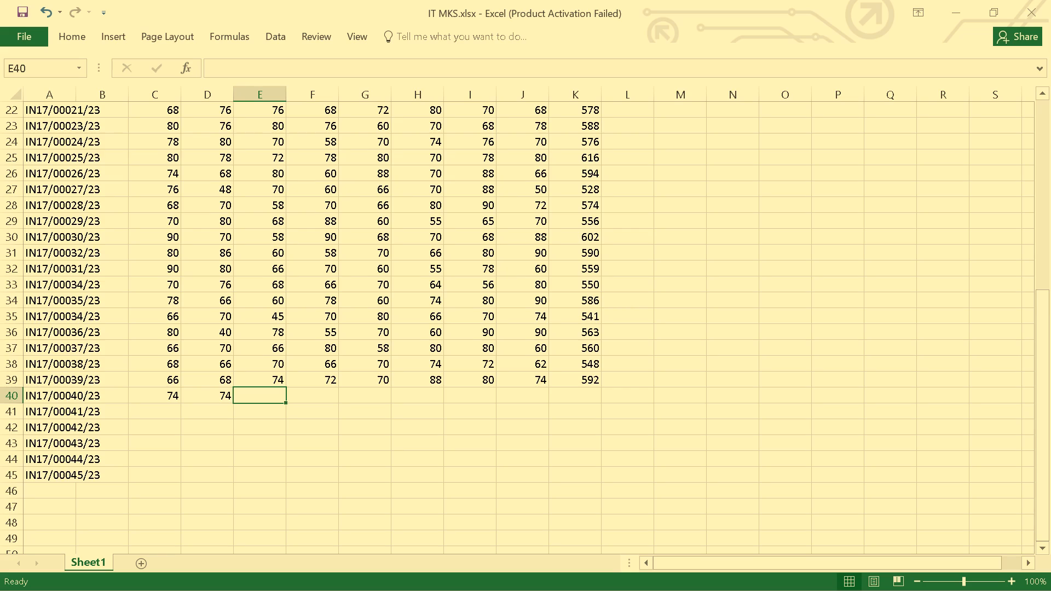
pyautogui.press('Right')
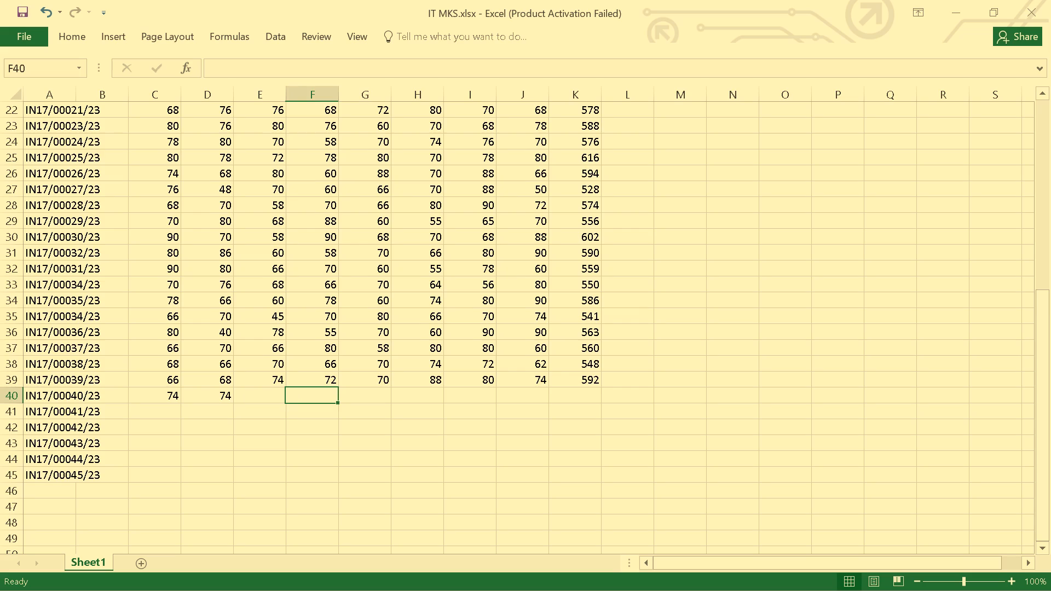
pyautogui.press('4')
pyautogui.press('0')
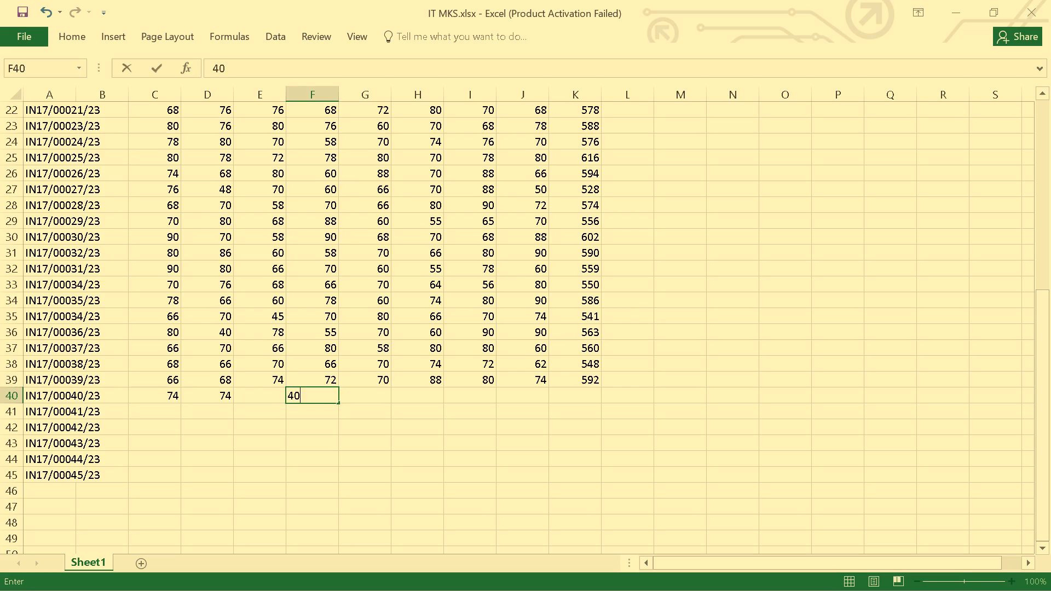
pyautogui.press('Right')
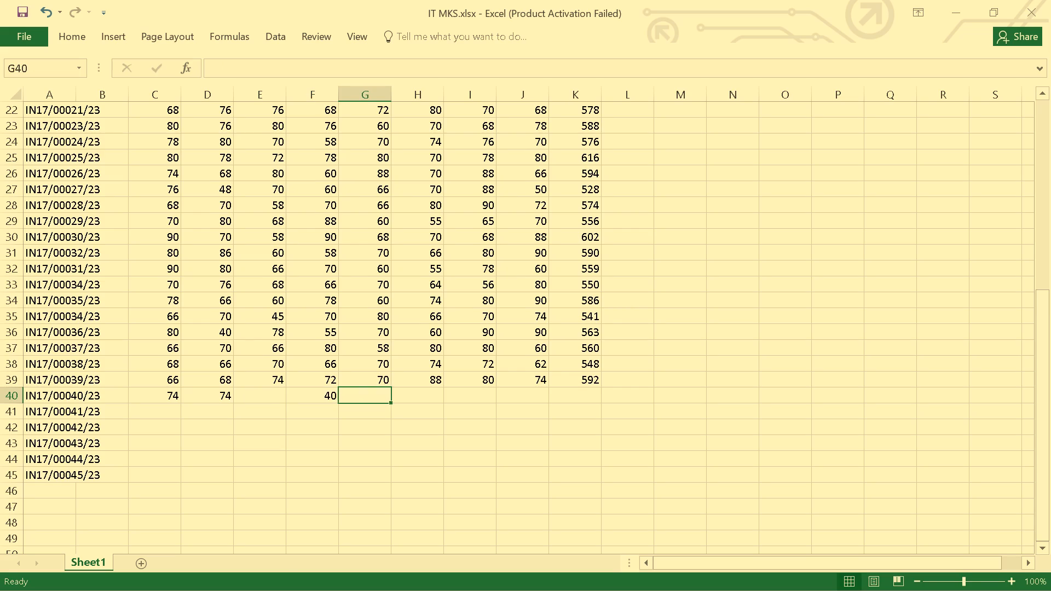
pyautogui.write('60')
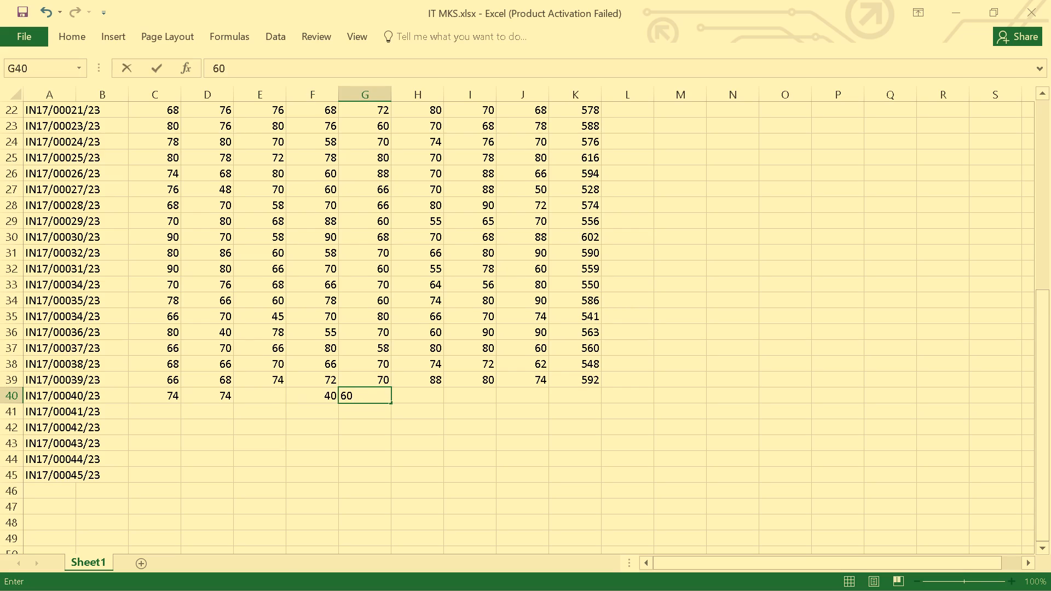
pyautogui.press('Right')
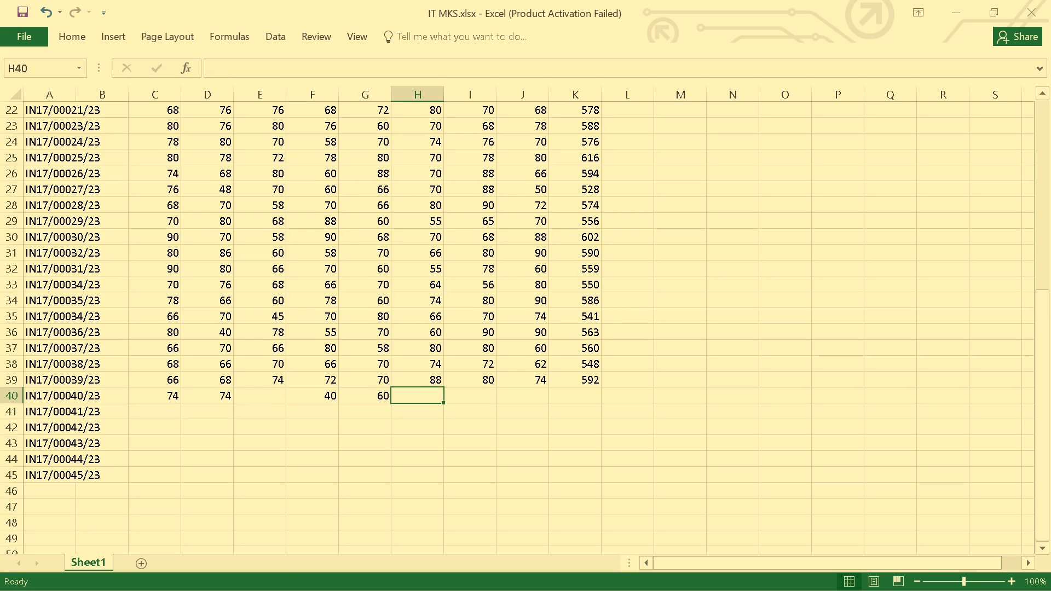
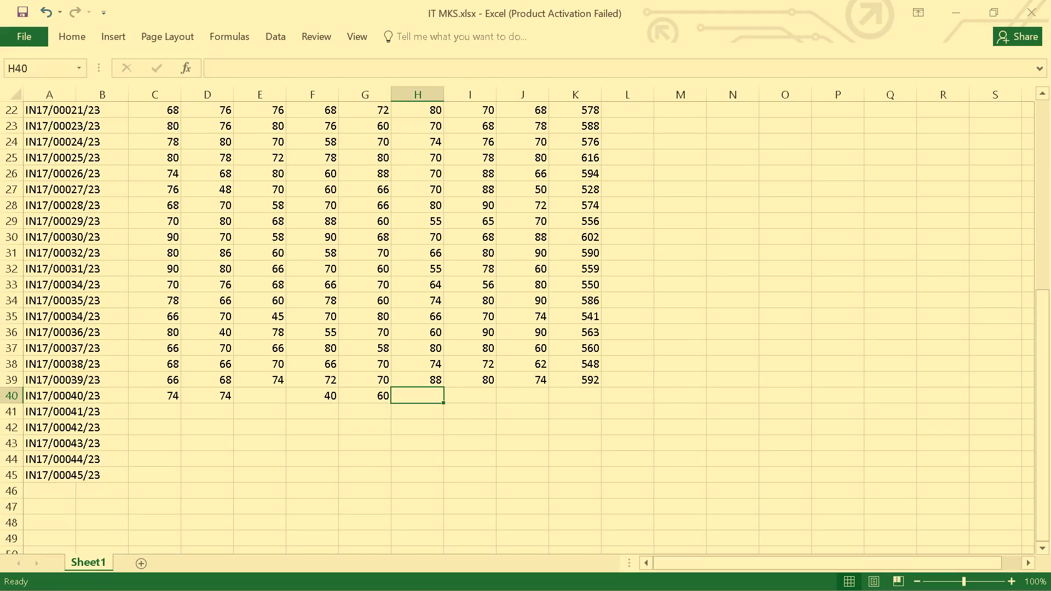
# Complete the row 40 marks with 60 in the blank E40, 72 in H40, 76 in I40 and 80 in J40.
pyautogui.click(174, 415)
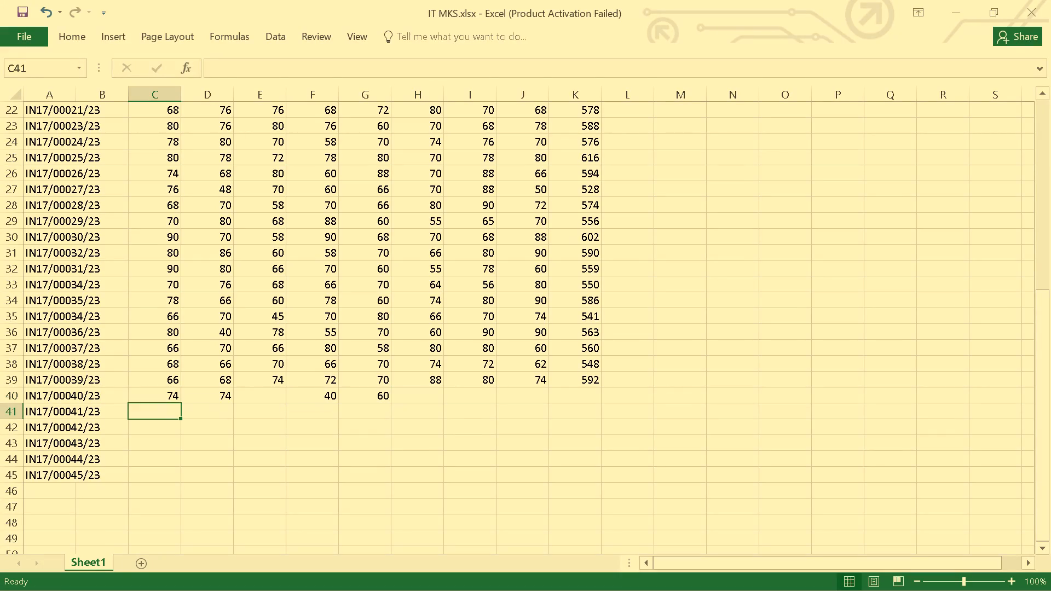
pyautogui.click(264, 395)
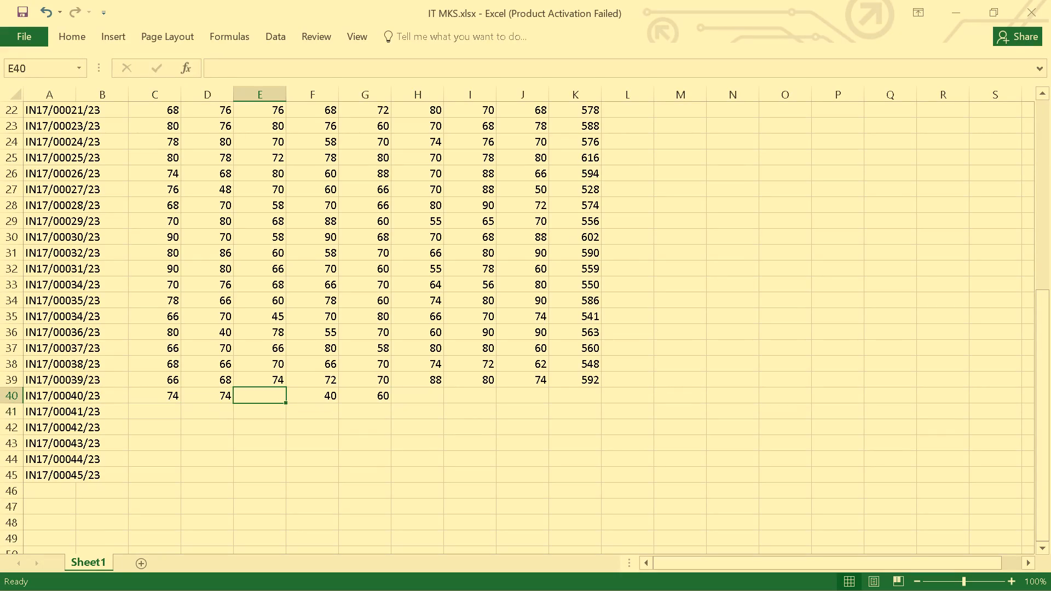
pyautogui.write('60')
pyautogui.press('Right')
pyautogui.press('Right')
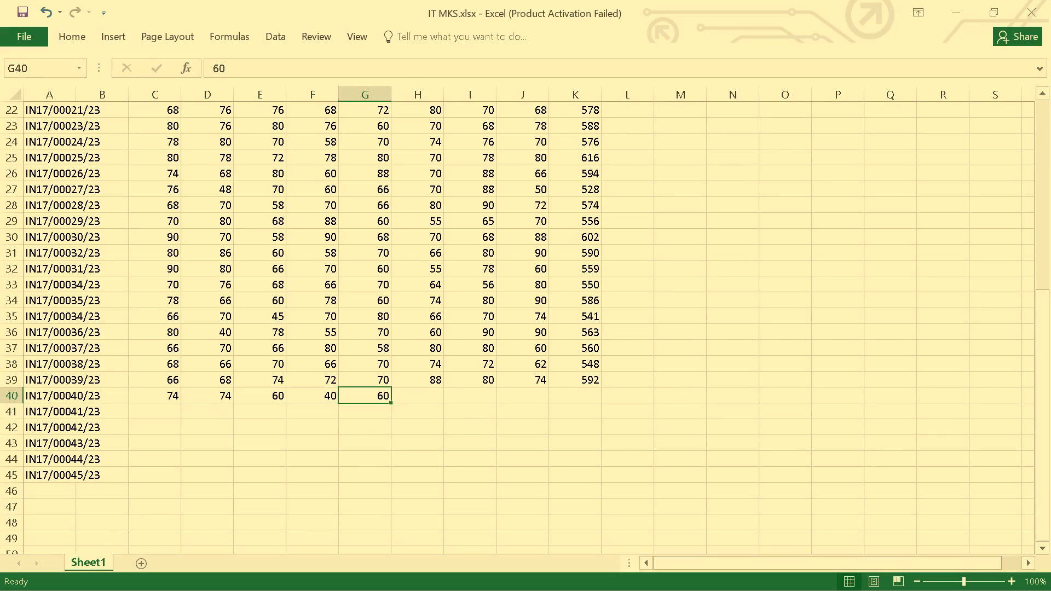
pyautogui.press('Right')
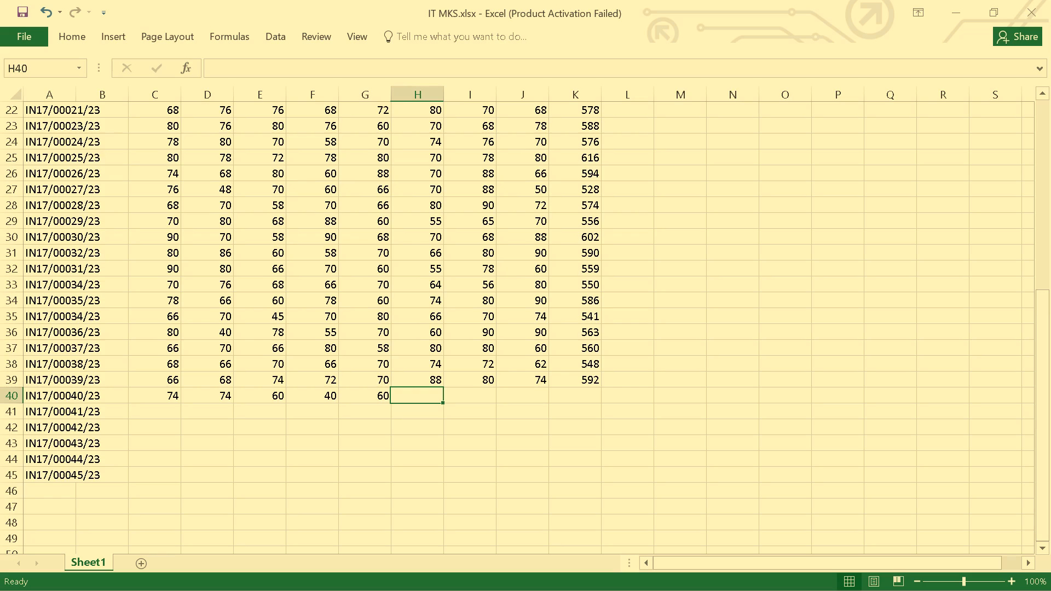
pyautogui.write('72')
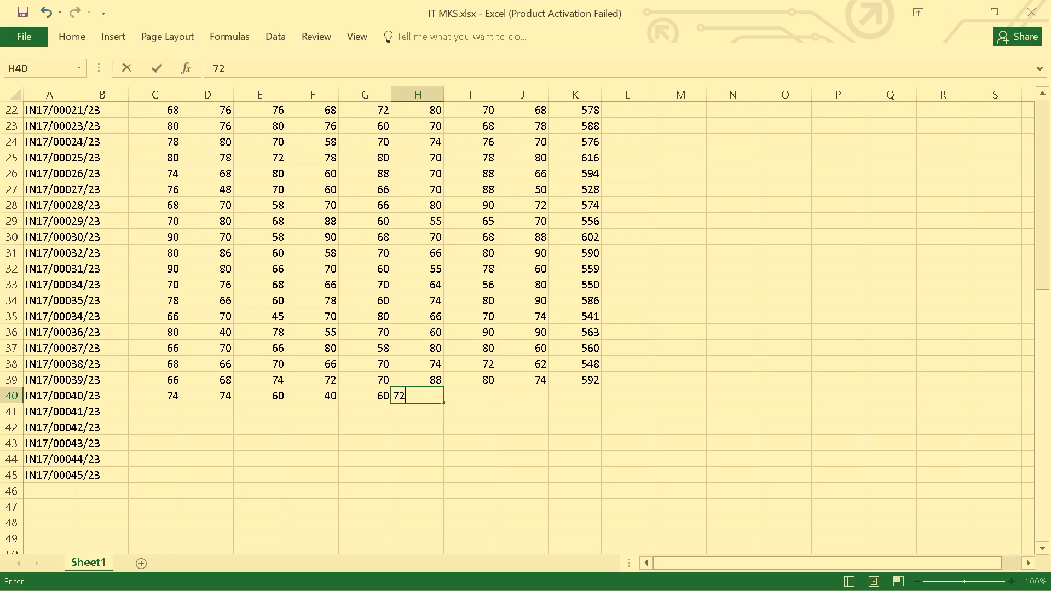
pyautogui.press('Right')
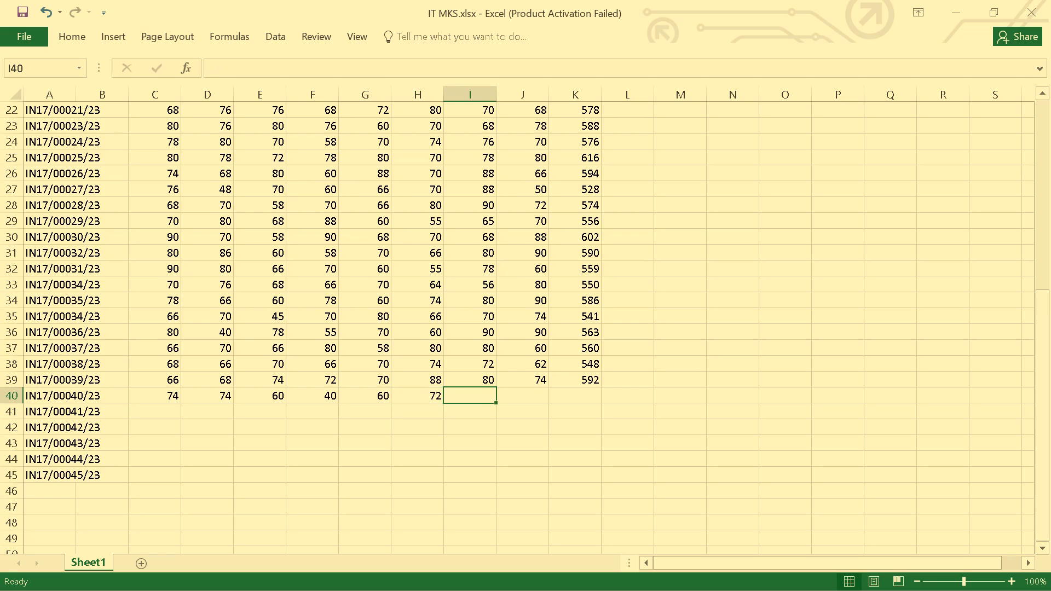
pyautogui.write('76')
pyautogui.press('Right')
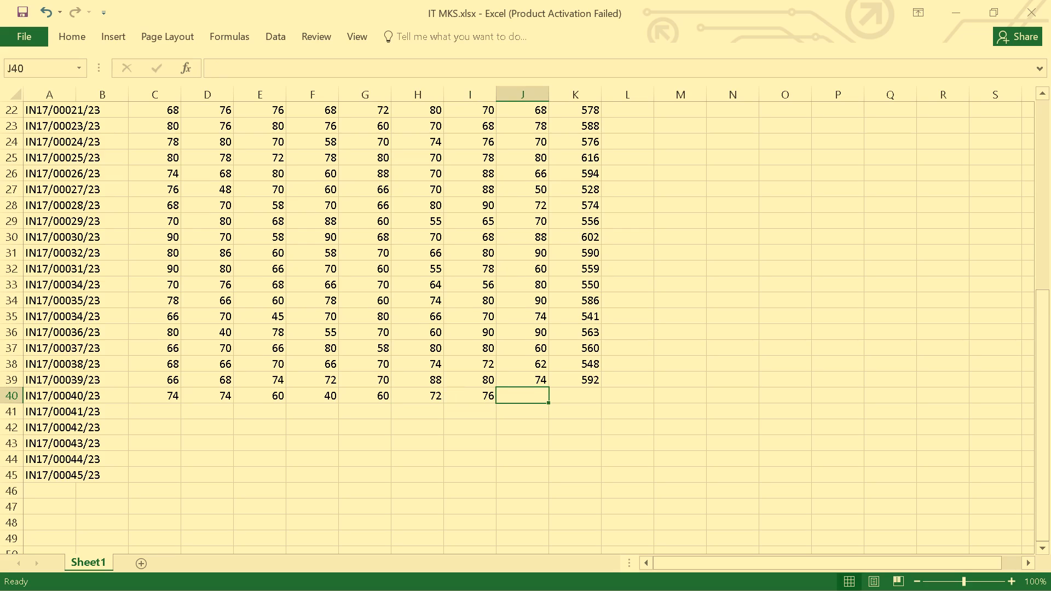
pyautogui.press('8')
pyautogui.press('0')
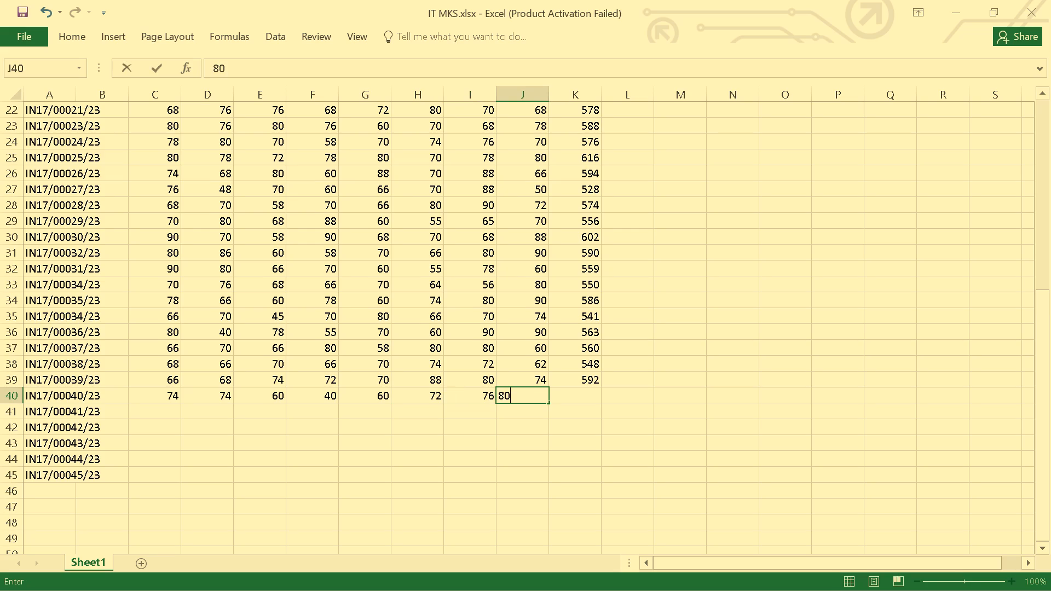
pyautogui.press('Right')
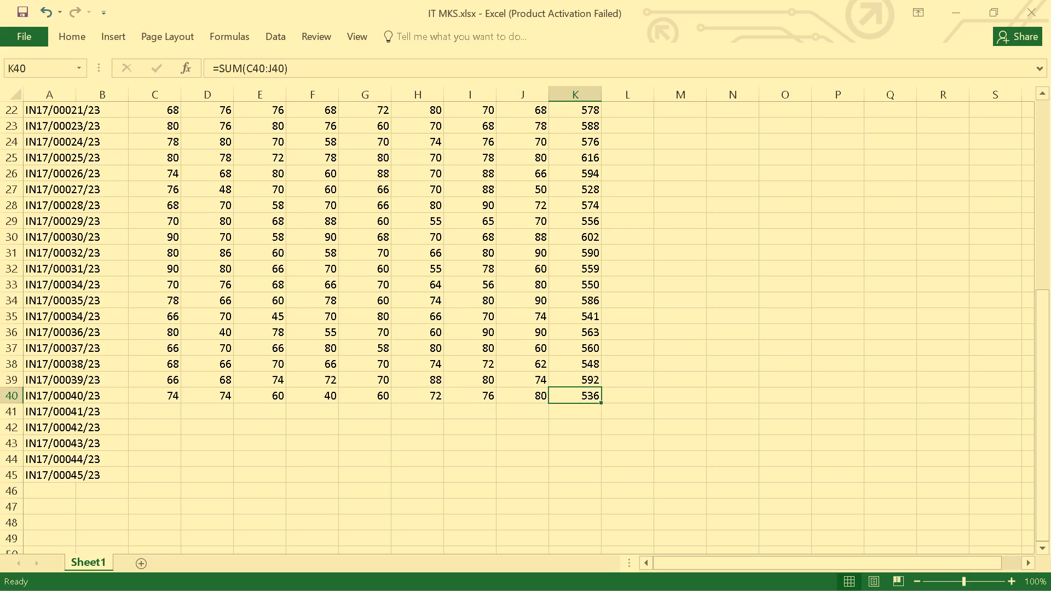
# Enter row 41 marks of 54 in C41, 60 in D41, 72 in E41, 68 in F41 and 70 in G41.
pyautogui.click(159, 418)
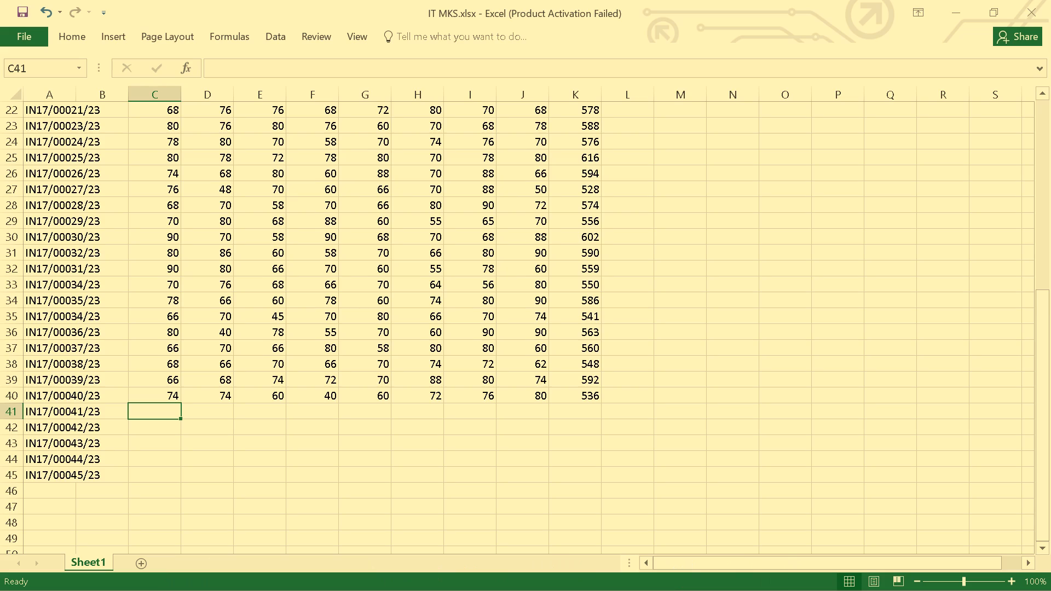
pyautogui.write('54')
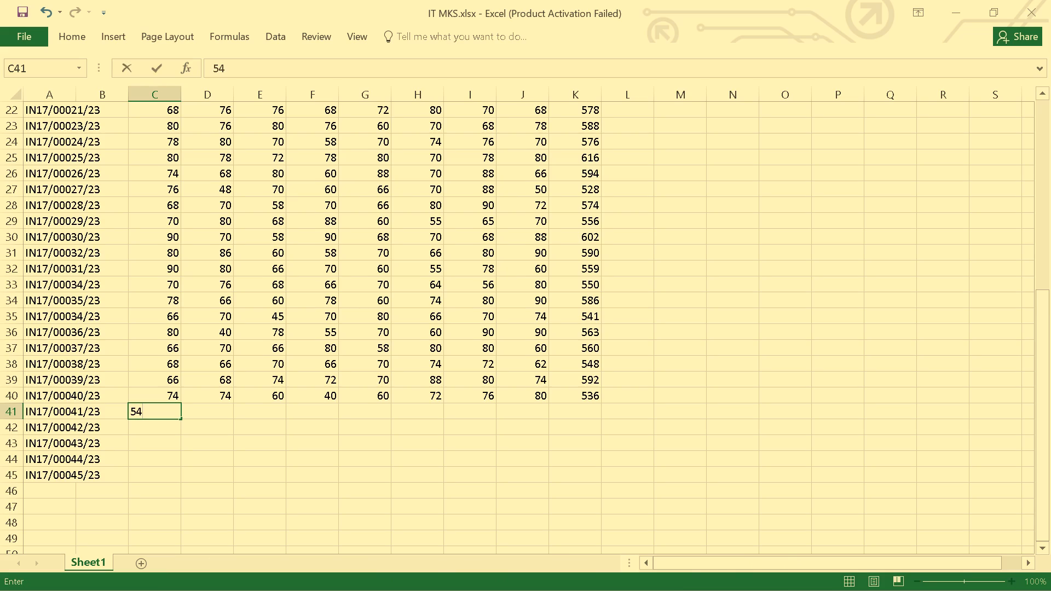
pyautogui.press('Right')
pyautogui.write('60')
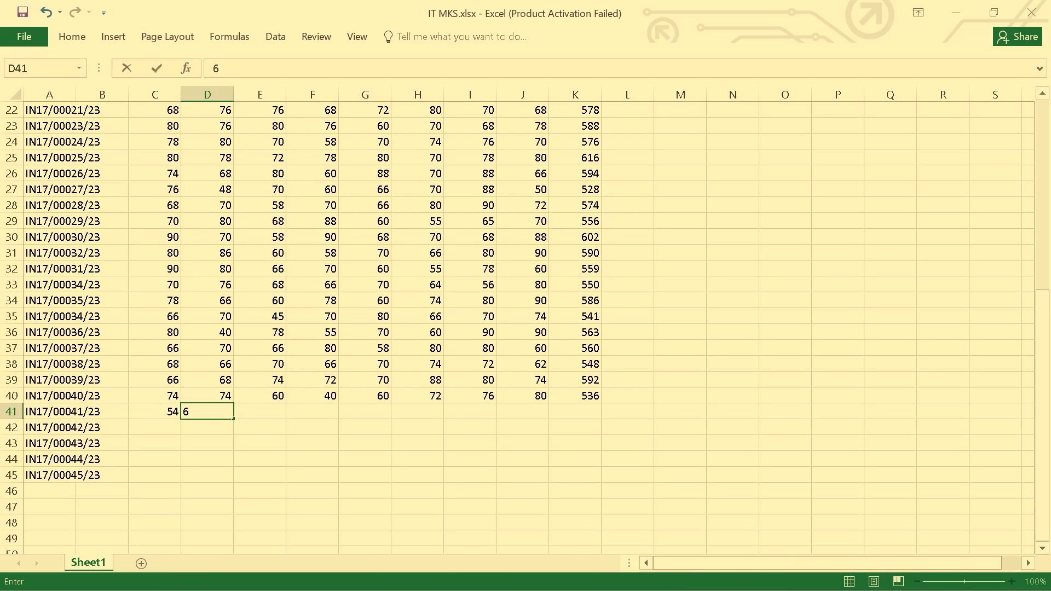
pyautogui.press('Right')
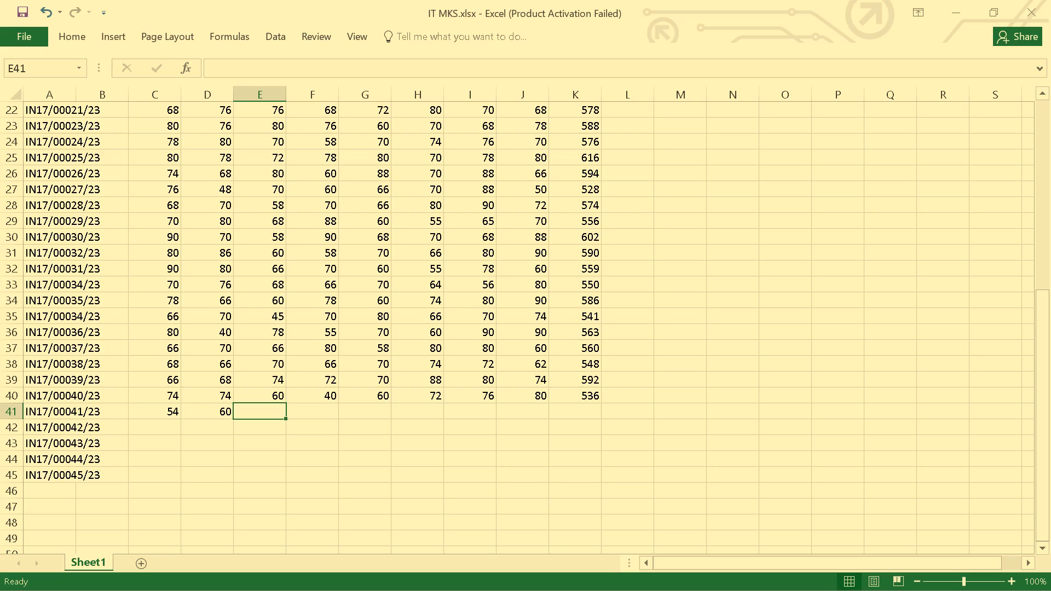
pyautogui.write('72')
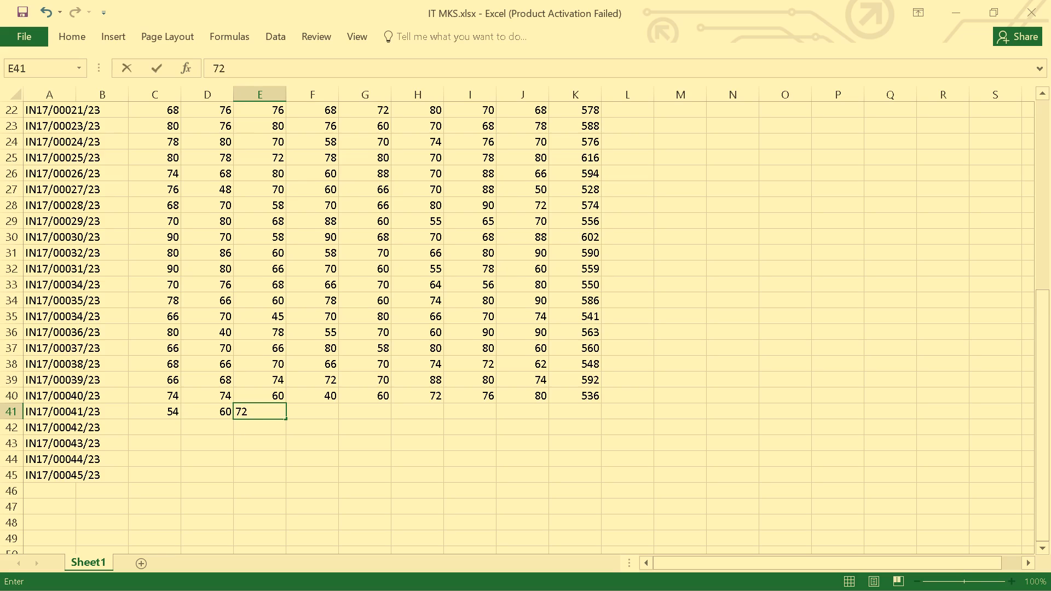
pyautogui.press('Right')
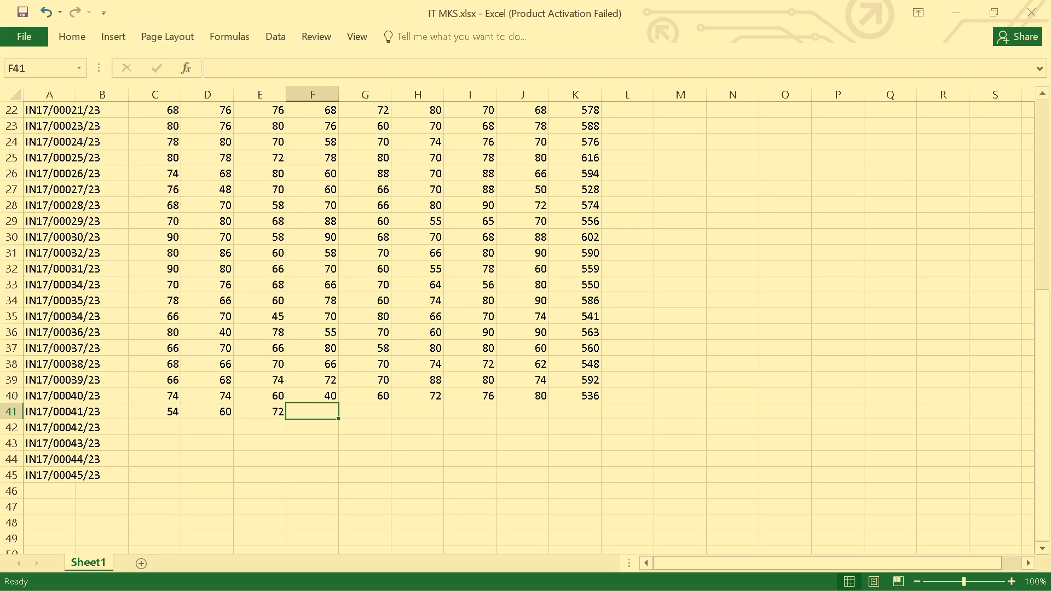
pyautogui.write('68')
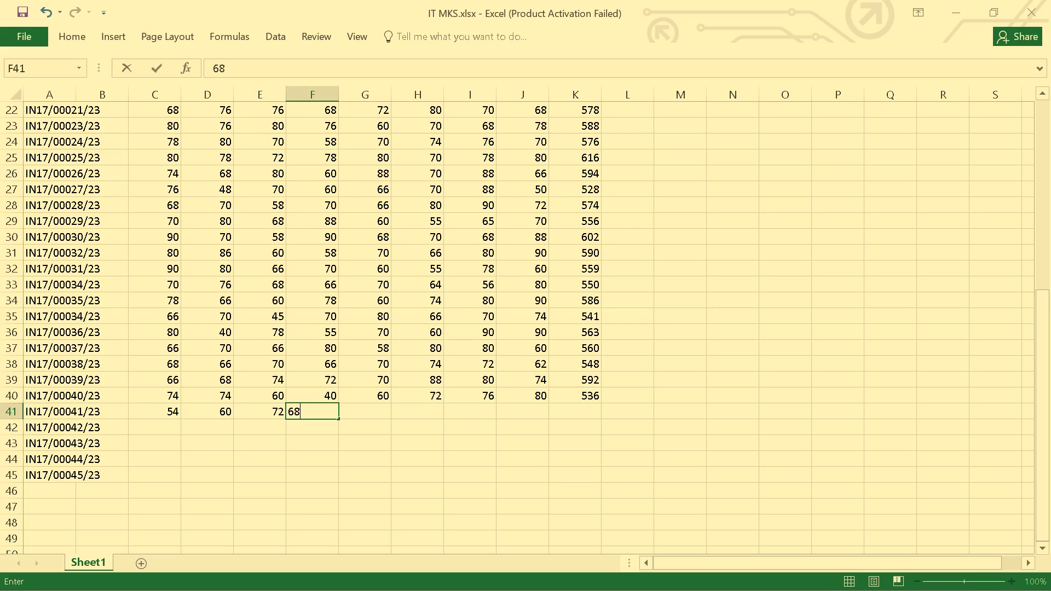
pyautogui.press('Right')
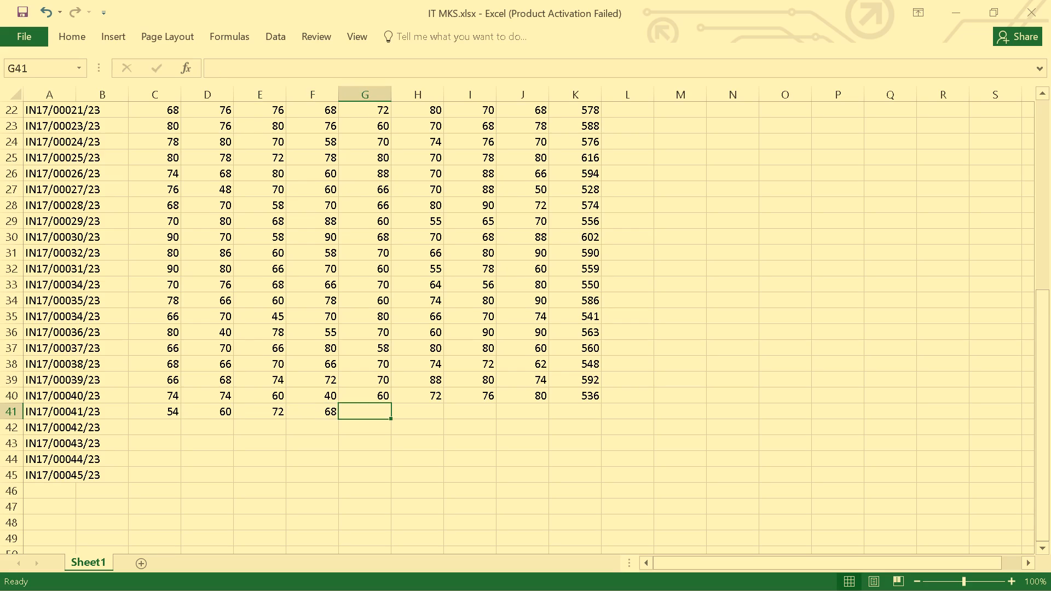
pyautogui.write('70')
pyautogui.press('Right')
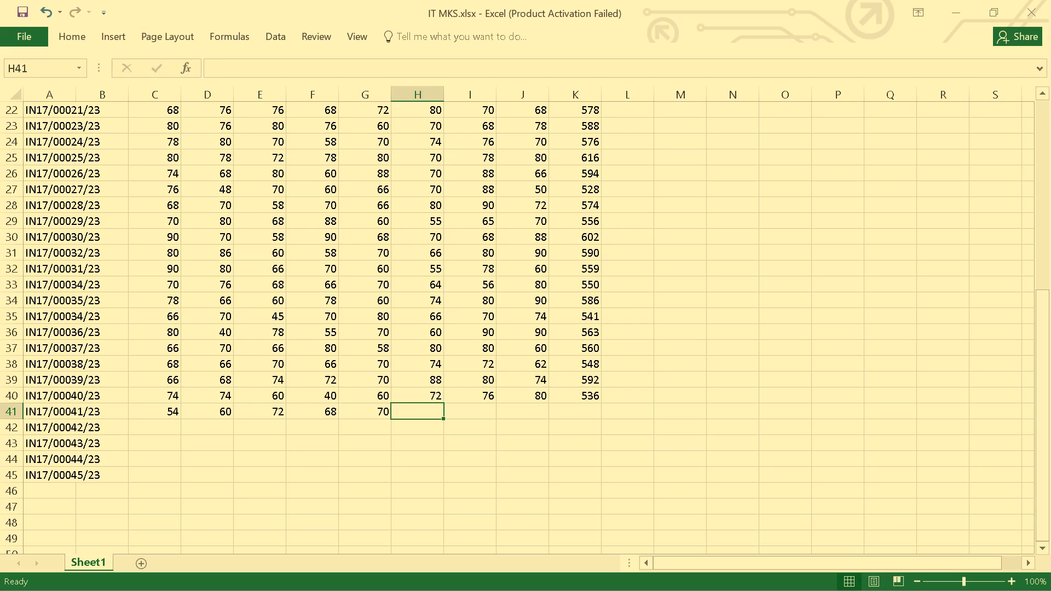
# Save the IT MKS workbook, leaving H41 blank.
pyautogui.hotkey('ctrl', 'c')
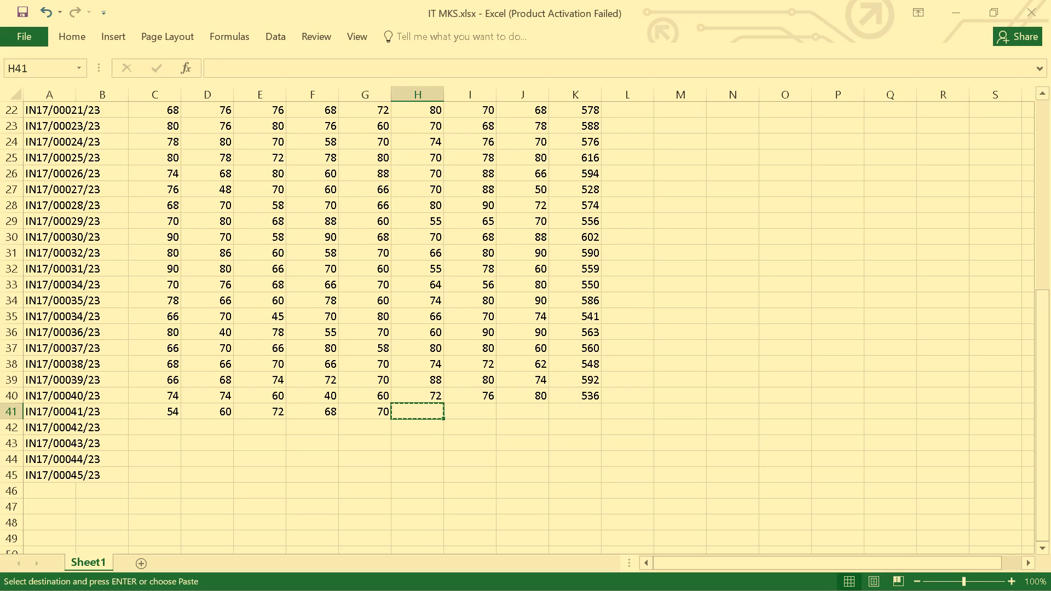
pyautogui.press('BackSpace')
pyautogui.hotkey('ctrl', 's')
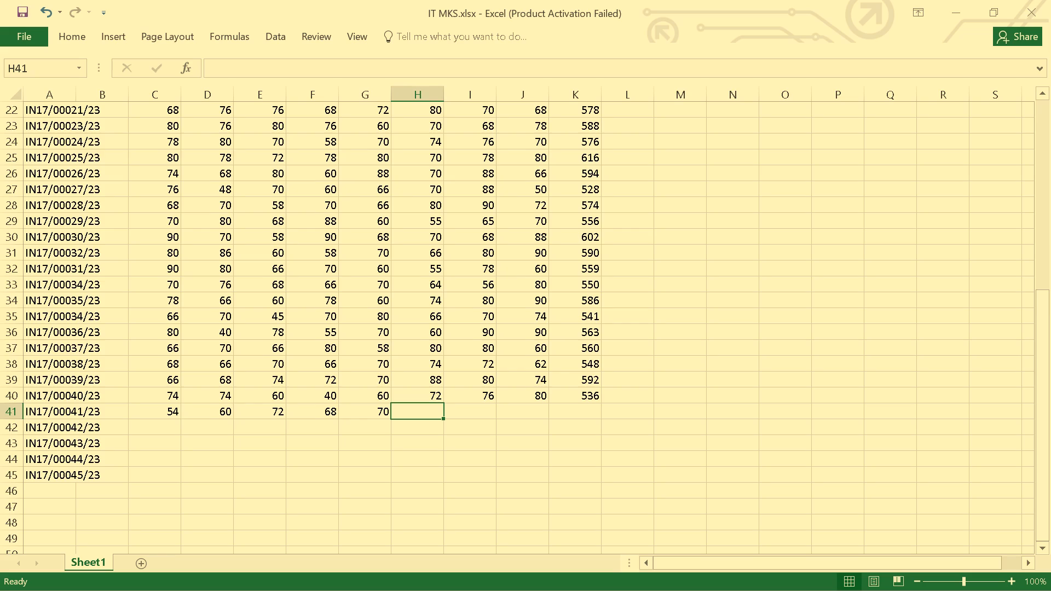
pyautogui.hotkey('ctrl', 's')
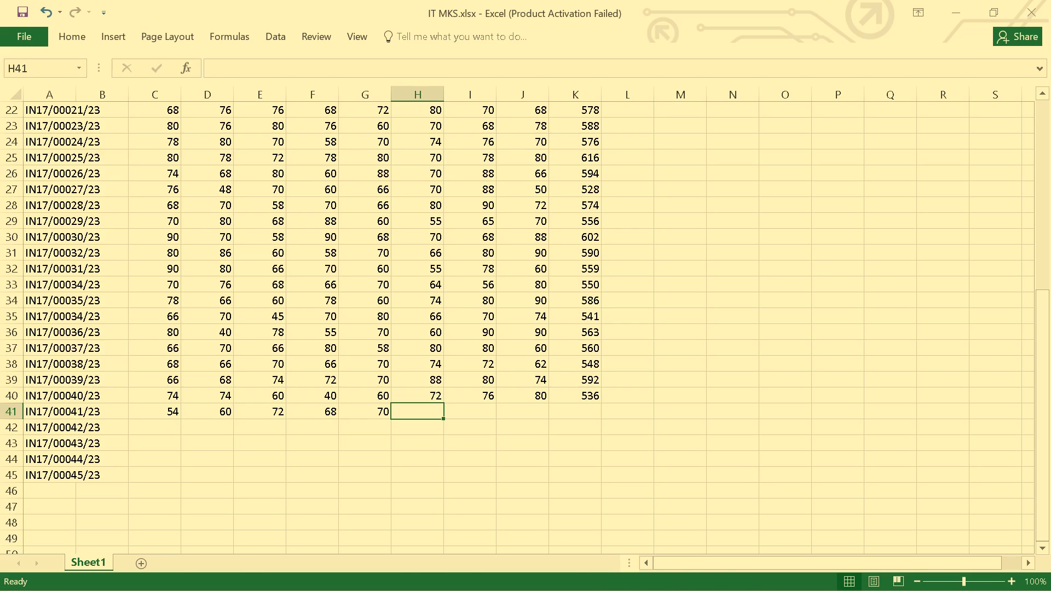
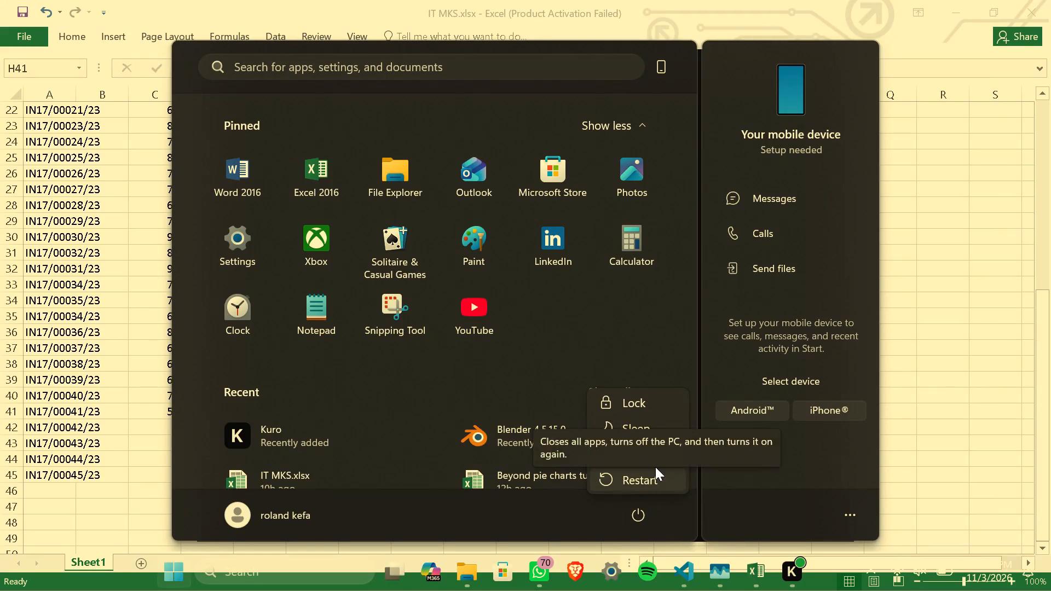
# Shut down the PC.
pyautogui.click(655, 456)
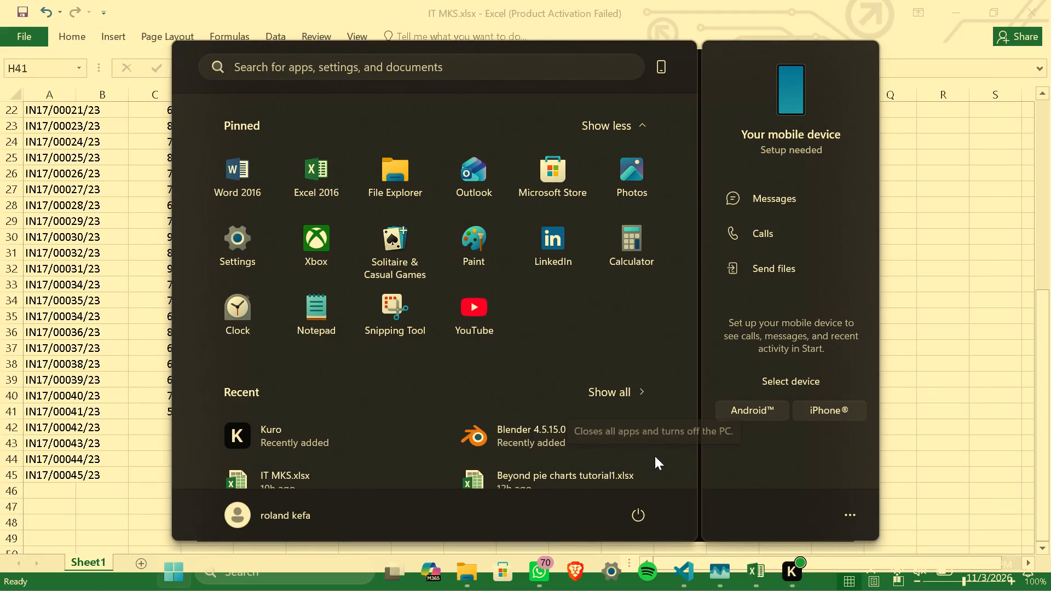